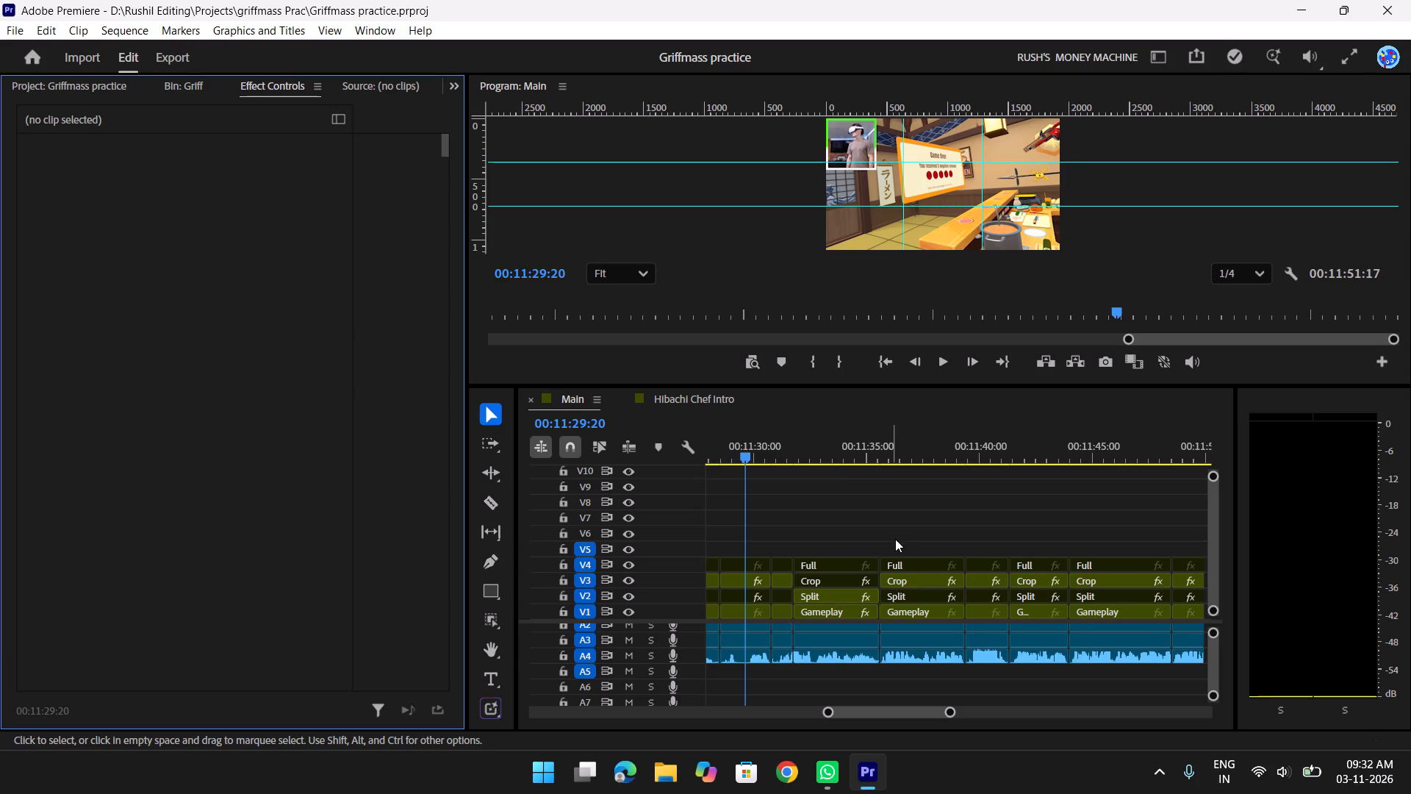
Play back the start of the Main sequence from about 00:00:21, near the end of the Upcoming clip, through the captioned intro.
scroll(894, 535, "up", 5)
key("y")
key("y")
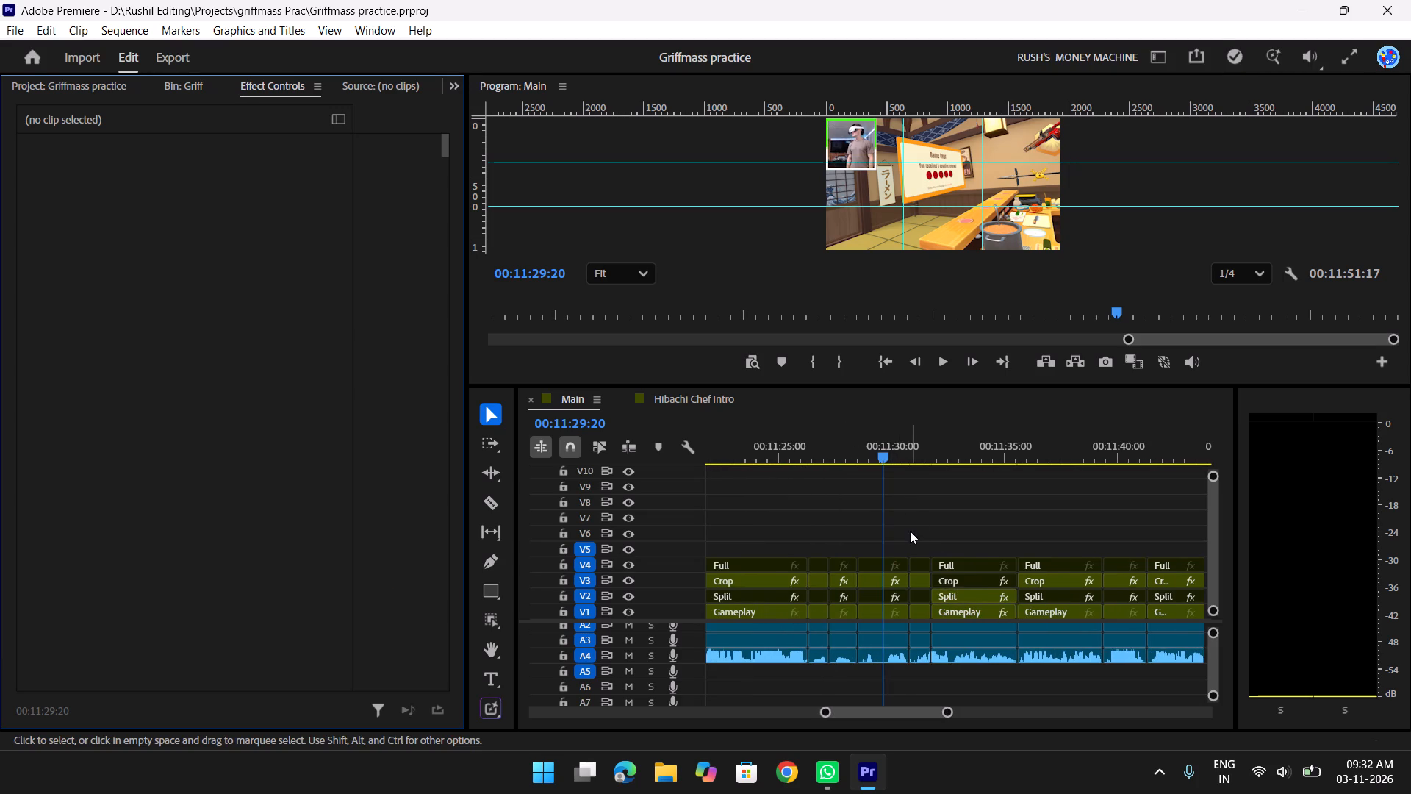
left_click(916, 515)
type("yy")
key("y")
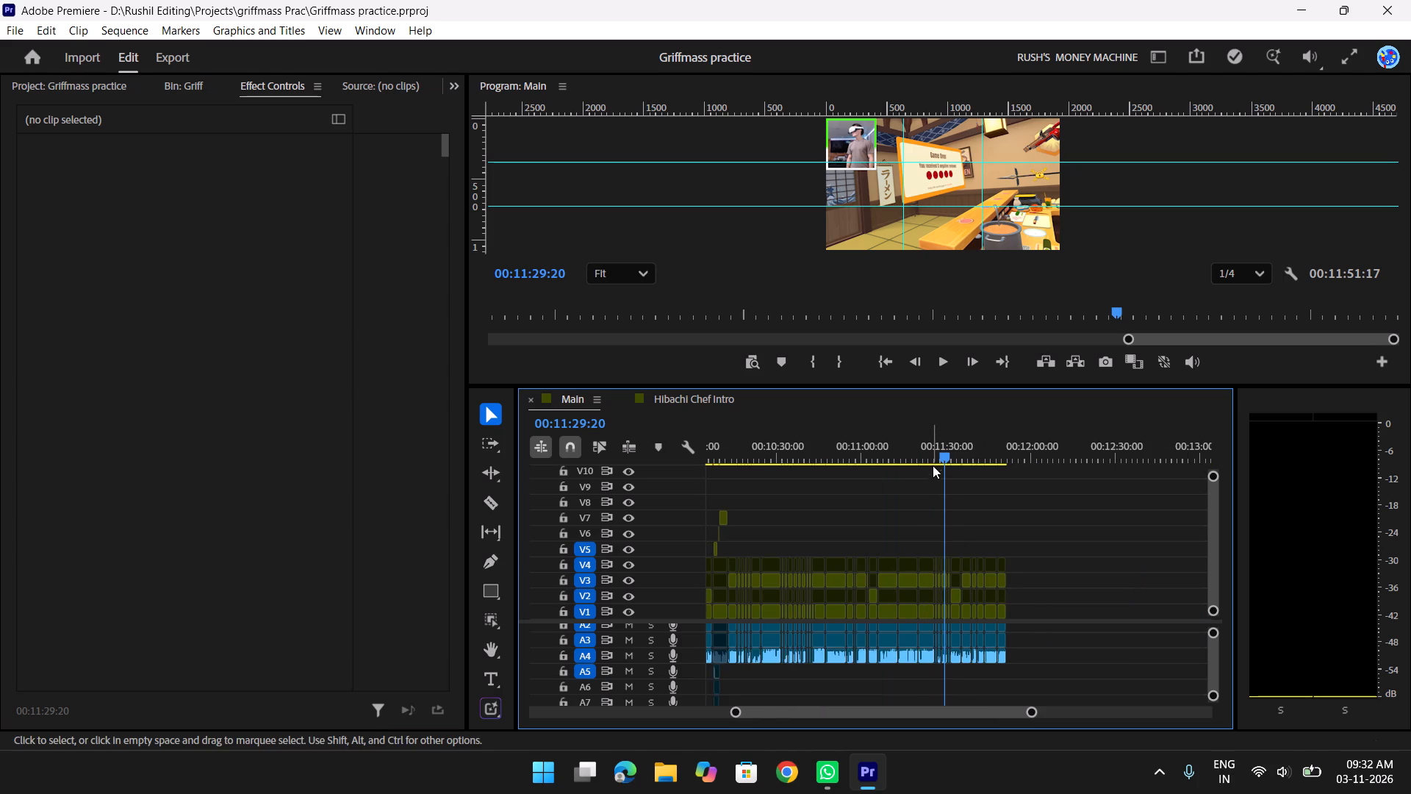
key("y")
left_click_drag(934, 447, 791, 459)
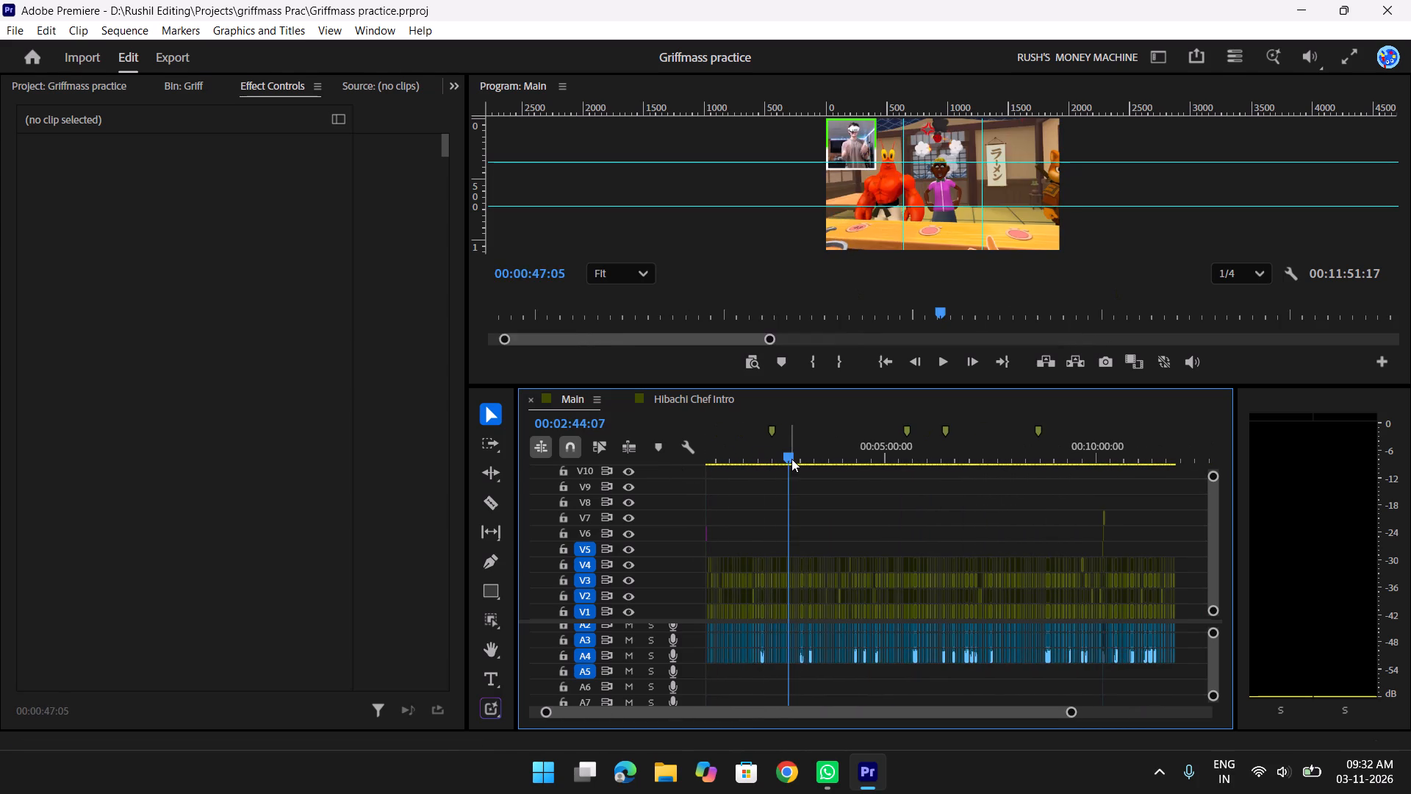
left_click(880, 363)
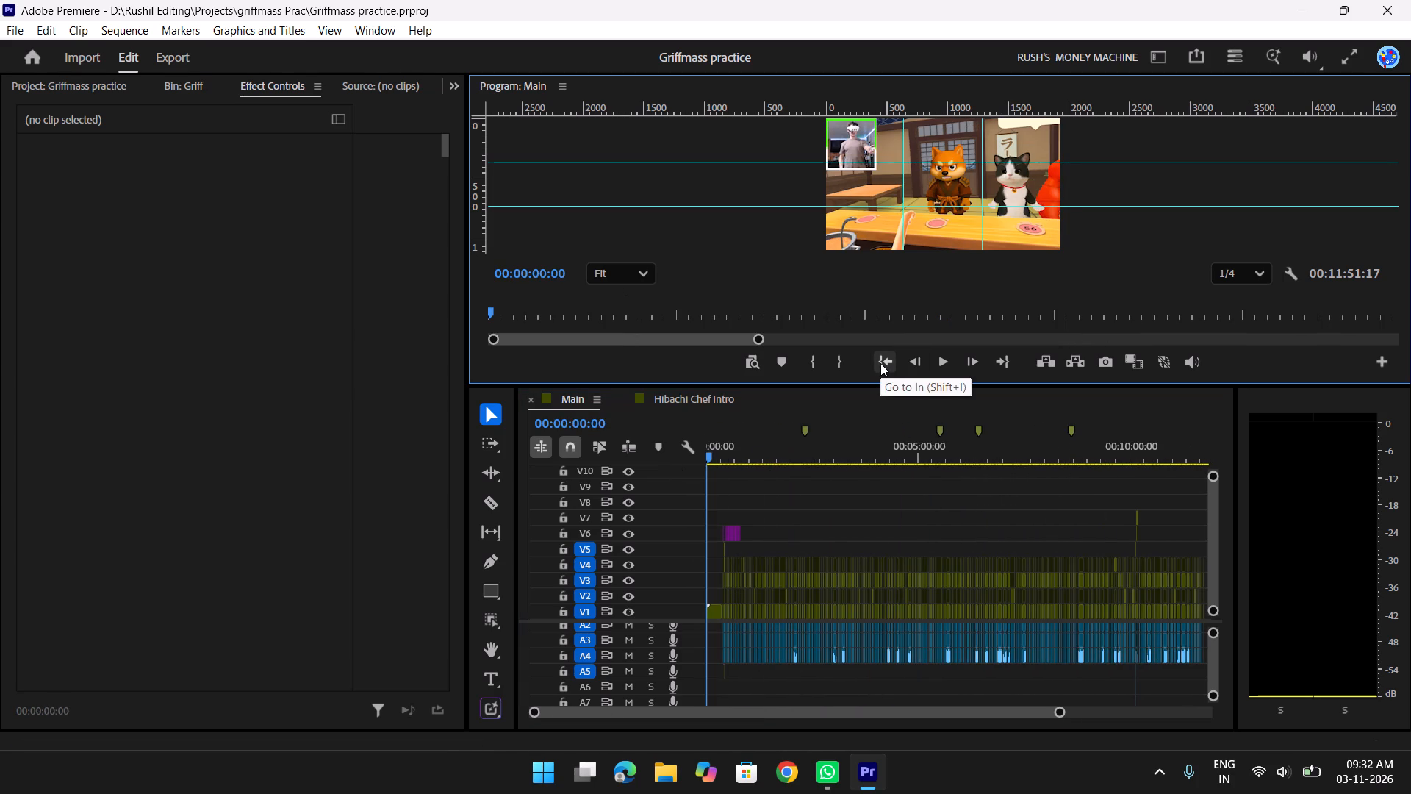
type("ttt")
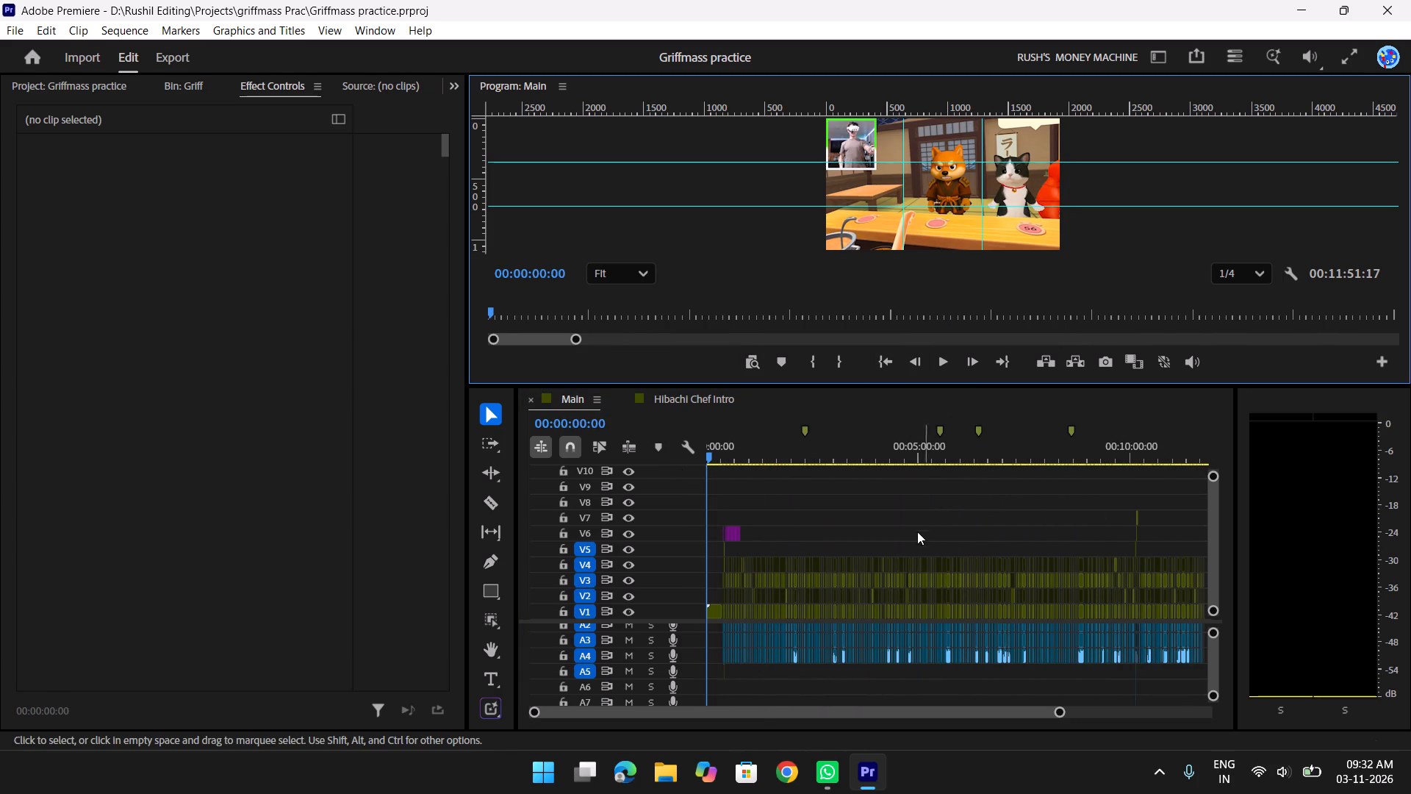
left_click(912, 526)
type("tttt")
scroll(827, 465, "down", 3)
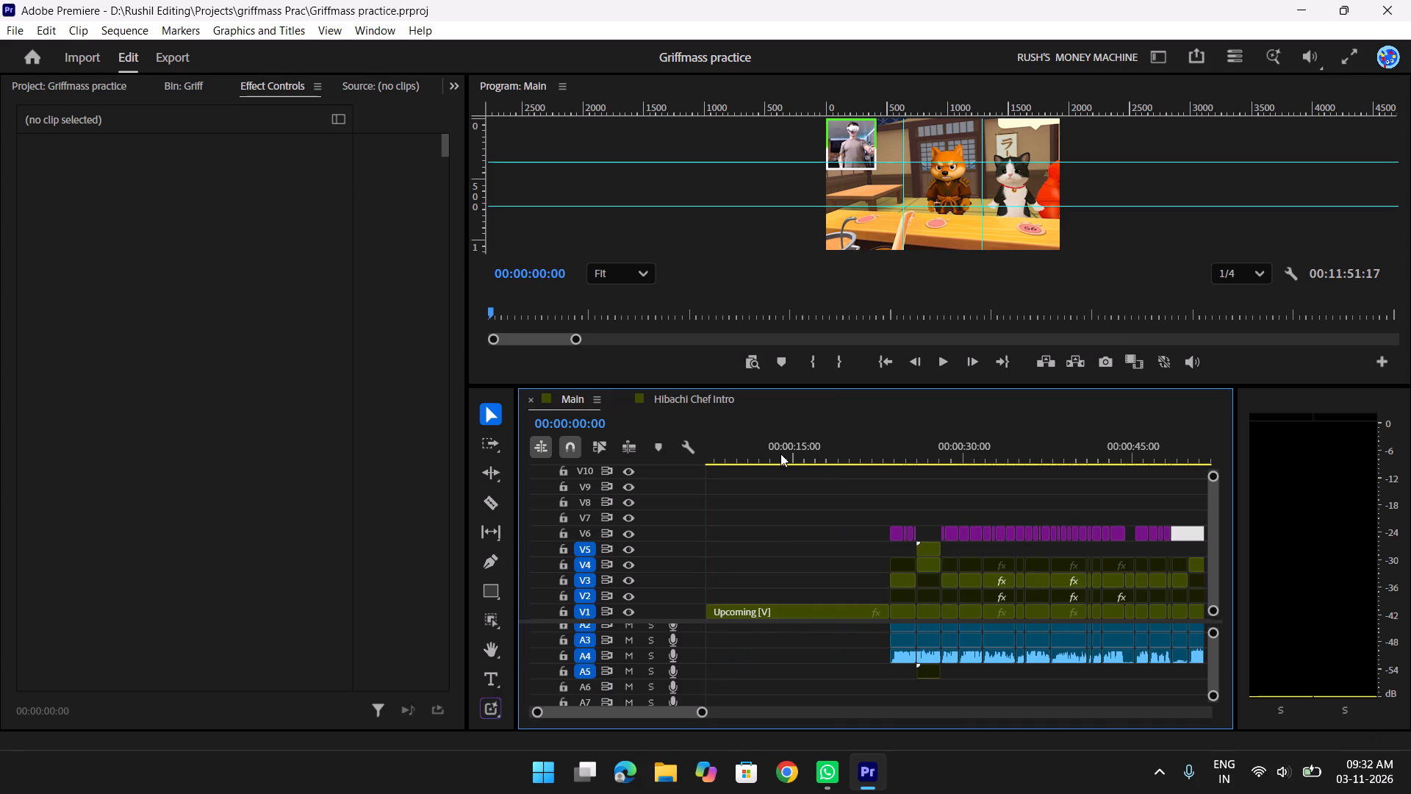
left_click_drag(800, 446, 867, 445)
key("space")
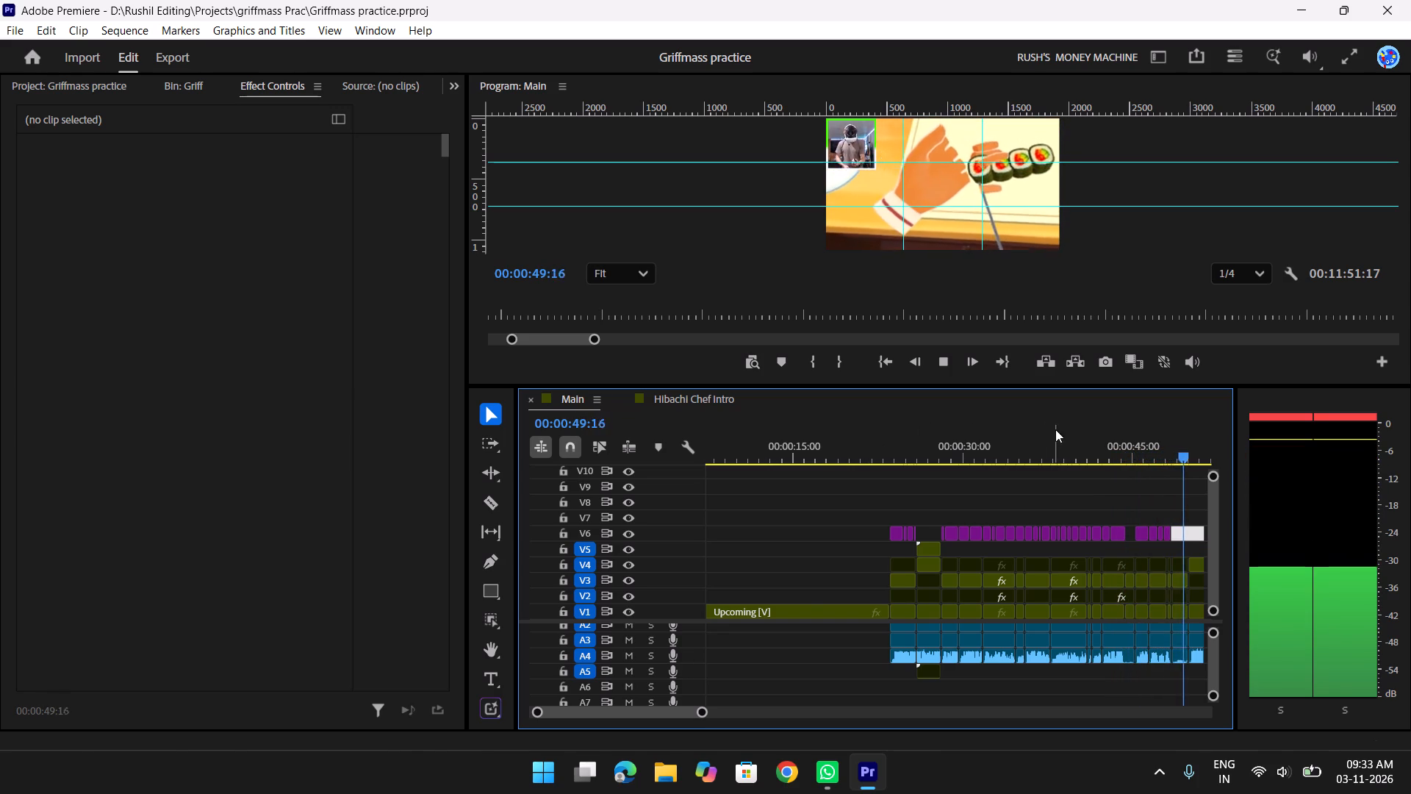
scroll(1025, 490, "up", 4)
left_click(1025, 490)
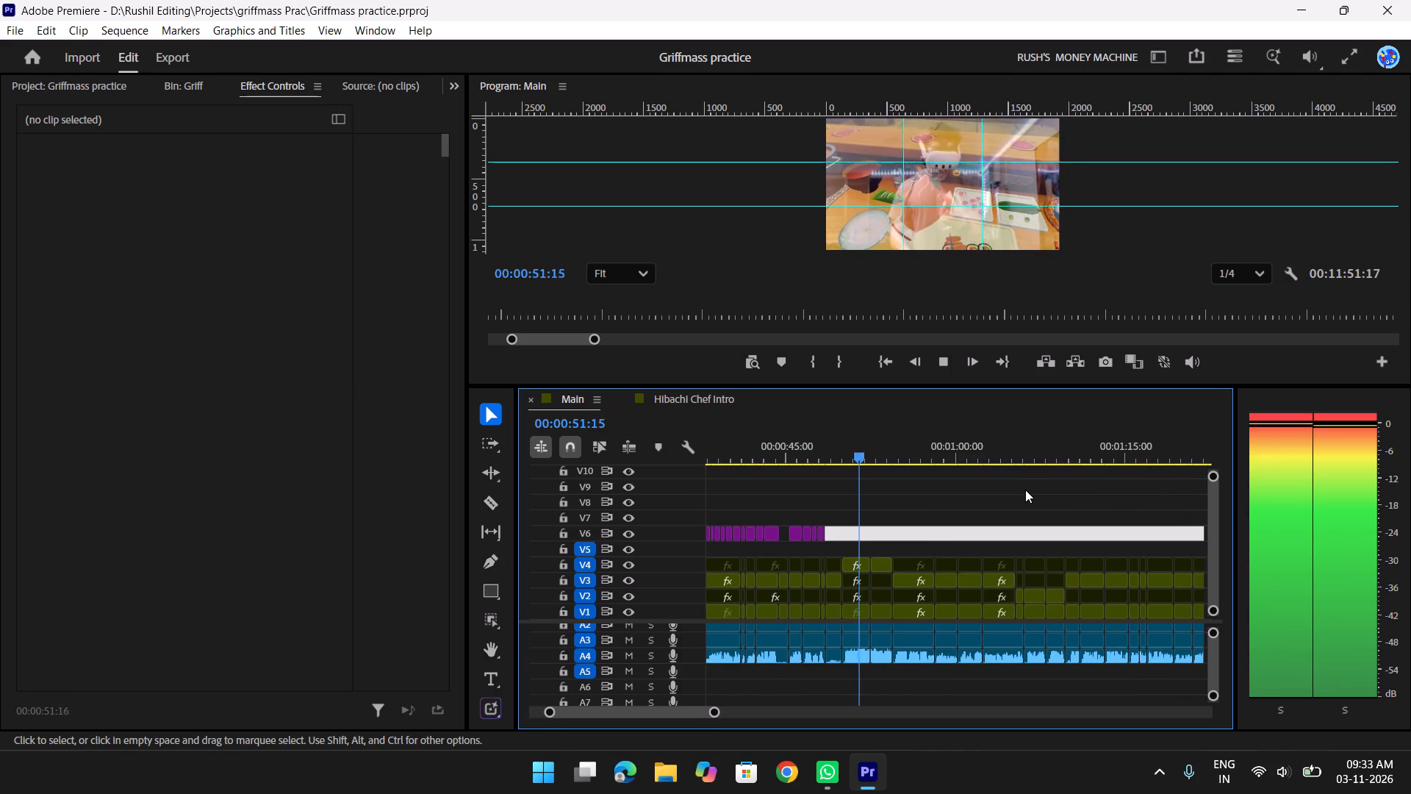
scroll(1024, 493, "up", 5)
left_click(844, 490)
Scrub back to the cut between the Upcoming clip and the First Day caption and examine the frames around it.
left_click_drag(1011, 456, 811, 485)
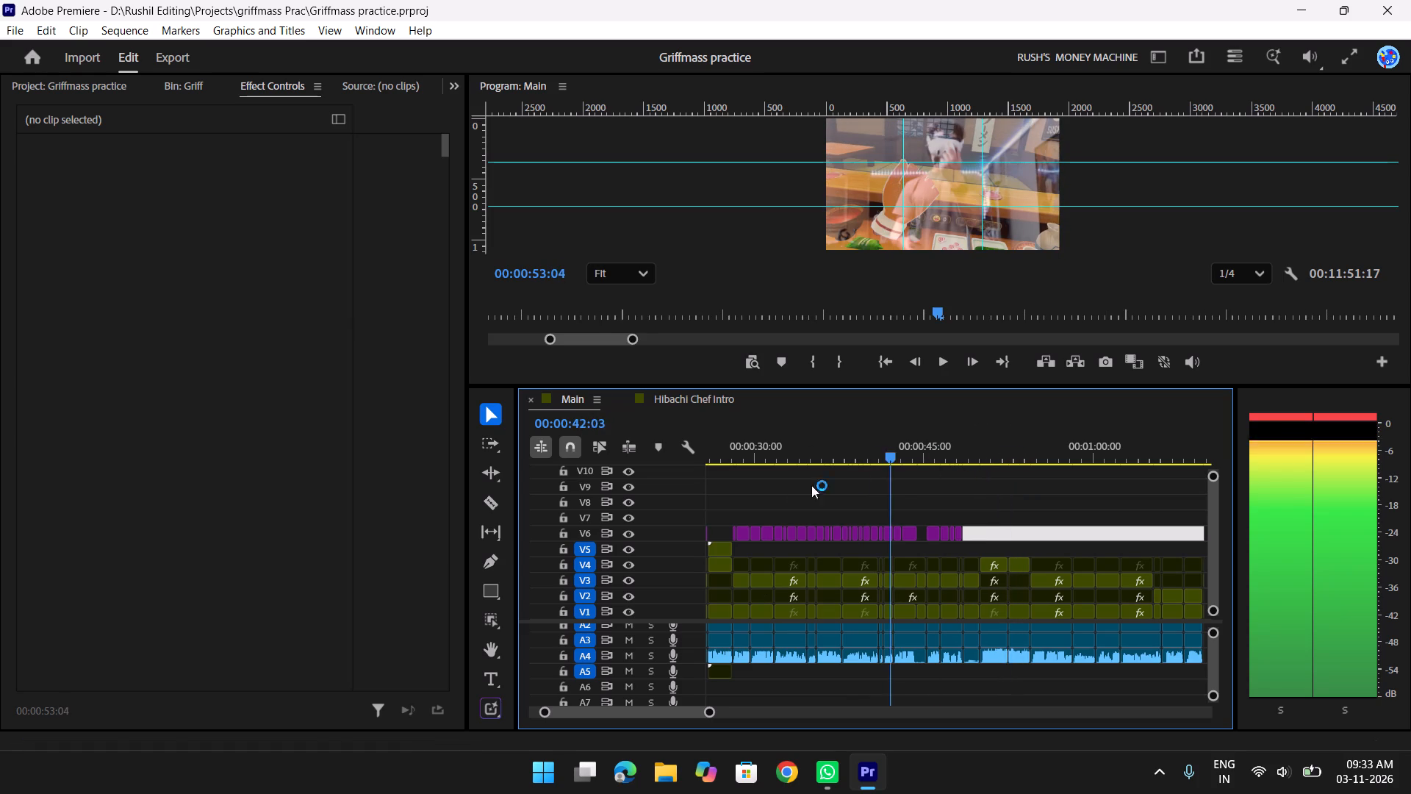
left_click_drag(811, 485, 789, 486)
scroll(922, 492, "up", 4)
left_click_drag(906, 446, 845, 468)
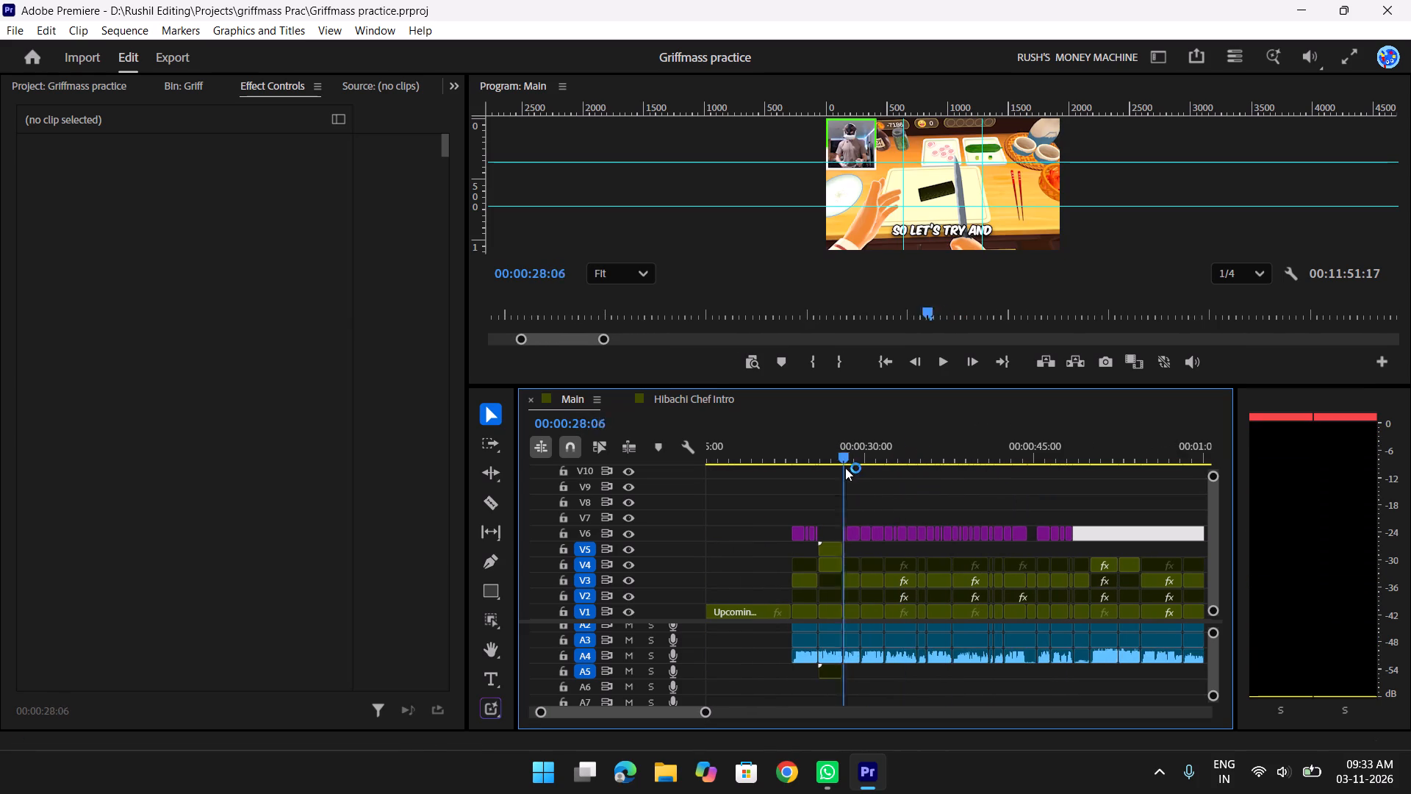
left_click_drag(845, 468, 772, 489)
key("t")
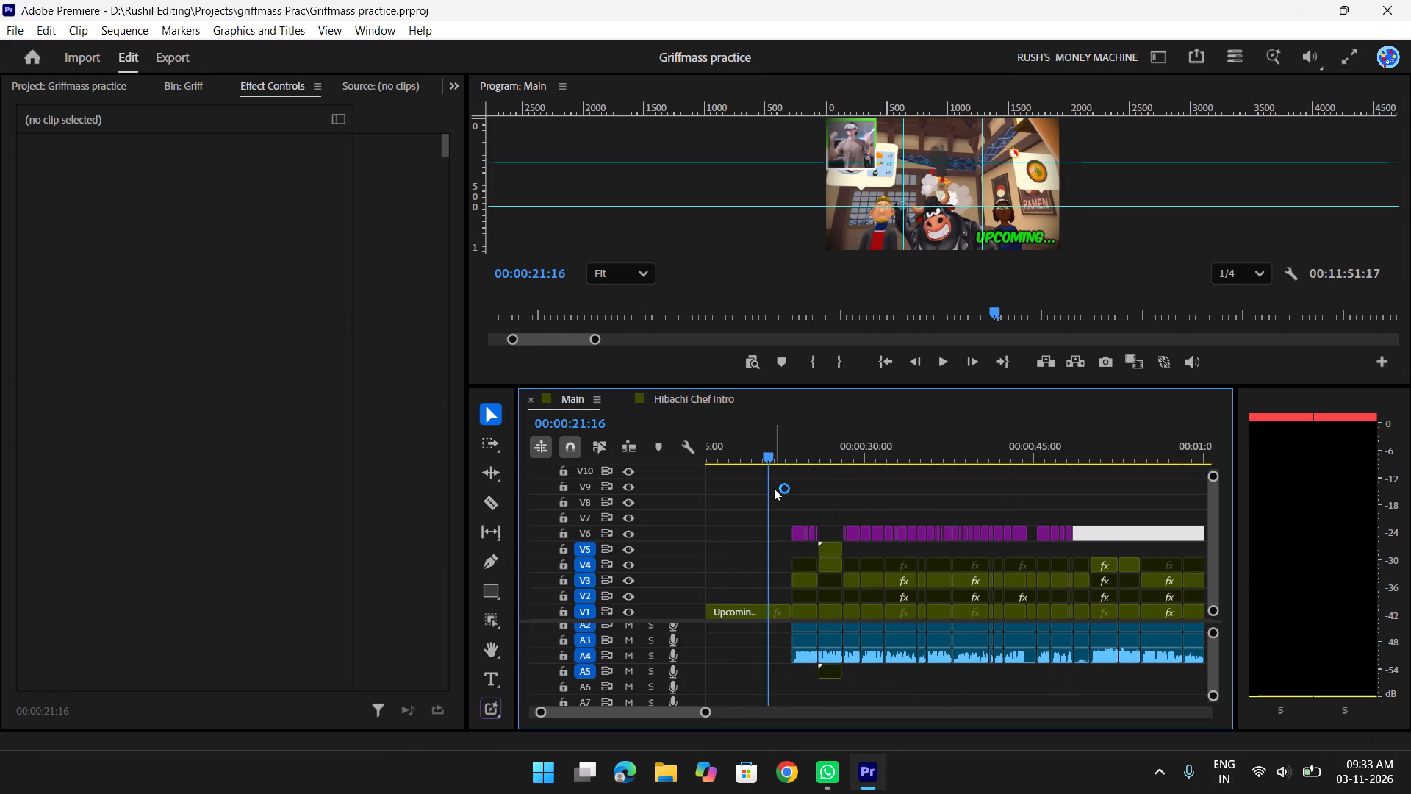
key("t")
key("t")
scroll(942, 487, "down", 8)
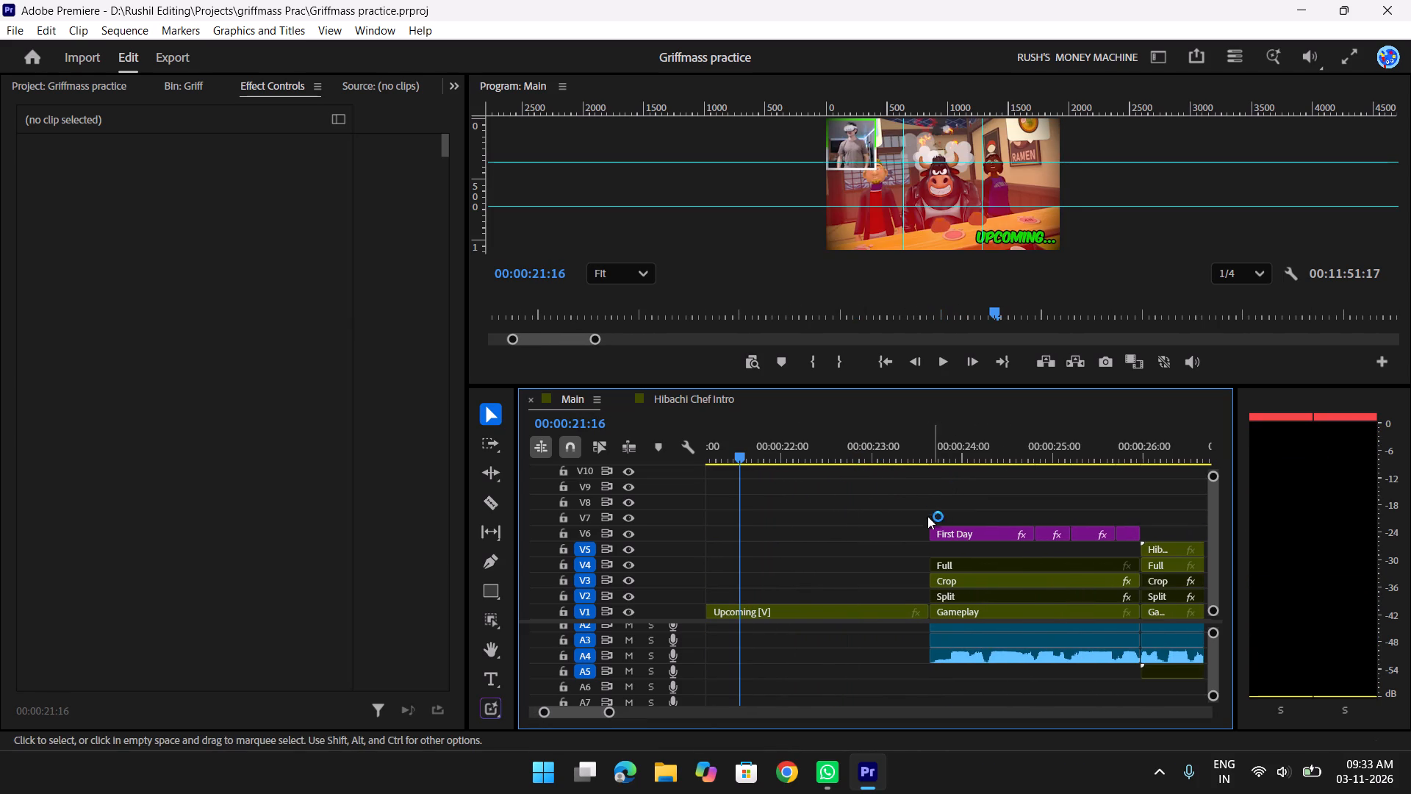
left_click_drag(769, 452, 909, 458)
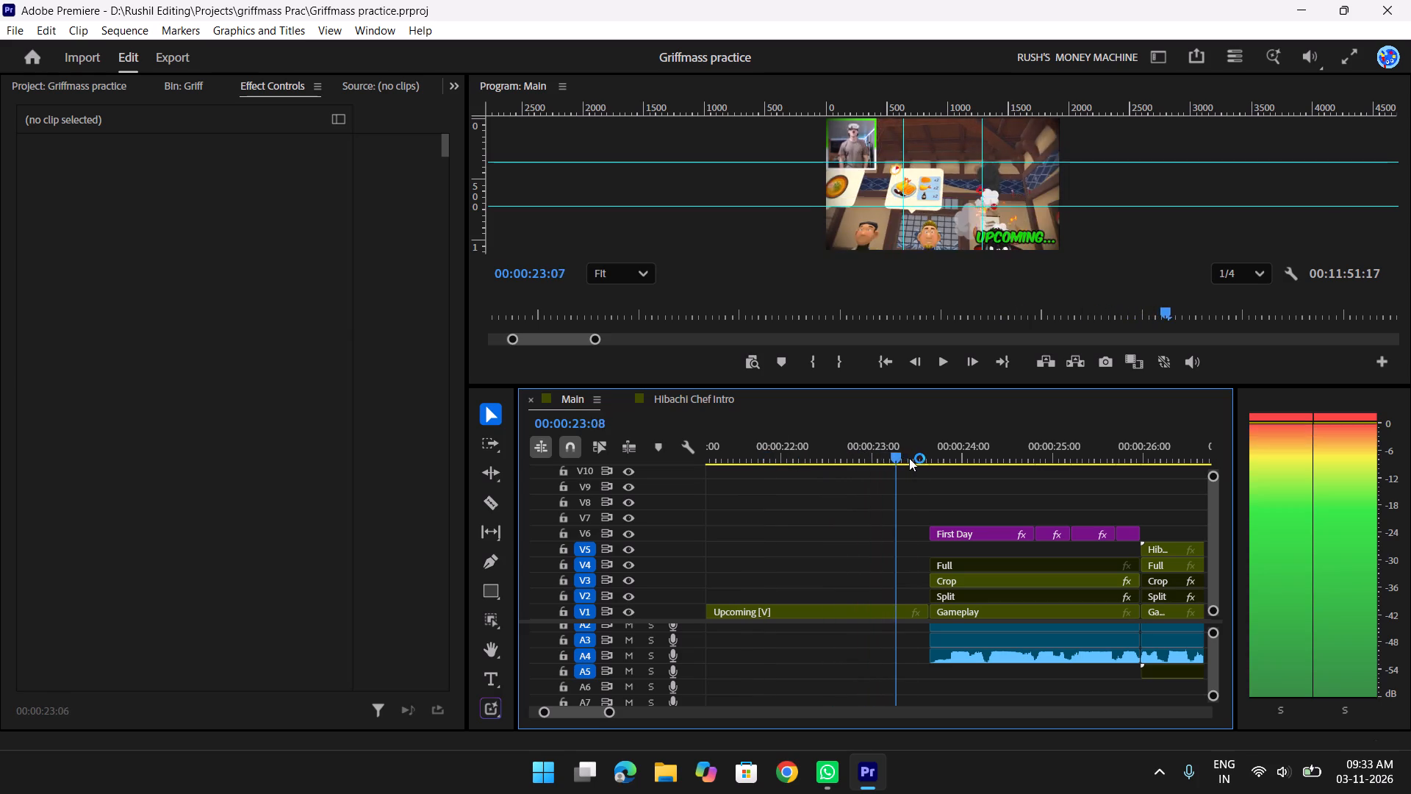
left_click_drag(909, 458, 1060, 472)
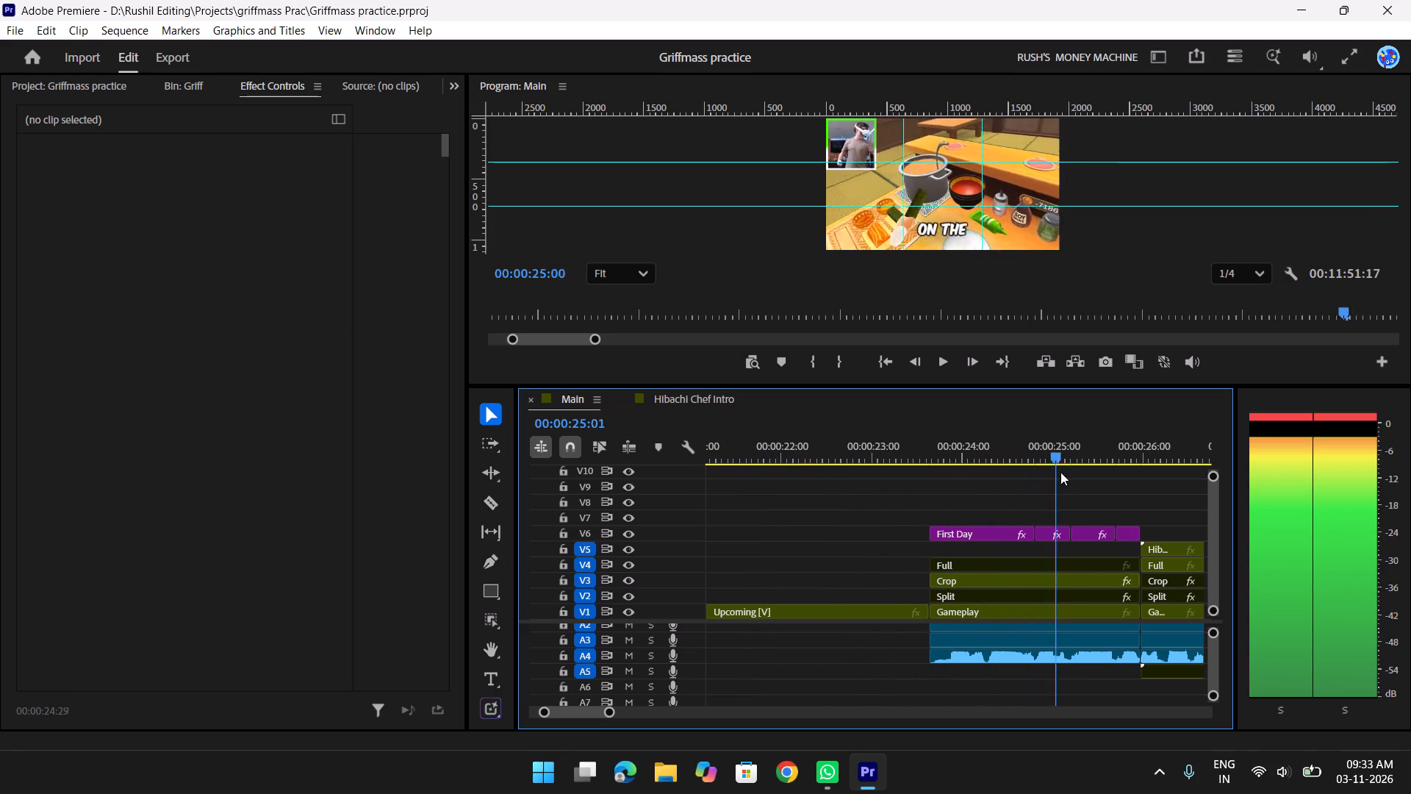
left_click_drag(1060, 472, 934, 491)
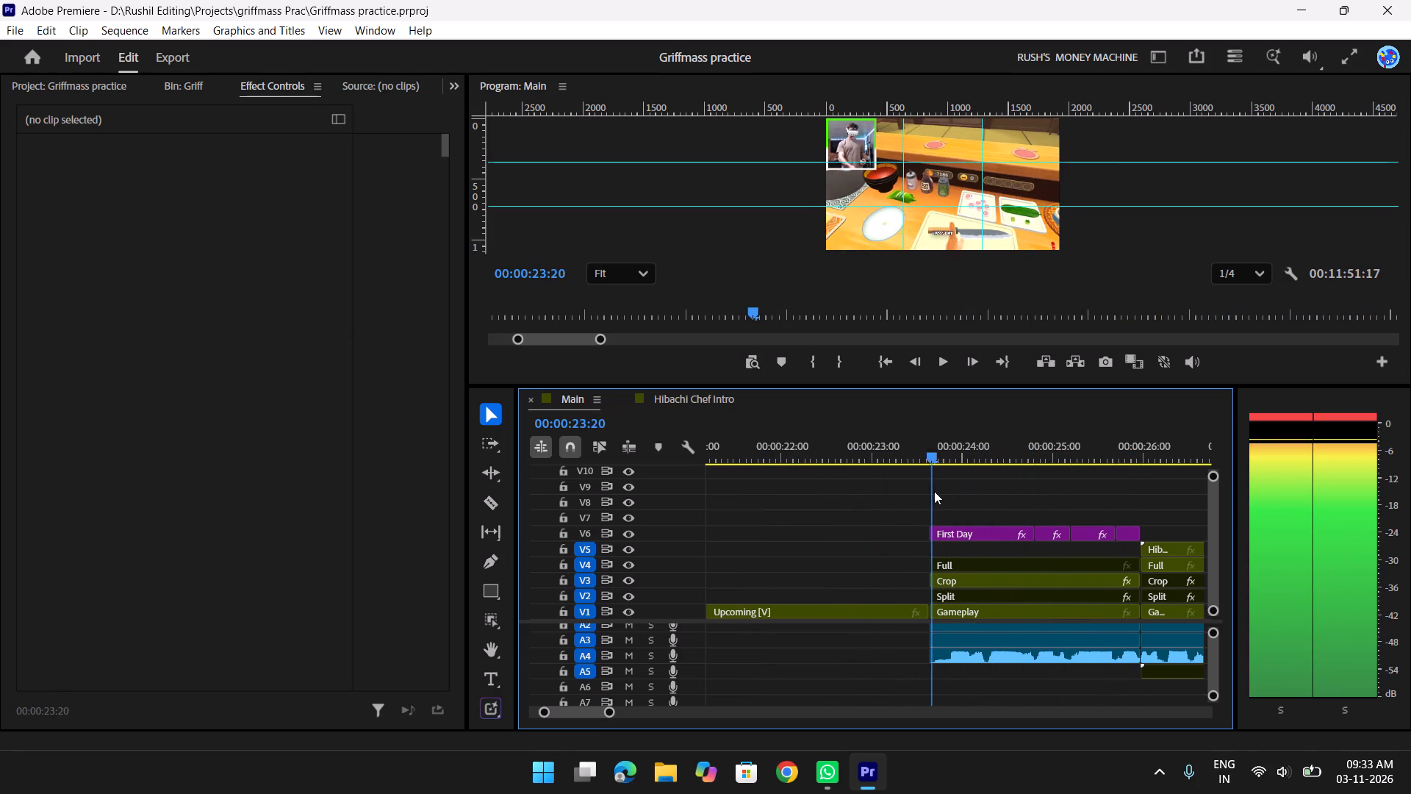
left_click_drag(934, 491, 1020, 484)
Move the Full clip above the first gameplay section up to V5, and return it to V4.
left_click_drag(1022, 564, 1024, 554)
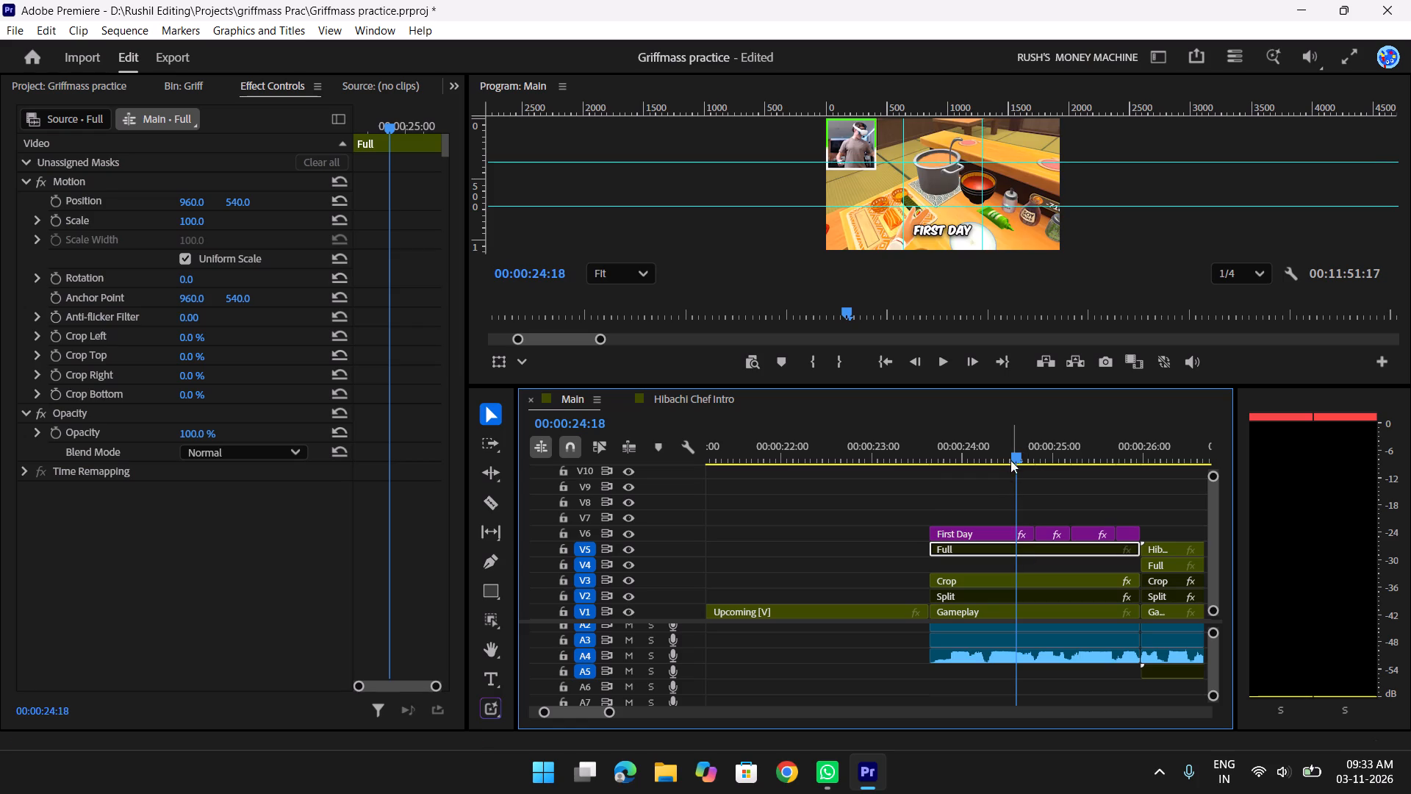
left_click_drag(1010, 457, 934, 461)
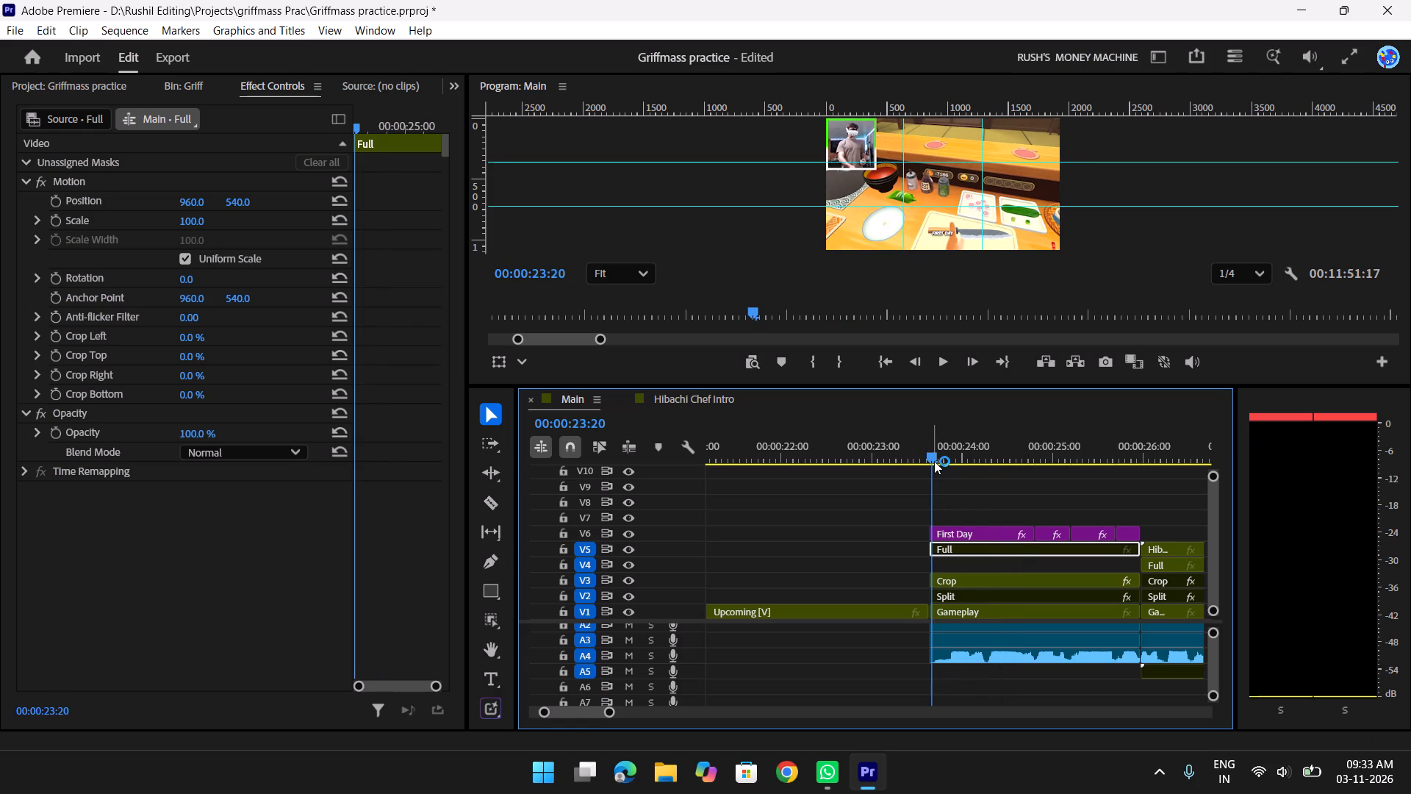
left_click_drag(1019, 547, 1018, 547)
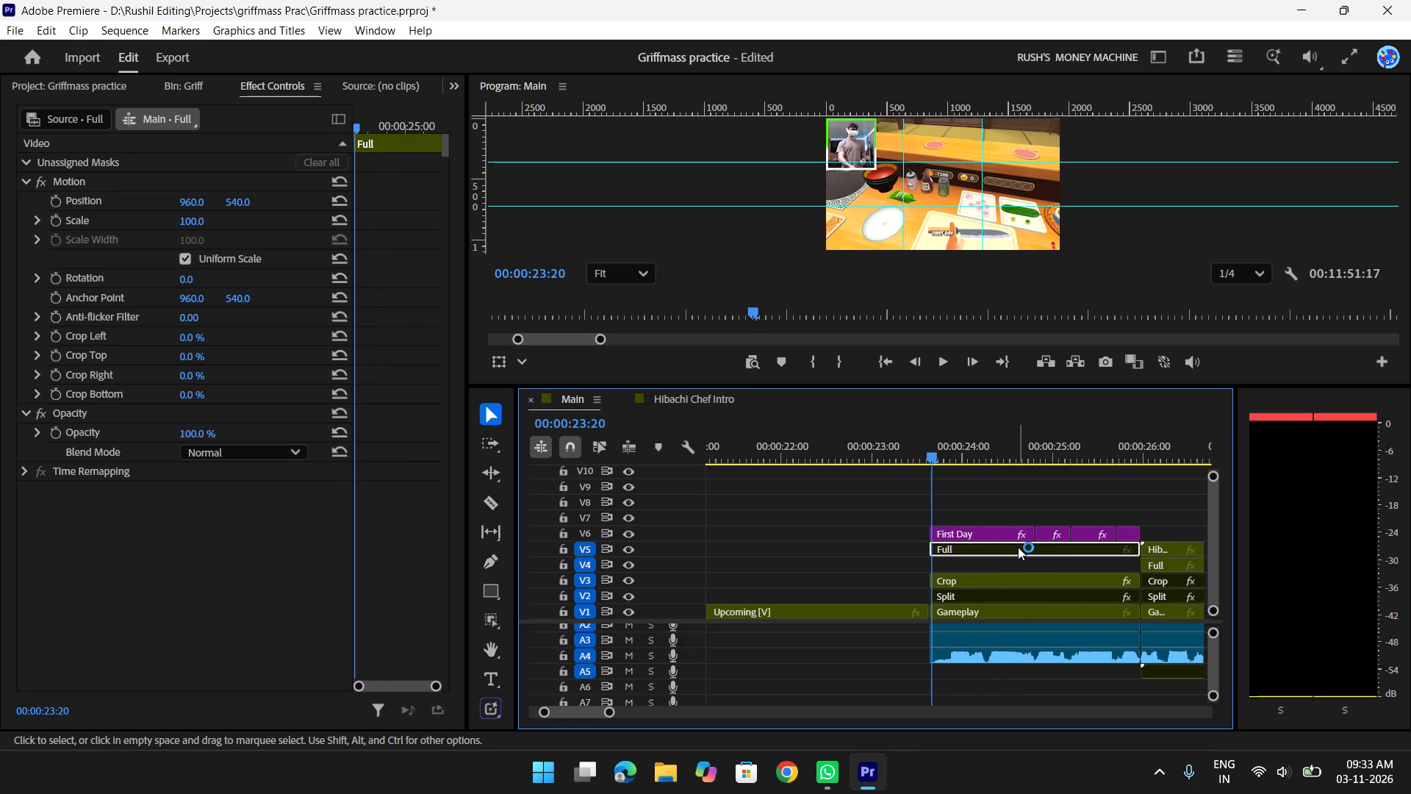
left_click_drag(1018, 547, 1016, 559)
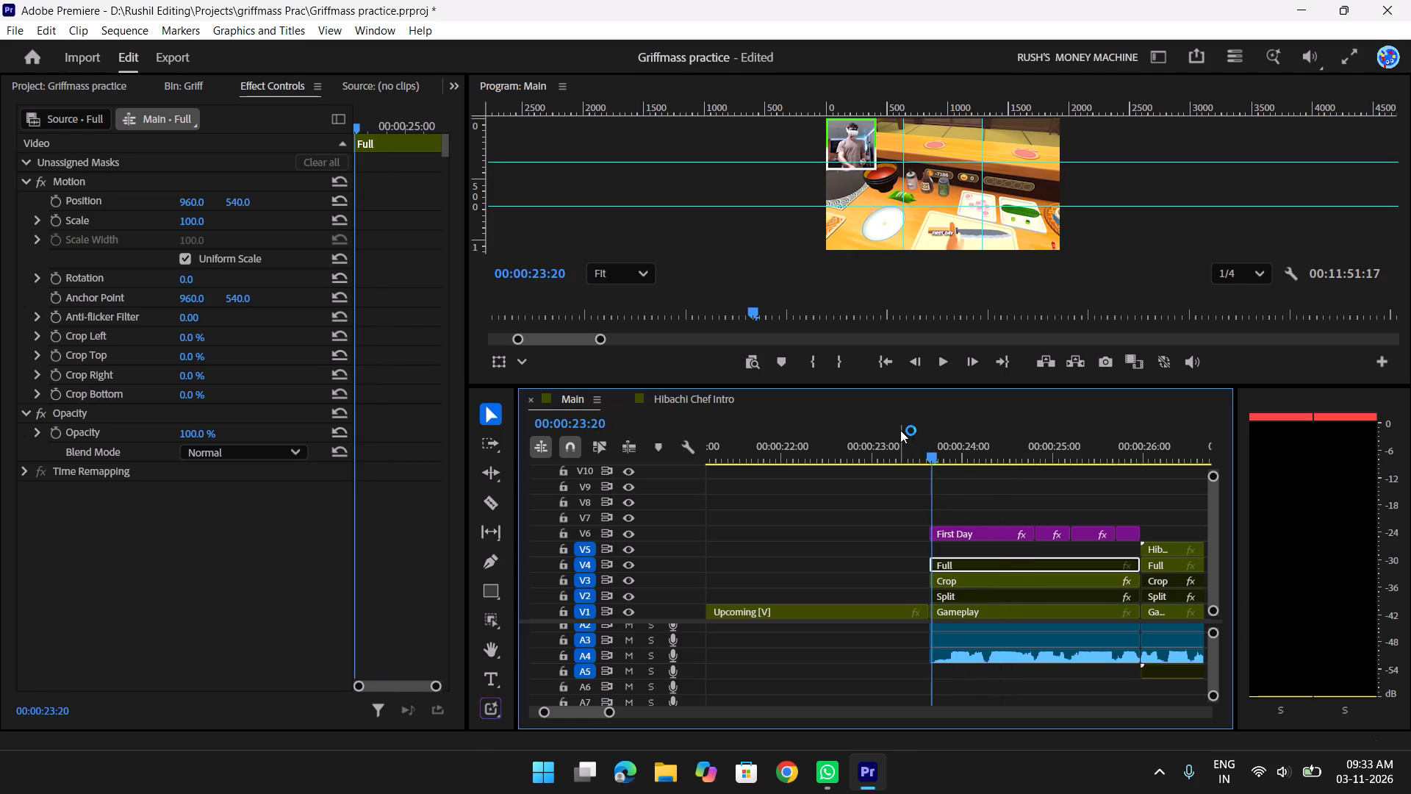
Play and step frame by frame across the cut from the Upcoming clip to the first Gameplay clip.
left_click_drag(898, 430, 875, 443)
key("space")
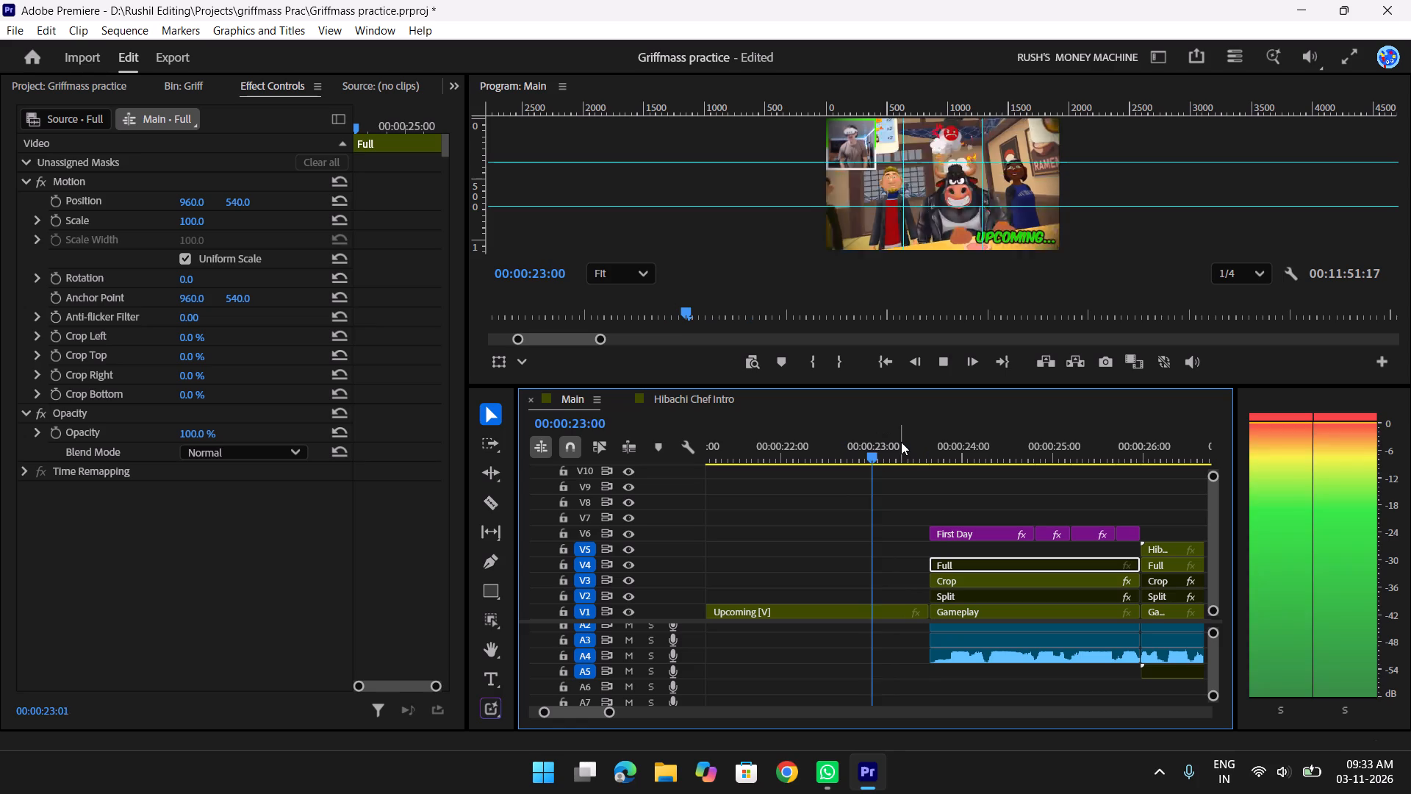
key("space")
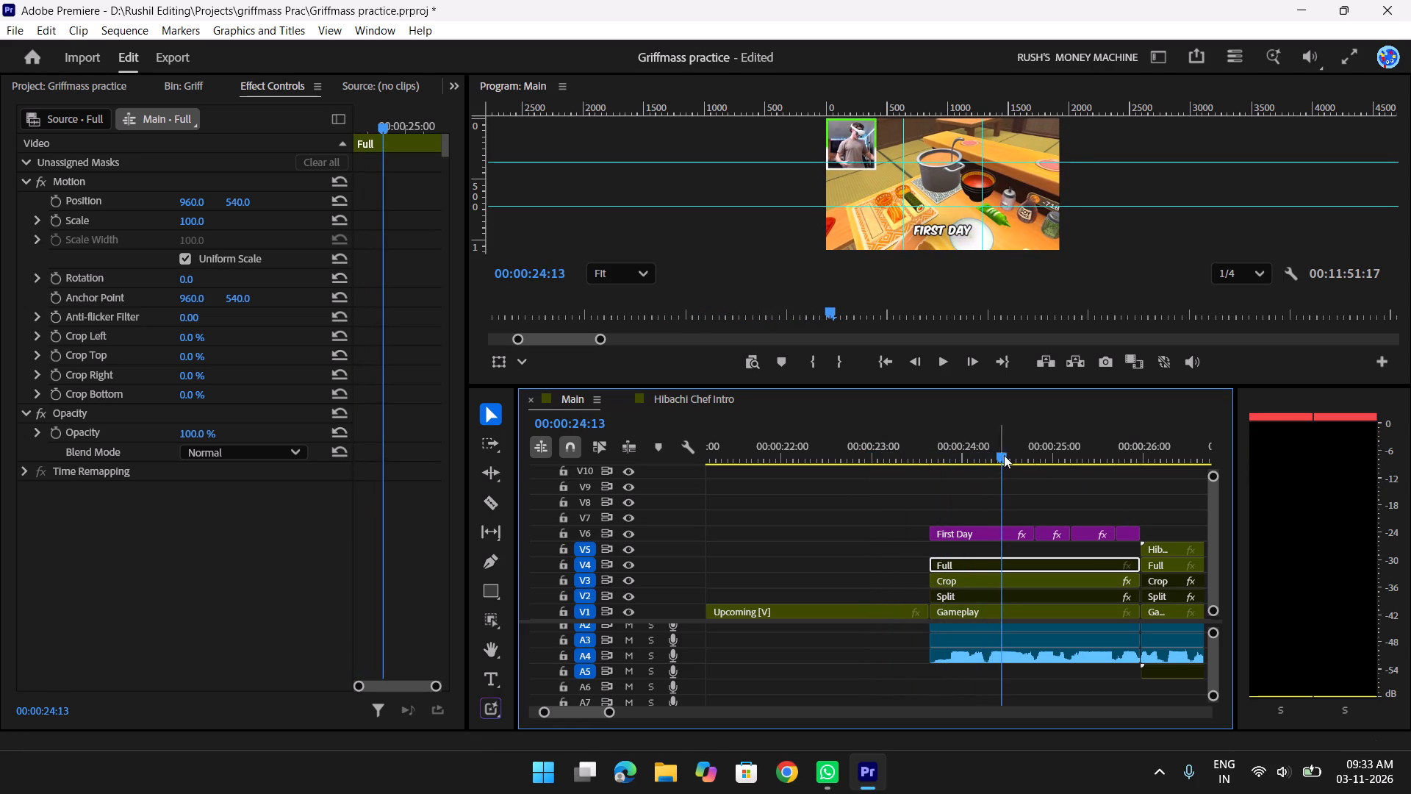
left_click_drag(1004, 454, 916, 457)
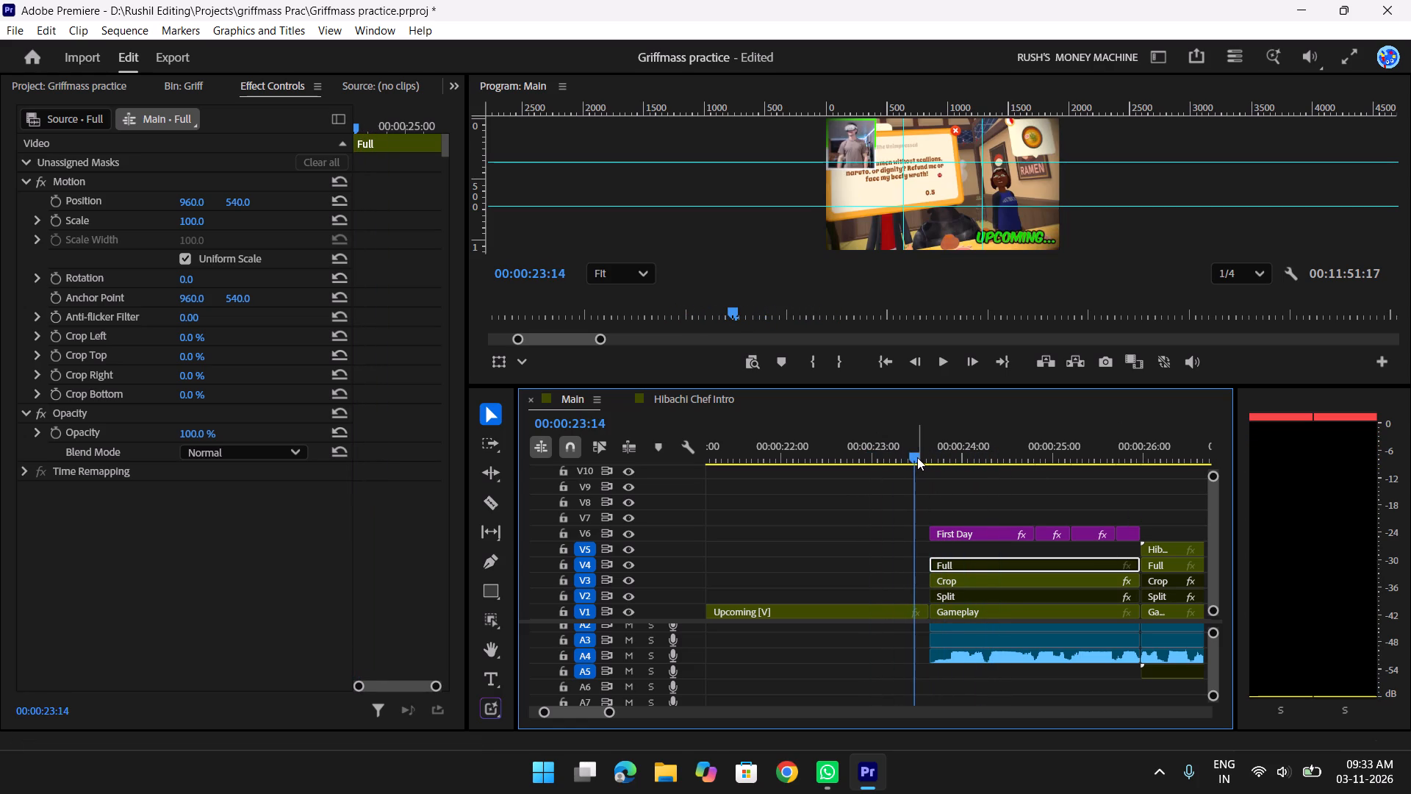
key("Right")
key("Right")
key("Right")
key("Right")
key("Right")
key("Right")
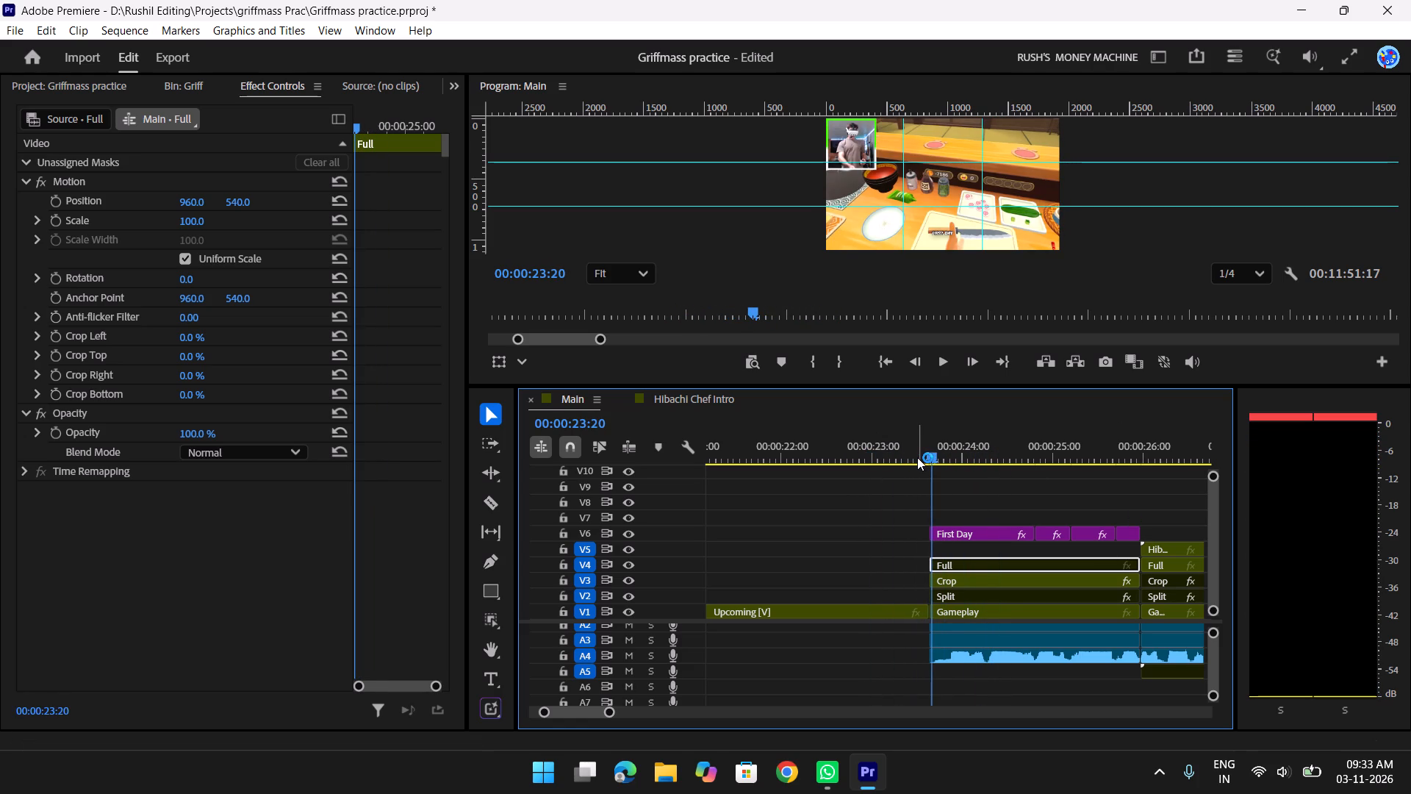
key("Left")
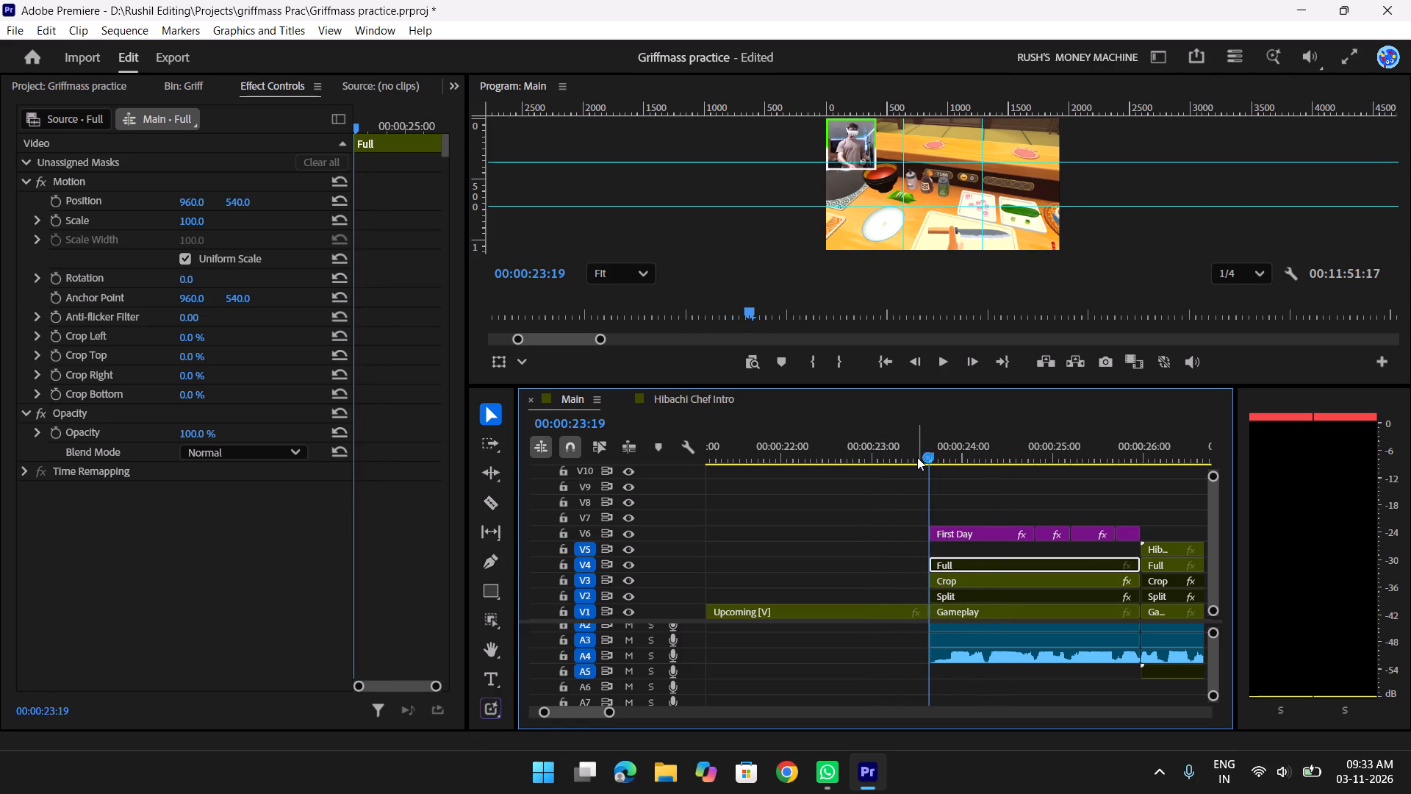
Apply the Transform video effect to the Crop clip on V3 under the First Day caption, with the playhead at its start, 00:00:23:19.
left_click(985, 504)
left_click(932, 451)
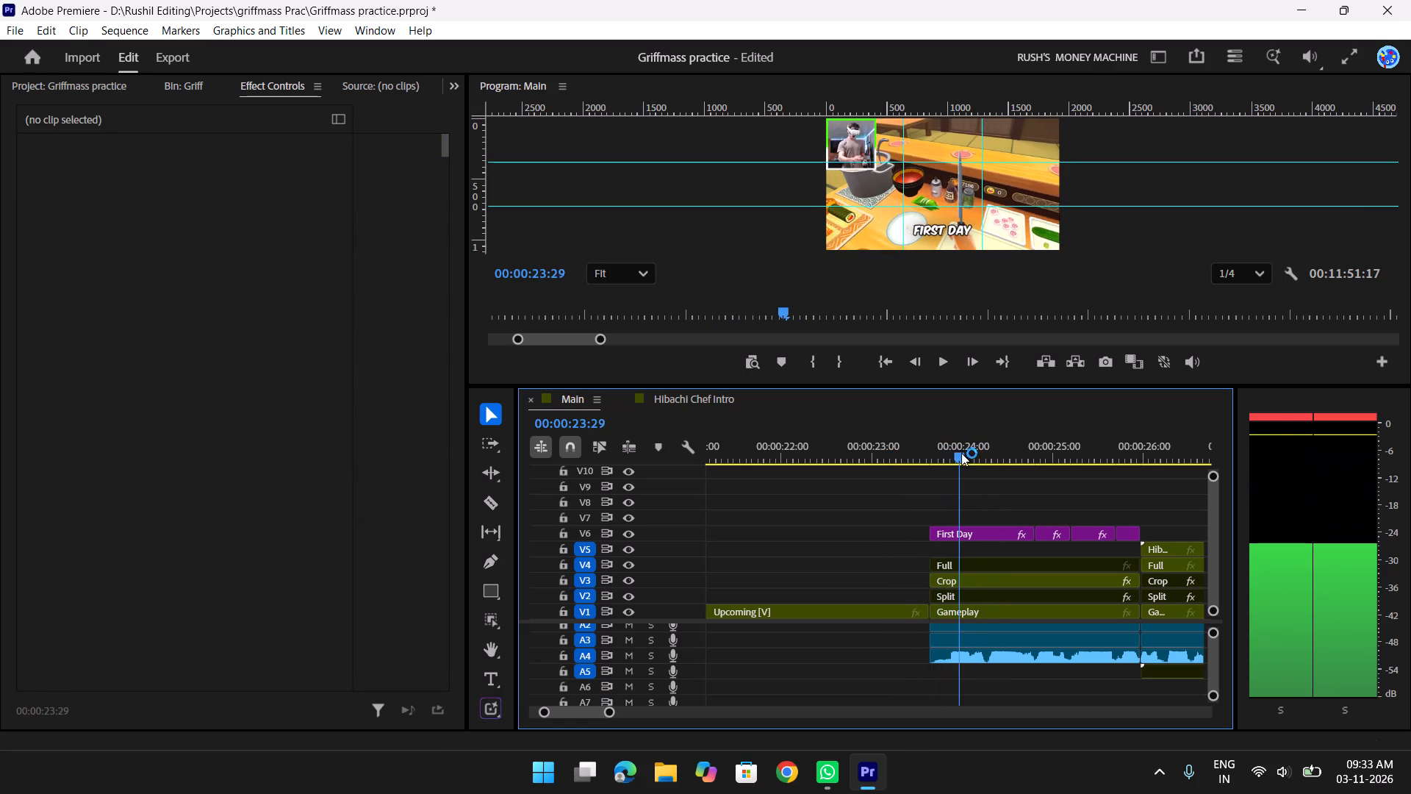
left_click(959, 576)
left_click_drag(917, 446, 933, 452)
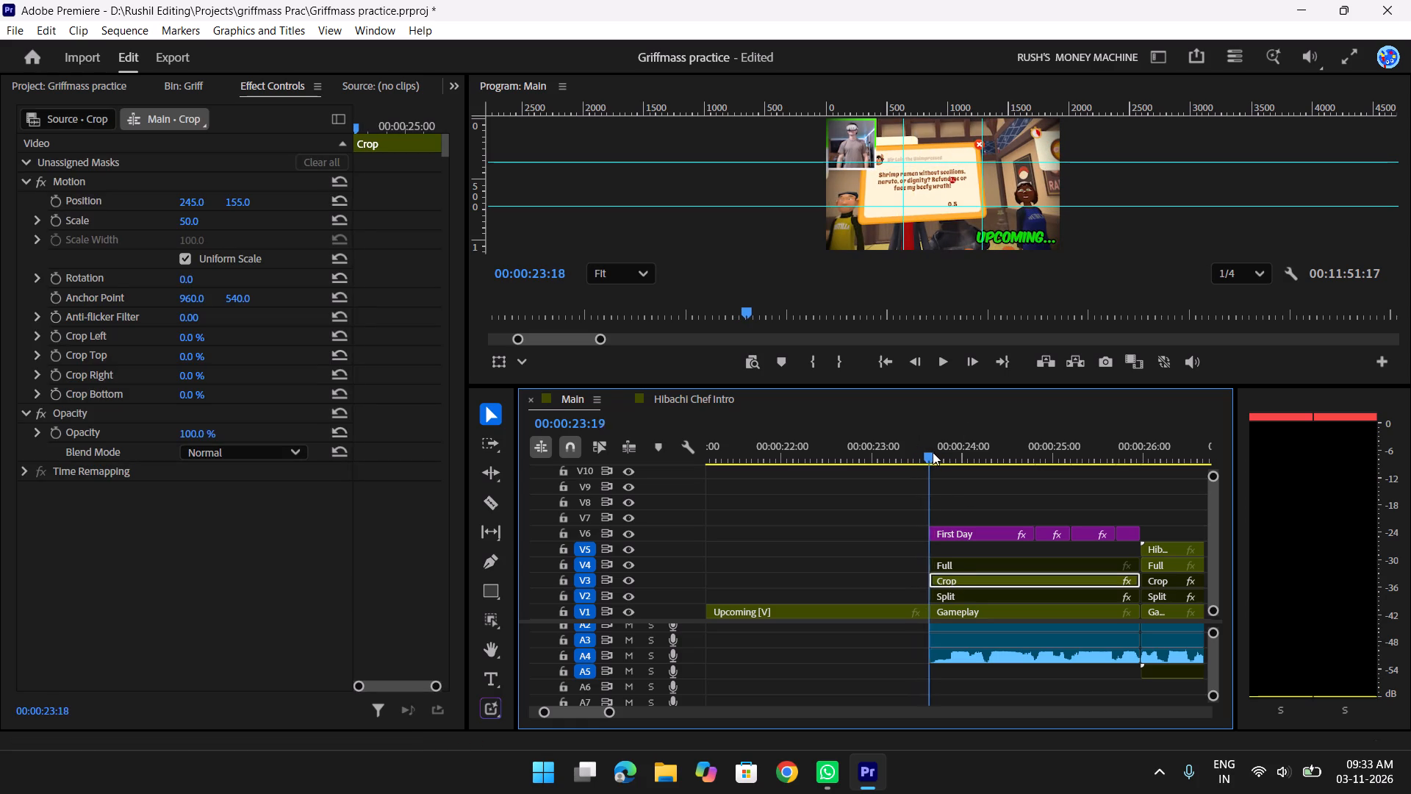
left_click_drag(933, 452, 933, 453)
left_click(963, 579)
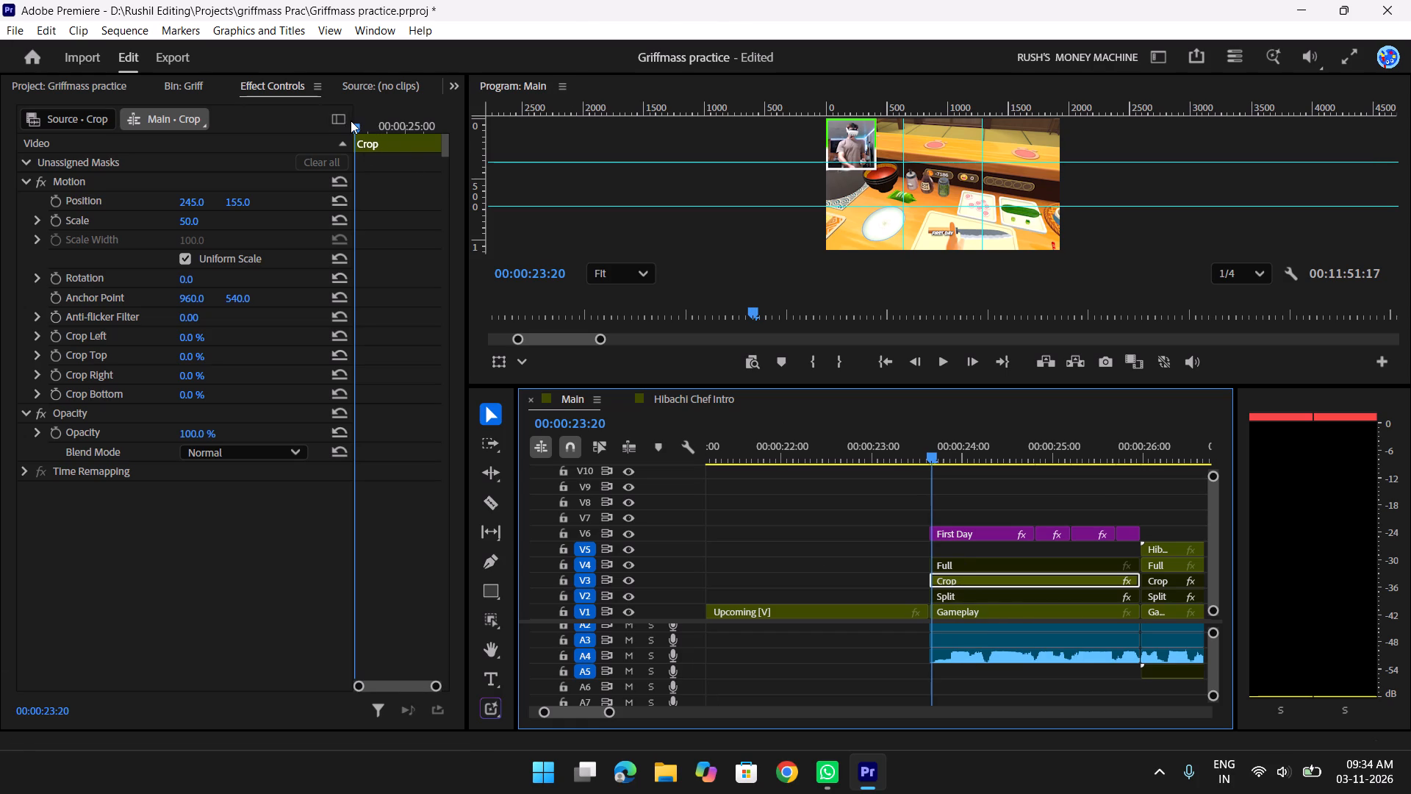
left_click_drag(362, 124, 315, 125)
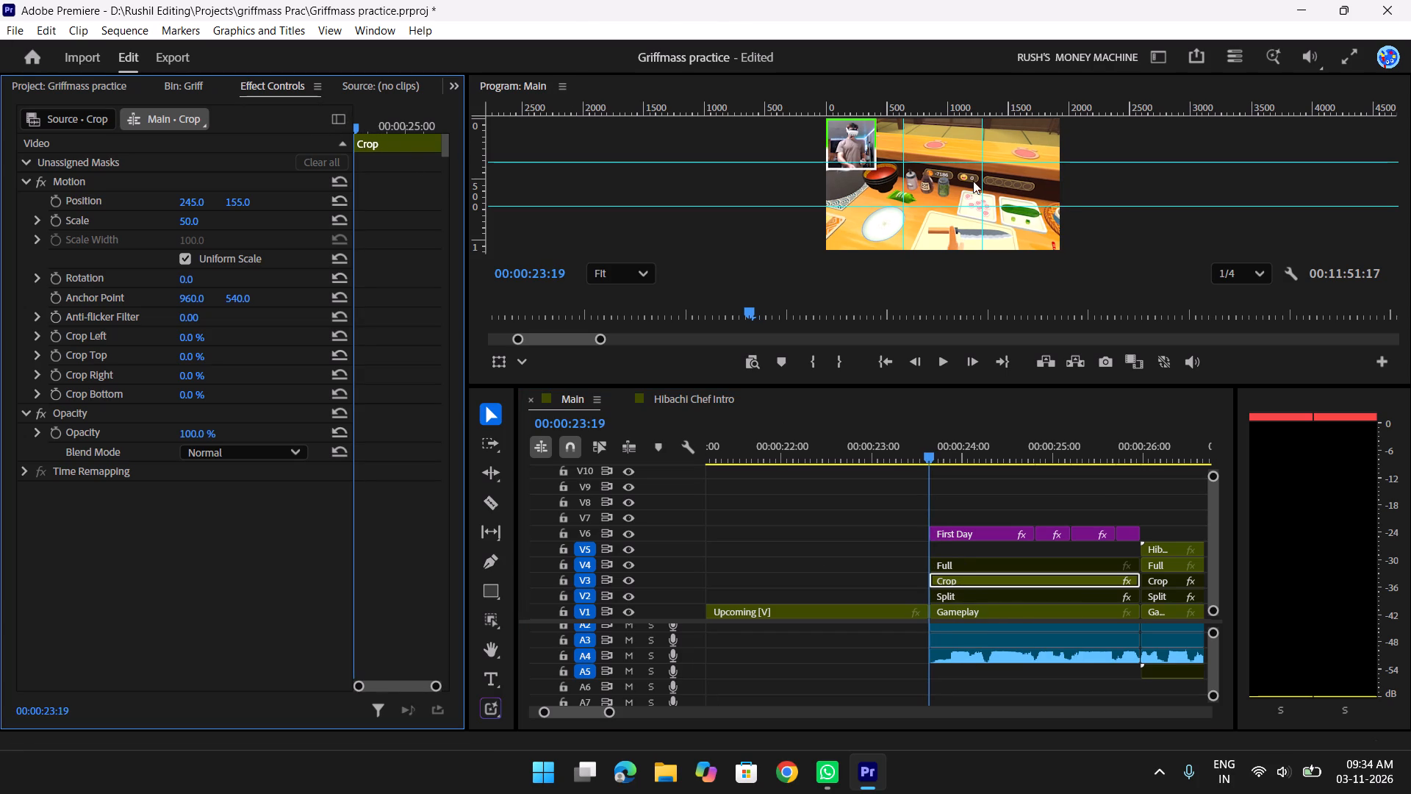
key("shift+z")
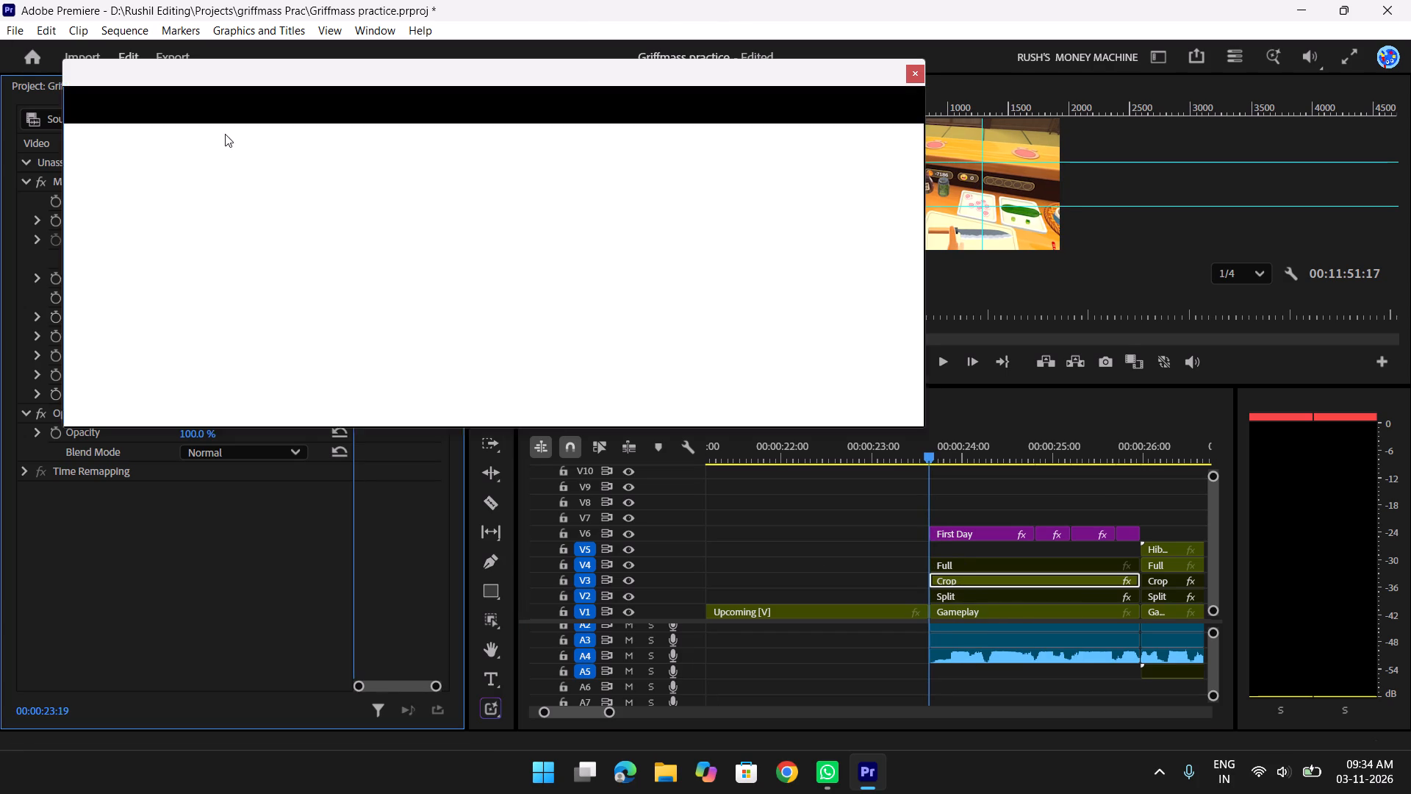
left_click(207, 137)
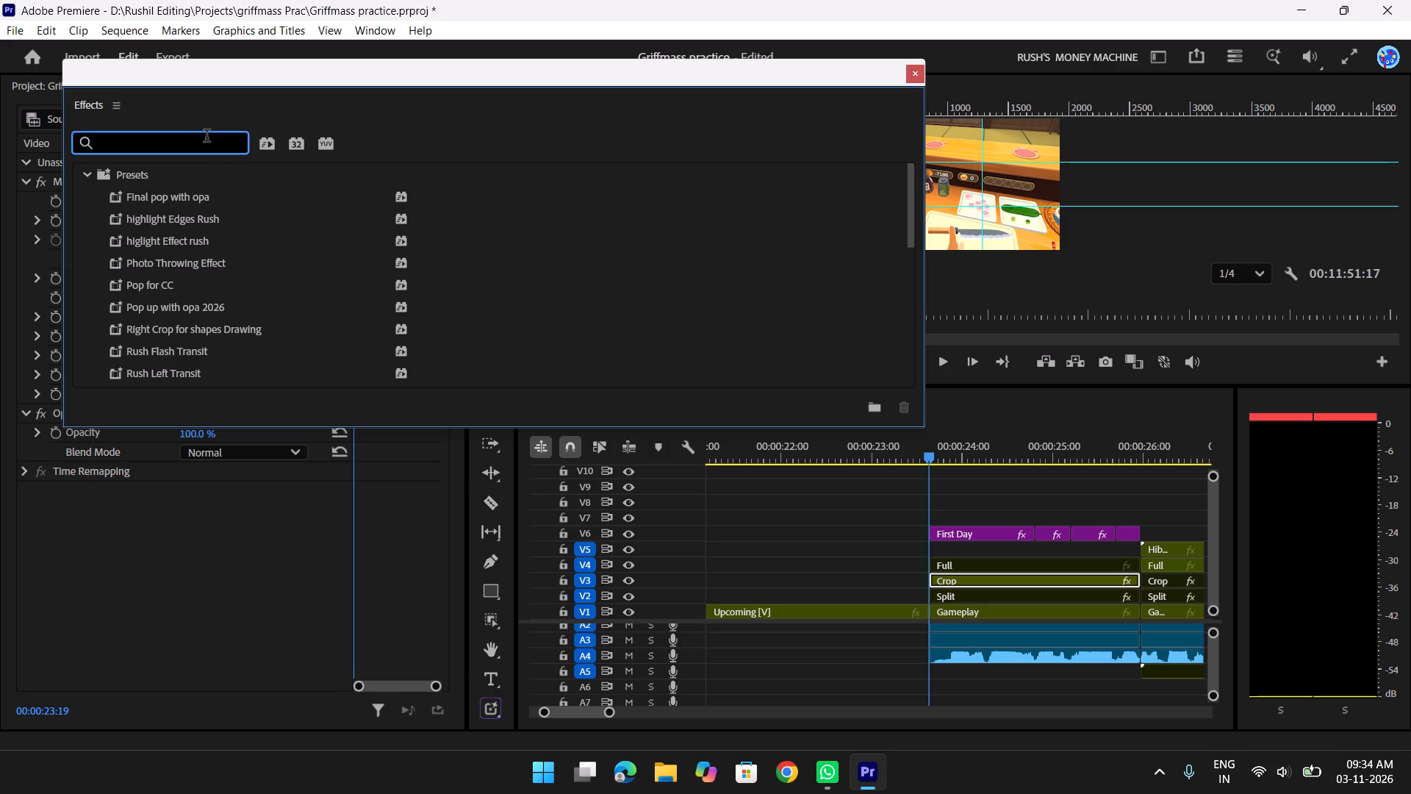
type("trans")
scroll(355, 301, "down", 3)
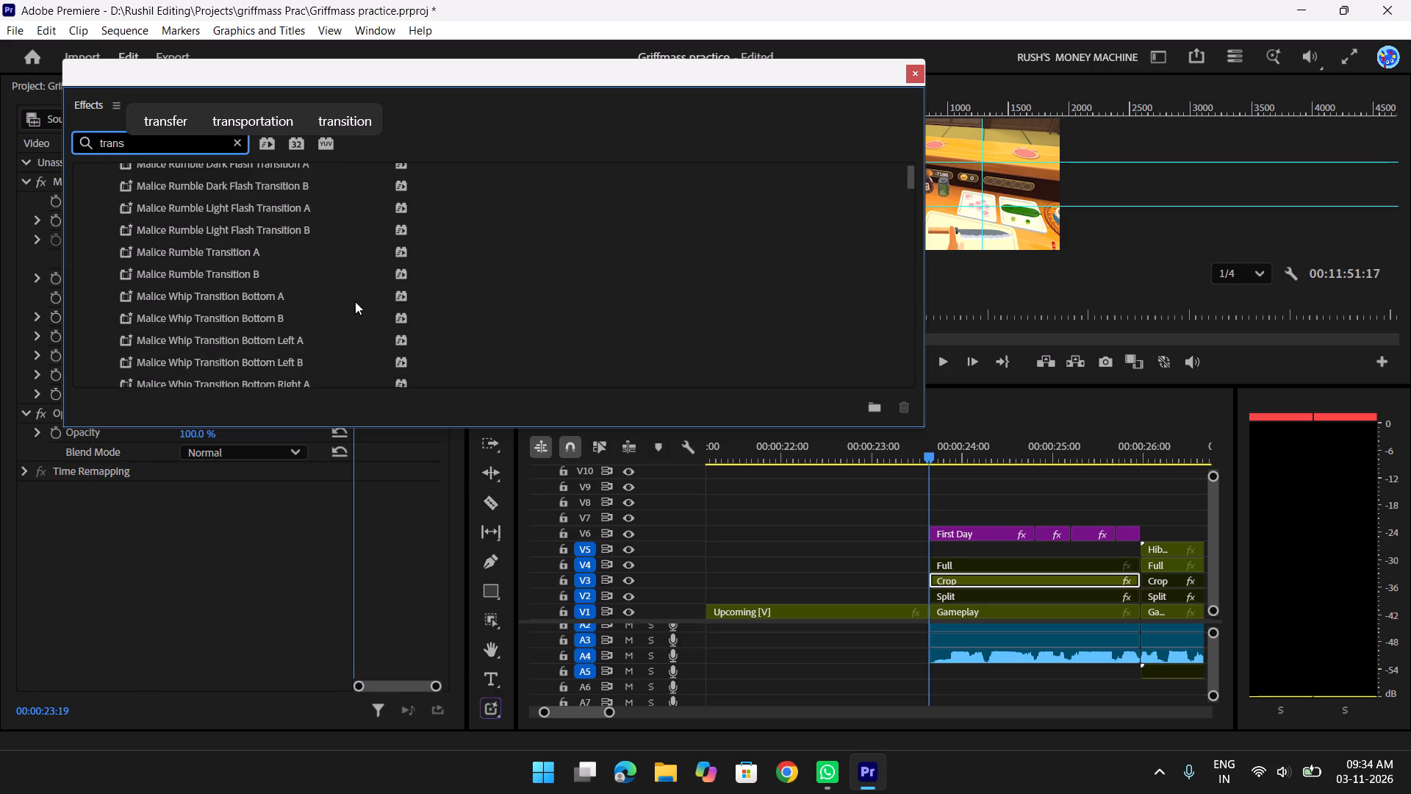
scroll(355, 301, "down", 14)
scroll(355, 301, "down", 14)
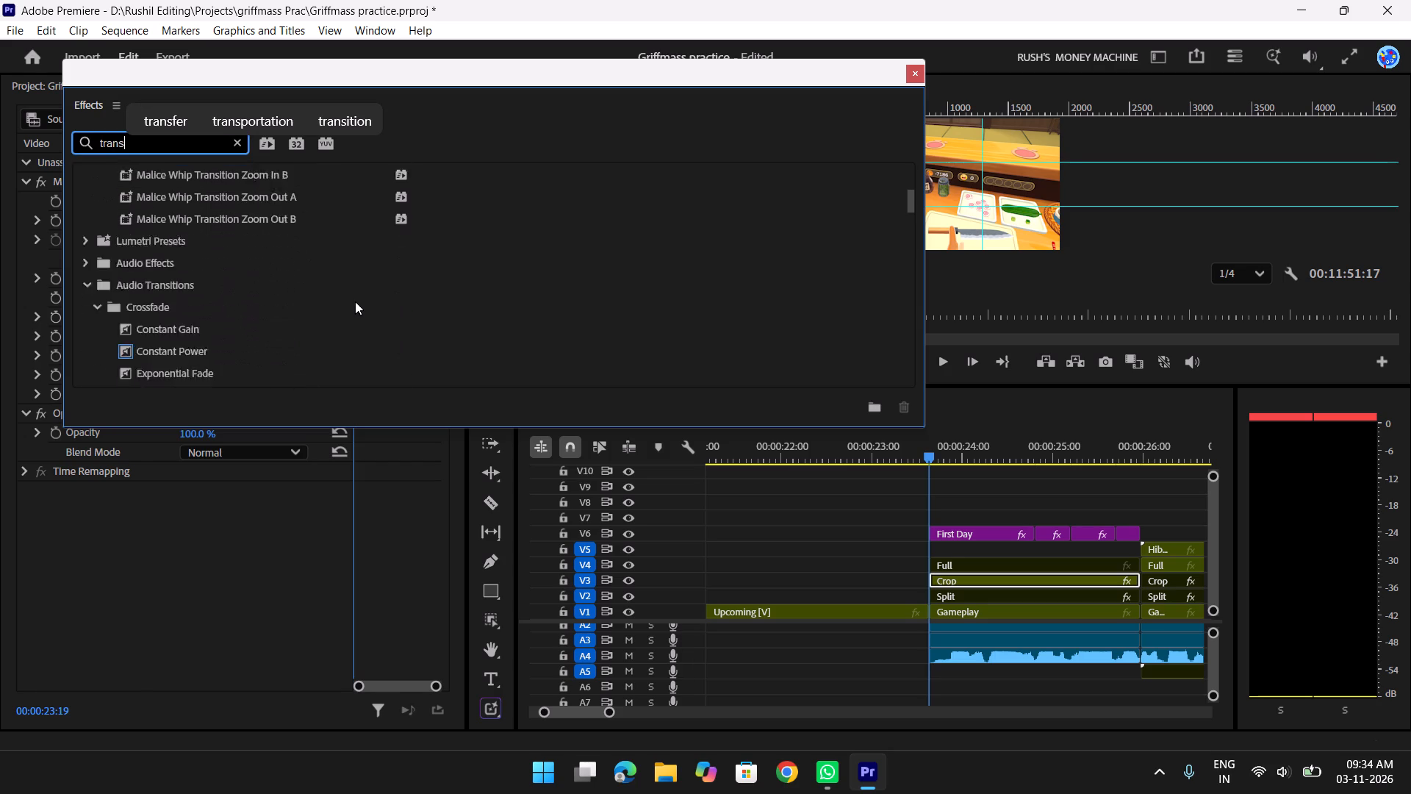
scroll(355, 301, "down", 2)
left_click_drag(578, 71, 518, 26)
scroll(195, 207, "down", 2)
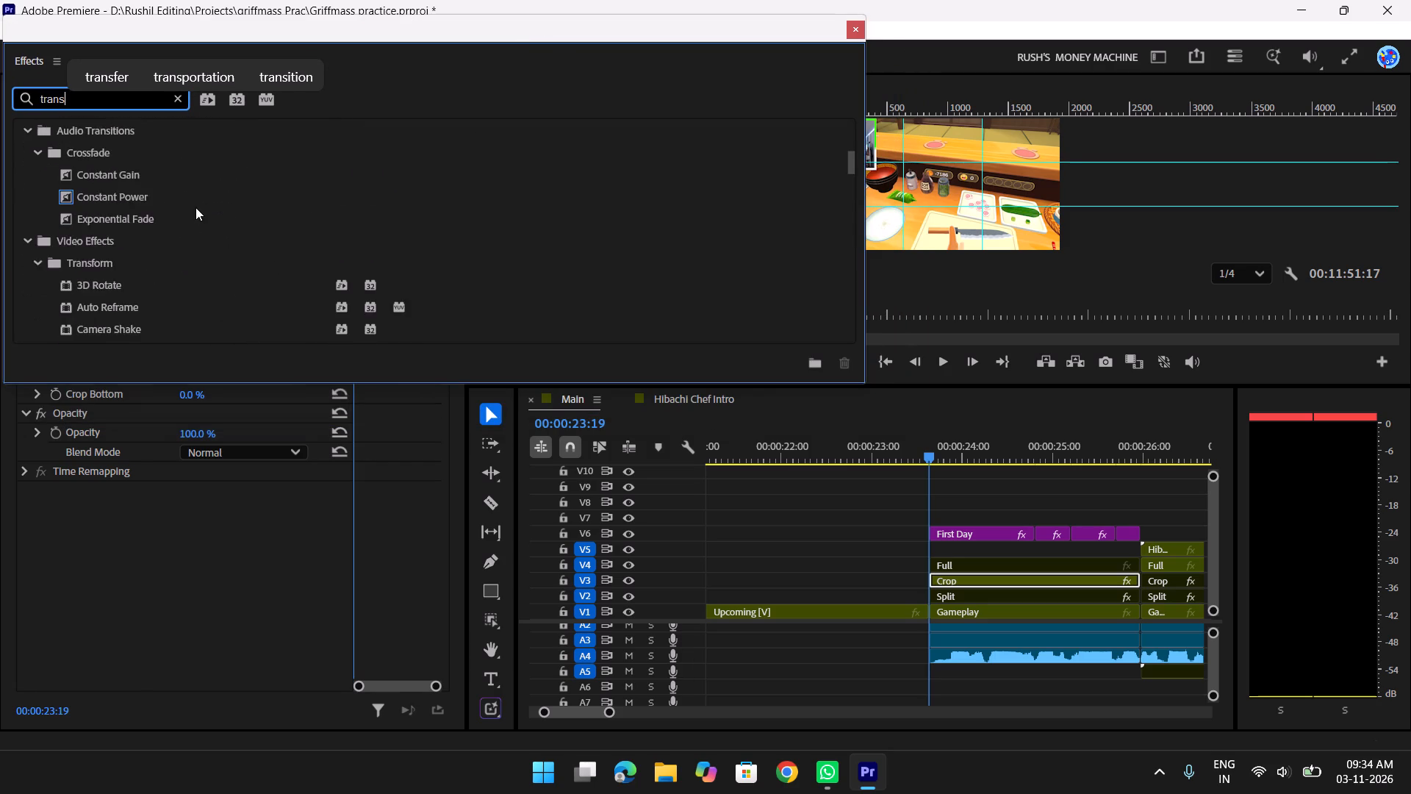
scroll(195, 207, "down", 17)
scroll(195, 265, "up", 3)
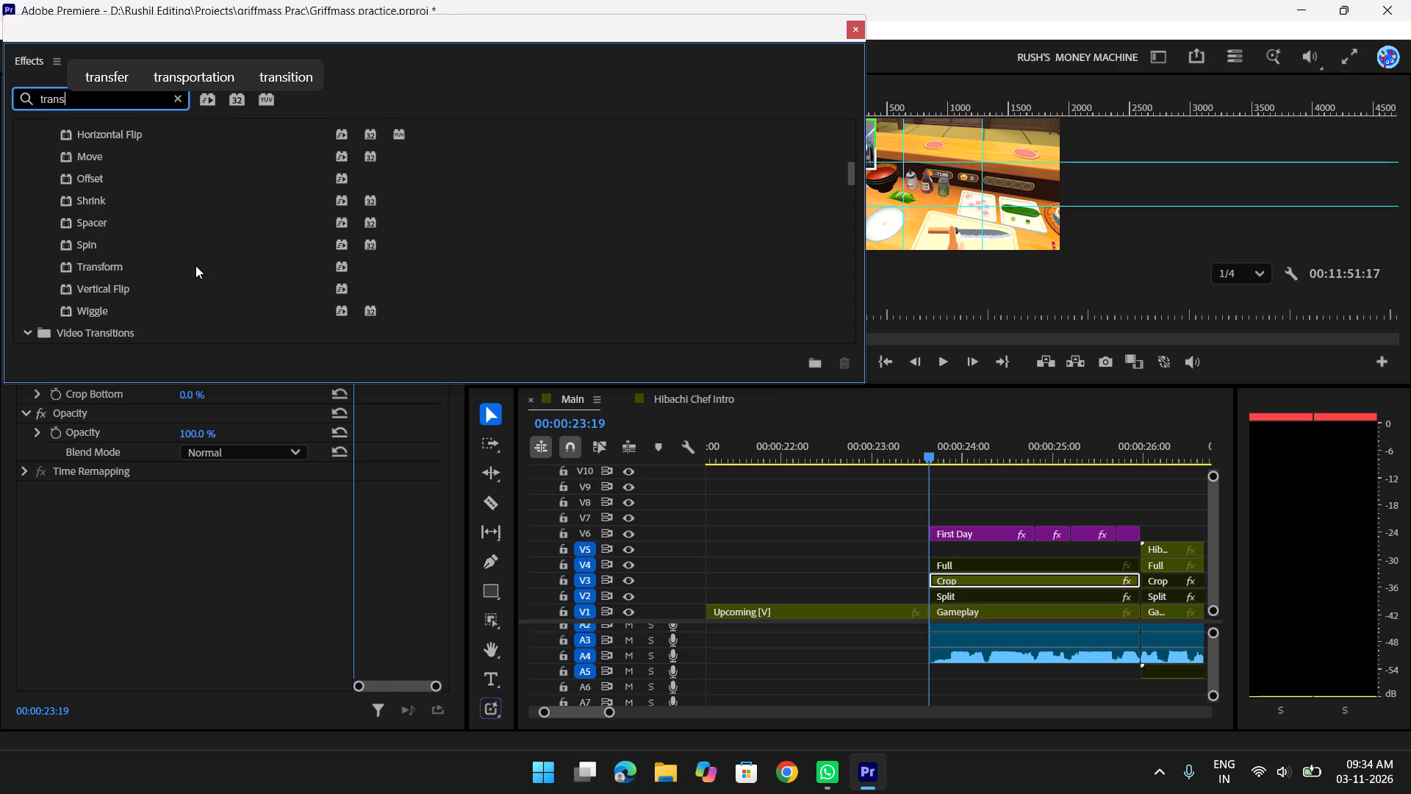
left_click_drag(97, 262, 999, 583)
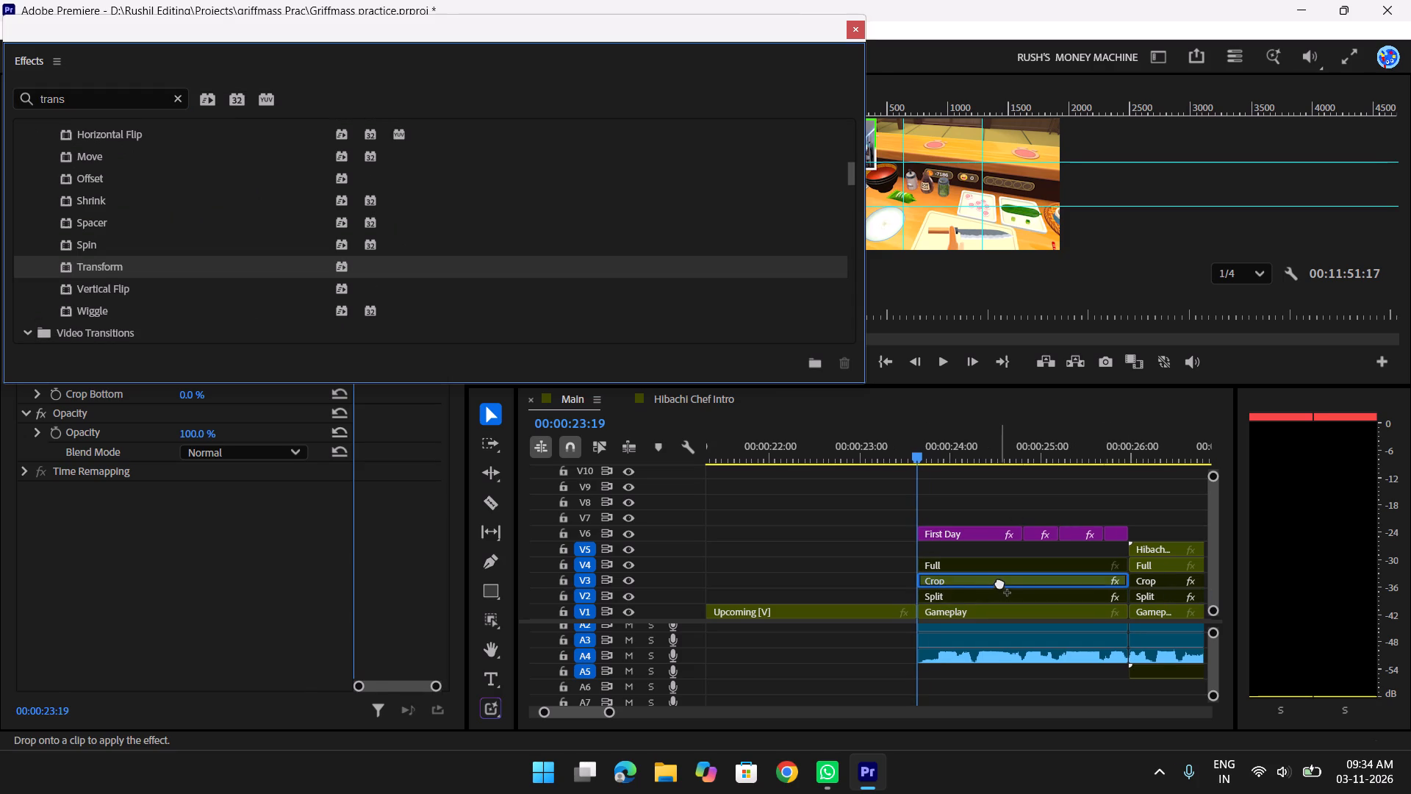
Start Position and Scale keyframes for the Crop clip's Transform effect at its first frame, 00:00:23:19.
left_click(858, 25)
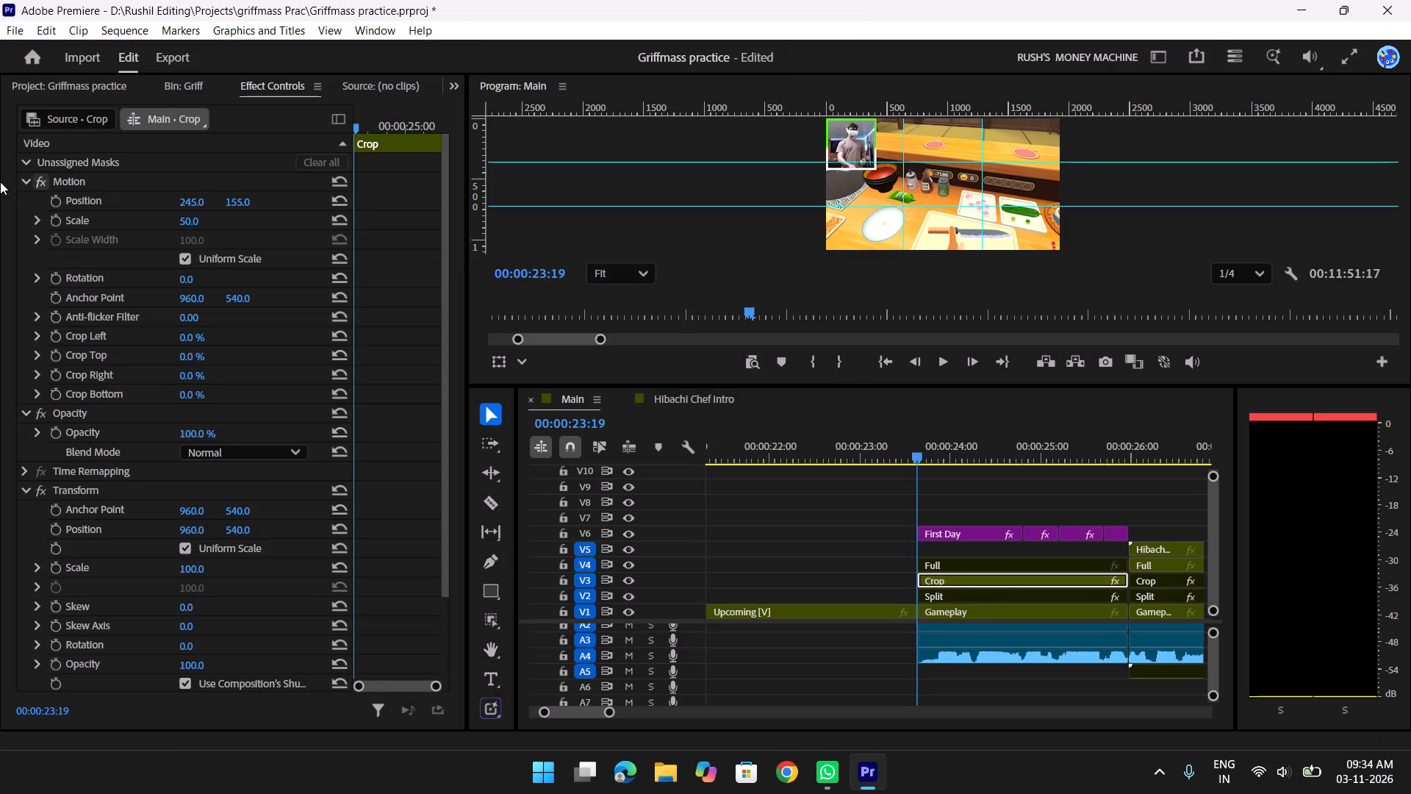
left_click(20, 177)
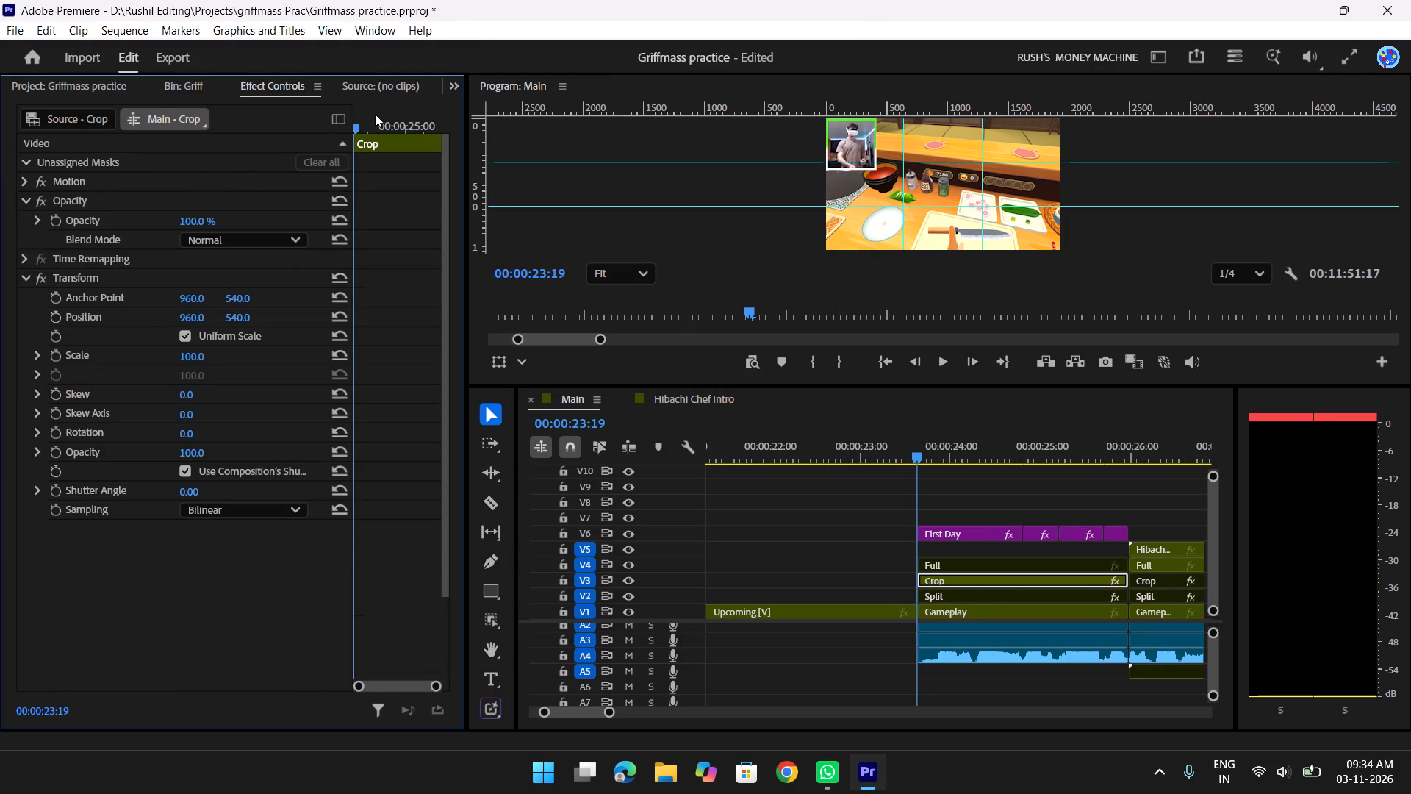
left_click_drag(361, 131, 295, 153)
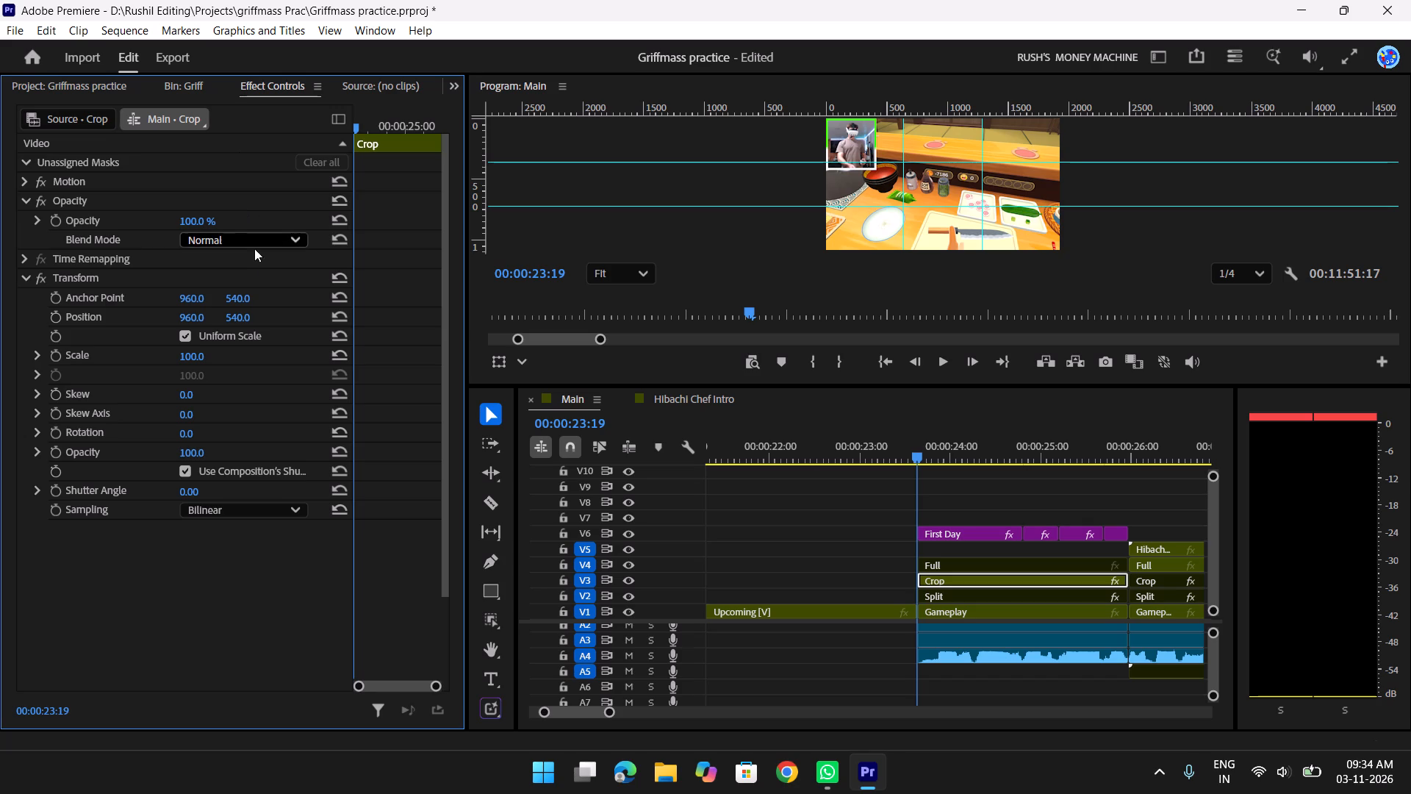
left_click(50, 315)
left_click(54, 351)
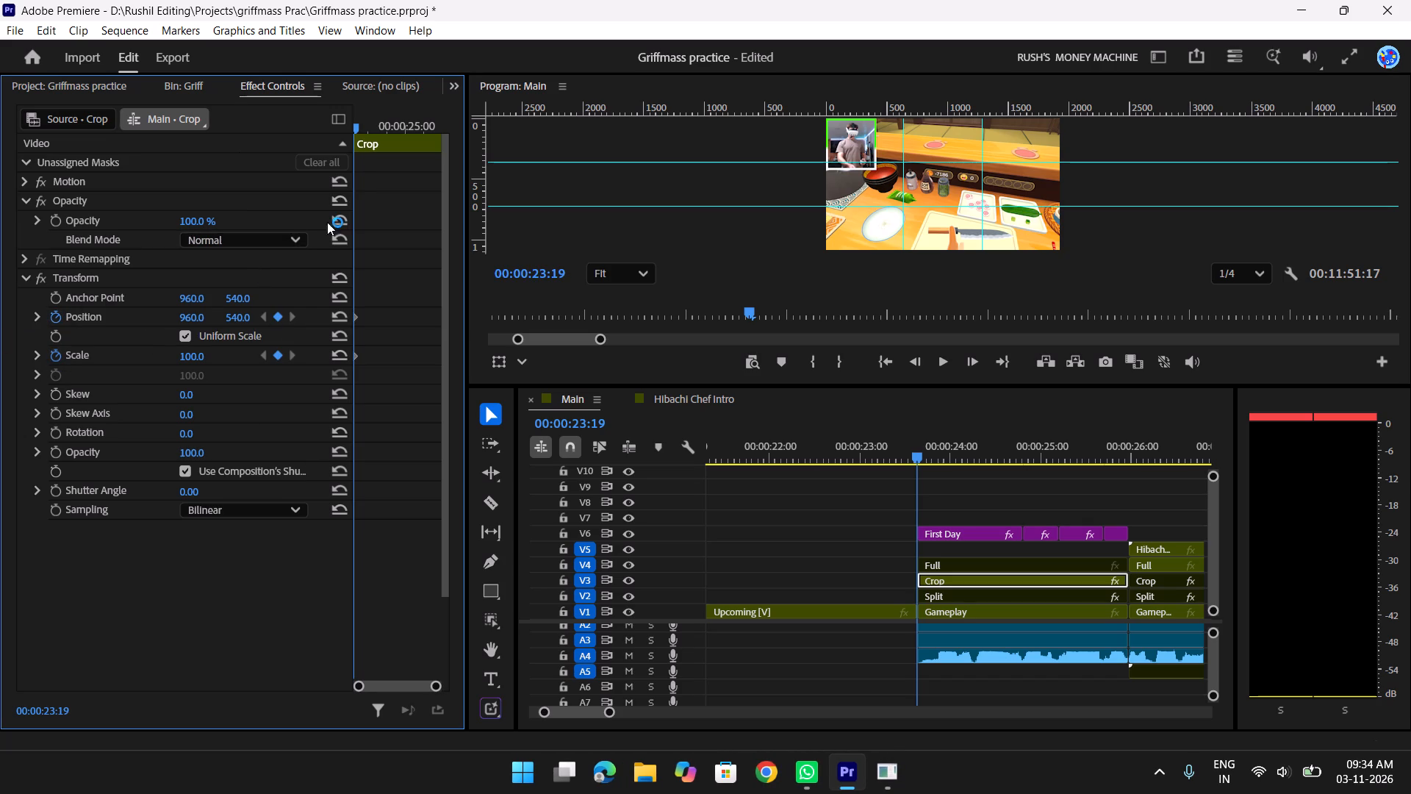
Add a Transform Scale keyframe of 134 to the Crop clip at 00:00:24:05, enlarging the facecam.
key("Right")
key("Right")
key("Right")
key("Right")
key("Right")
key("Right")
key("Right")
key("Right")
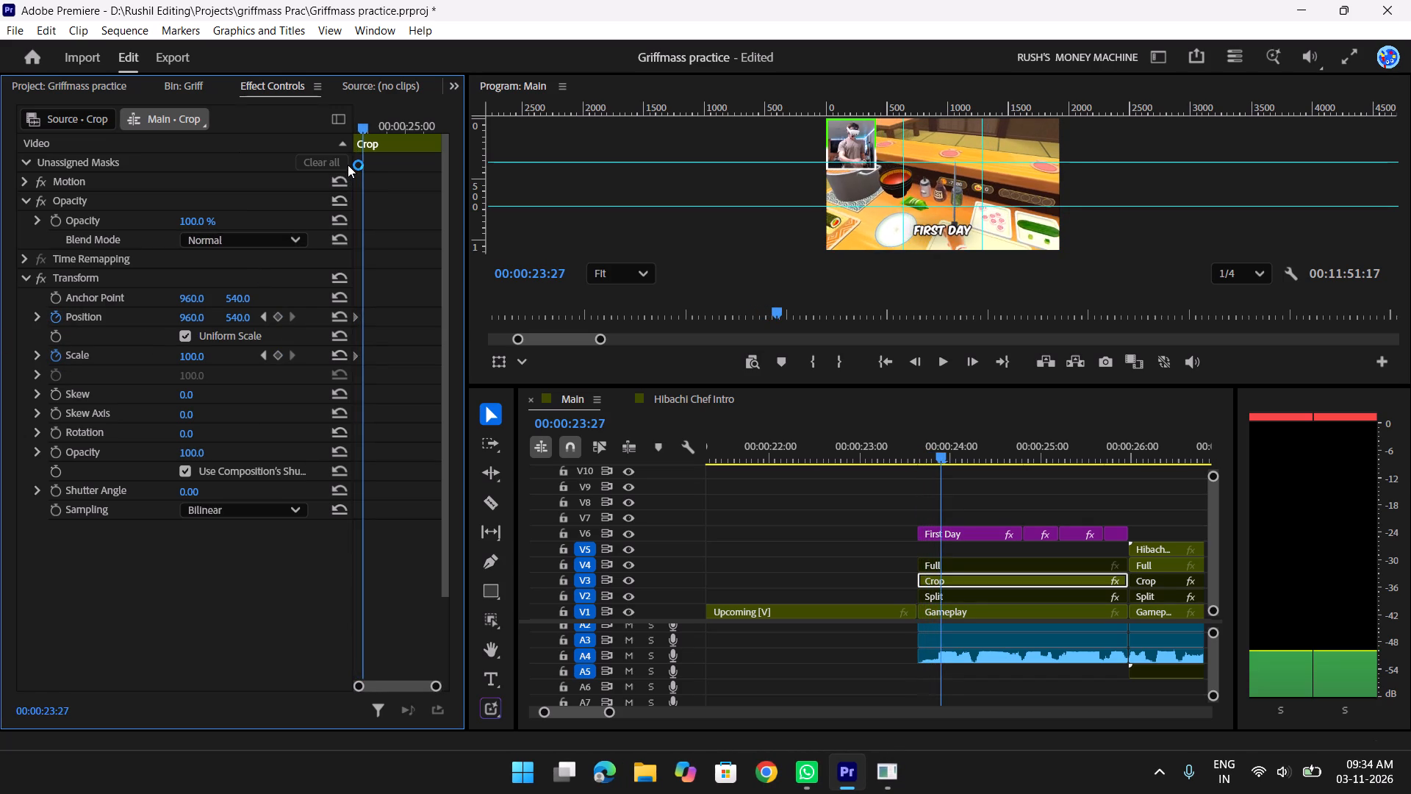
key("Right")
key("Right")
key("Right")
key("Right")
key("Right")
key("Right")
key("Right")
key("Right")
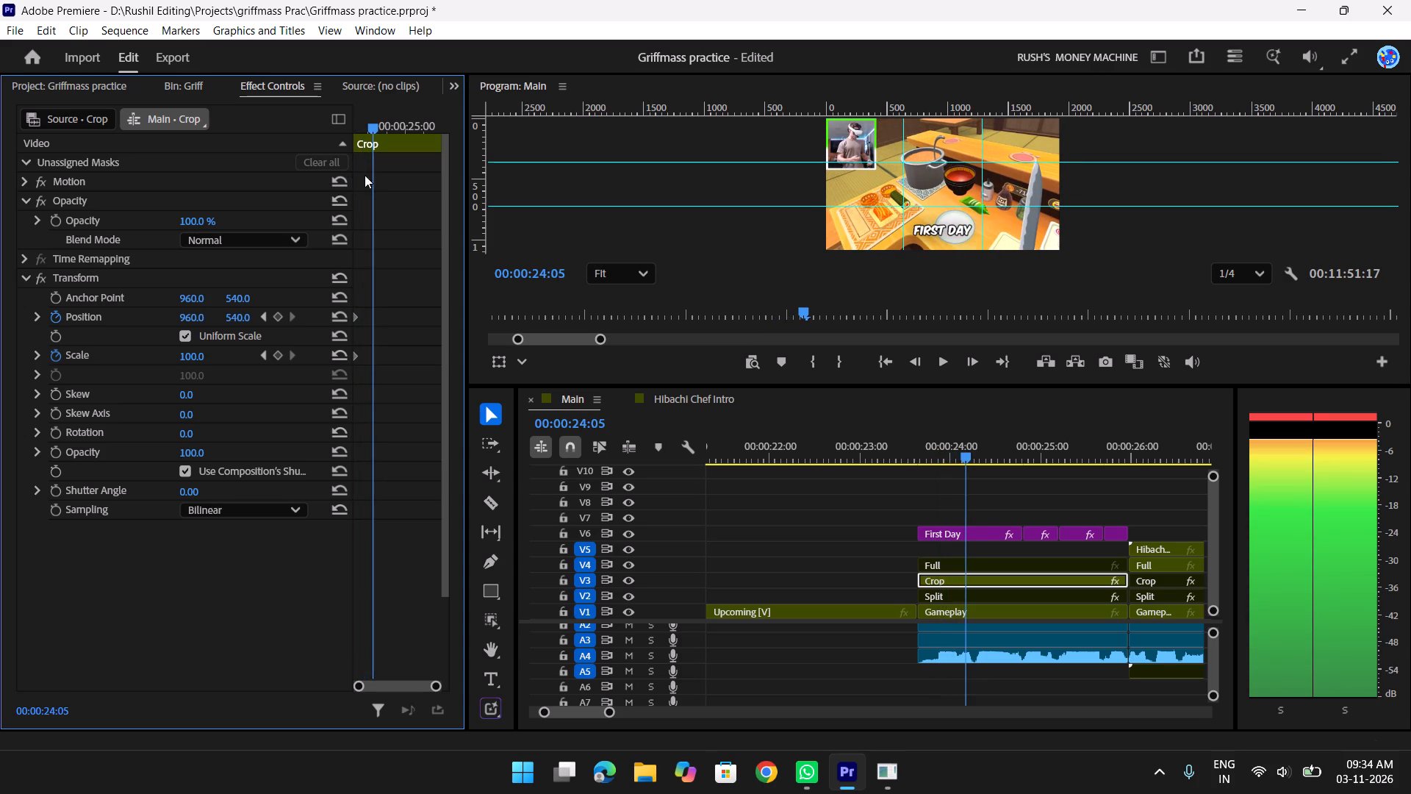
left_click(205, 618)
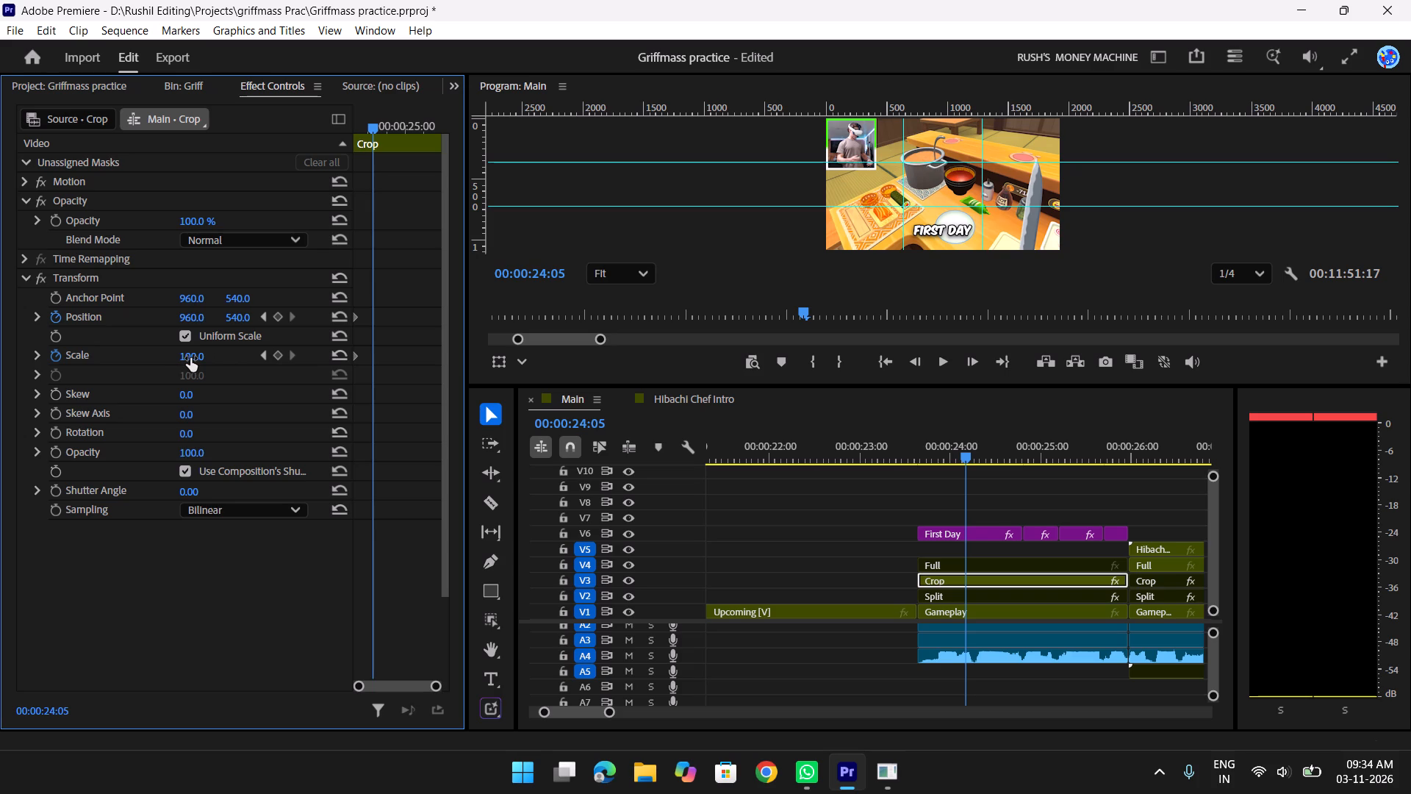
left_click_drag(191, 358, 192, 359)
left_click_drag(192, 359, 233, 373)
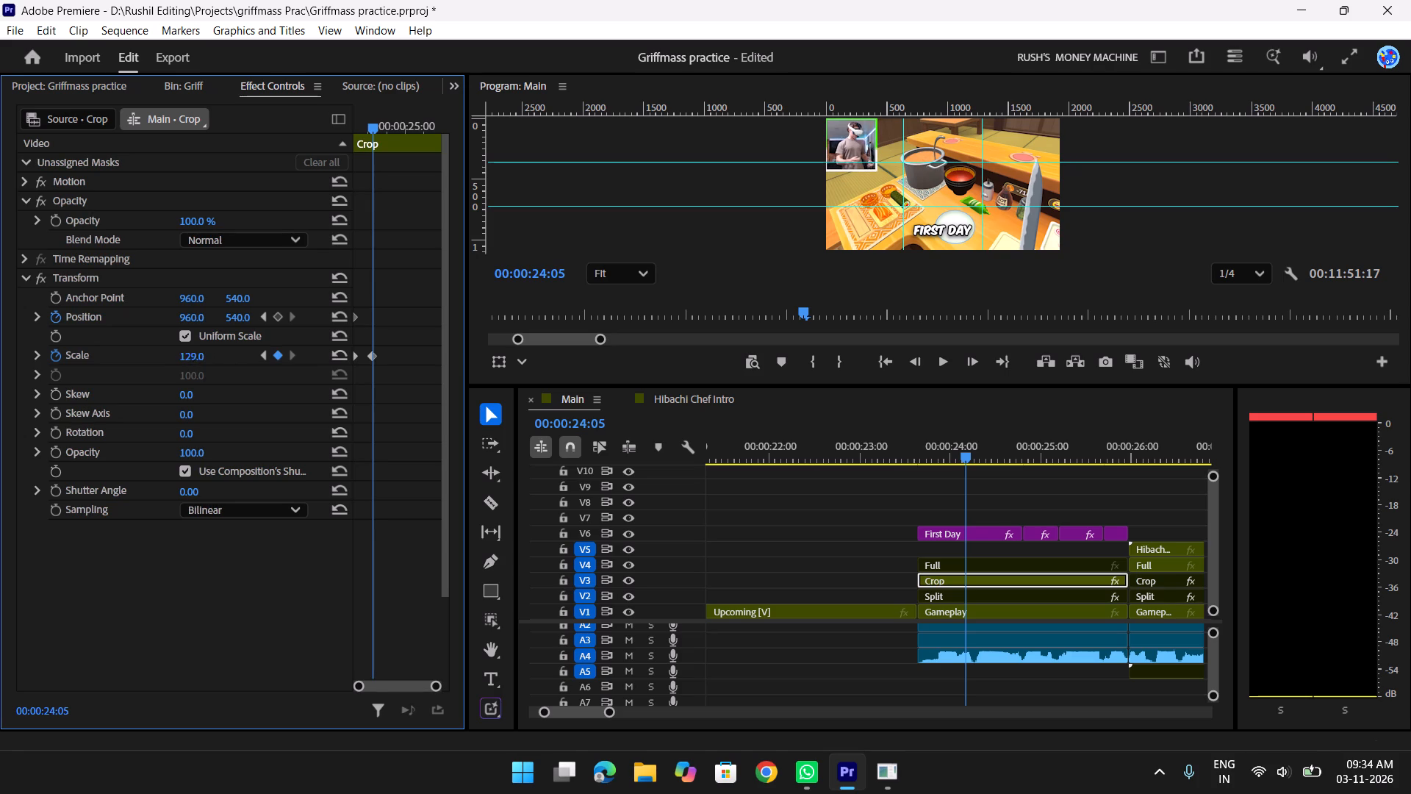
left_click_drag(233, 373, 252, 388)
left_click(188, 360)
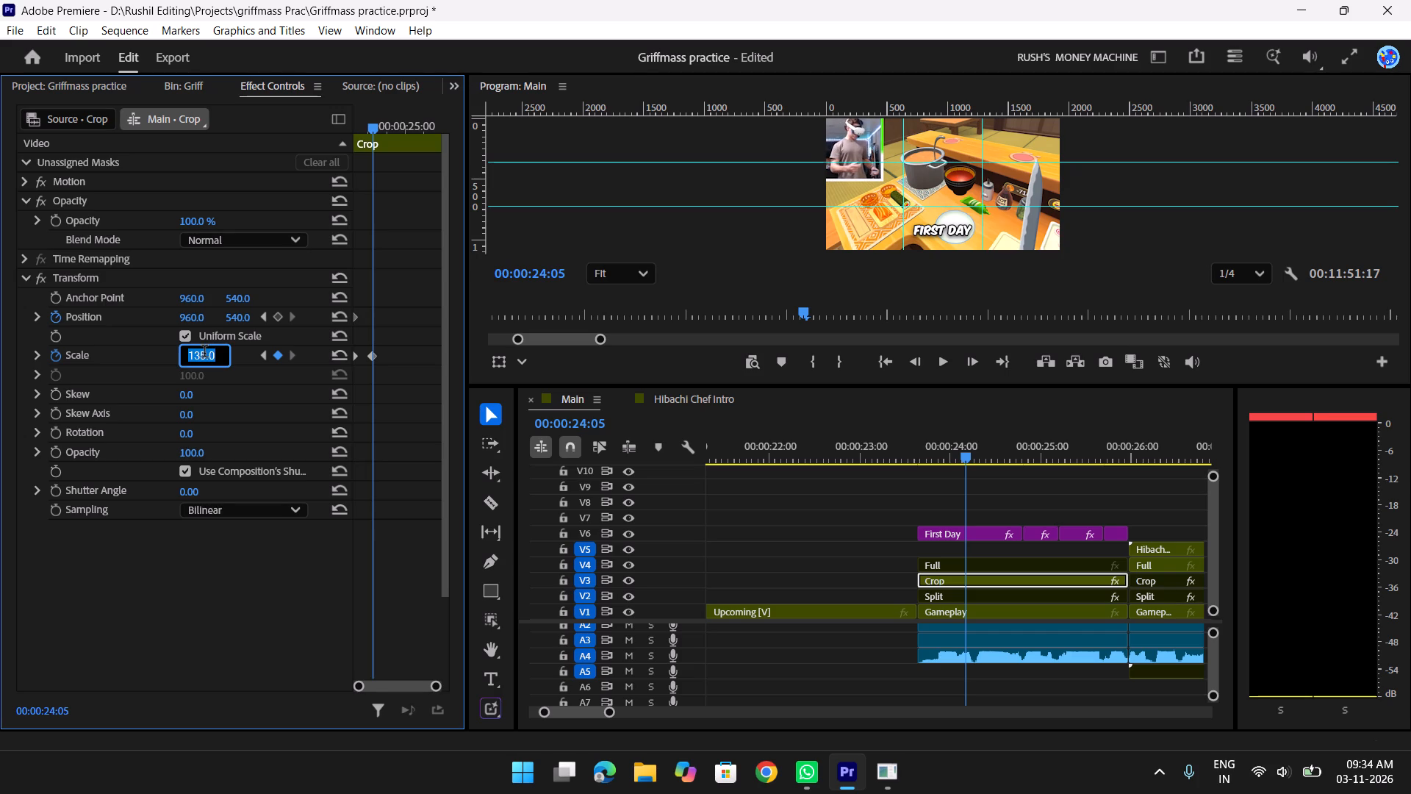
key("Down")
key("Down")
key("Down")
key("Down")
key("Down")
key("Down")
key("Down")
key("Down")
key("Down")
key("Down")
key("Down")
key("Down")
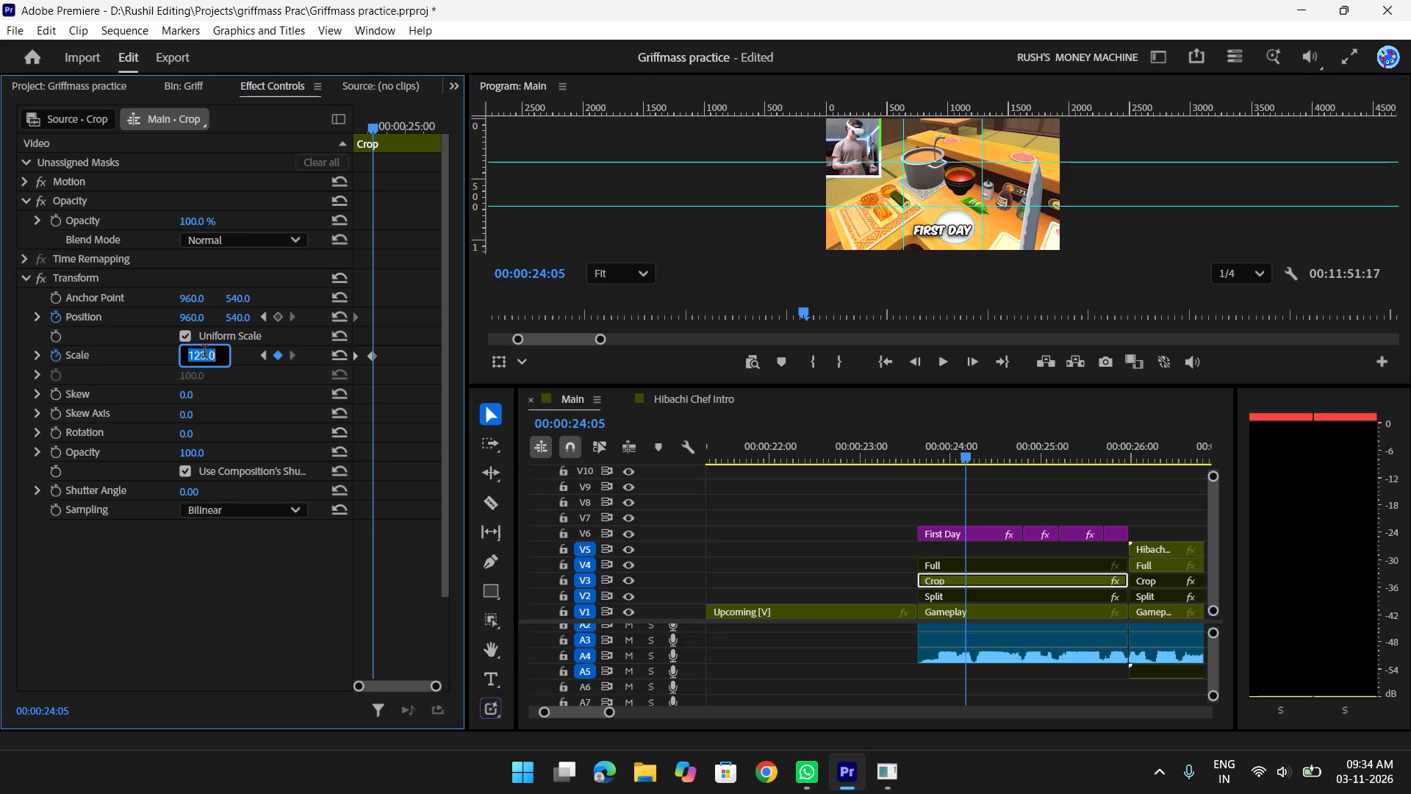
key("Down")
key("Down")
key("Down")
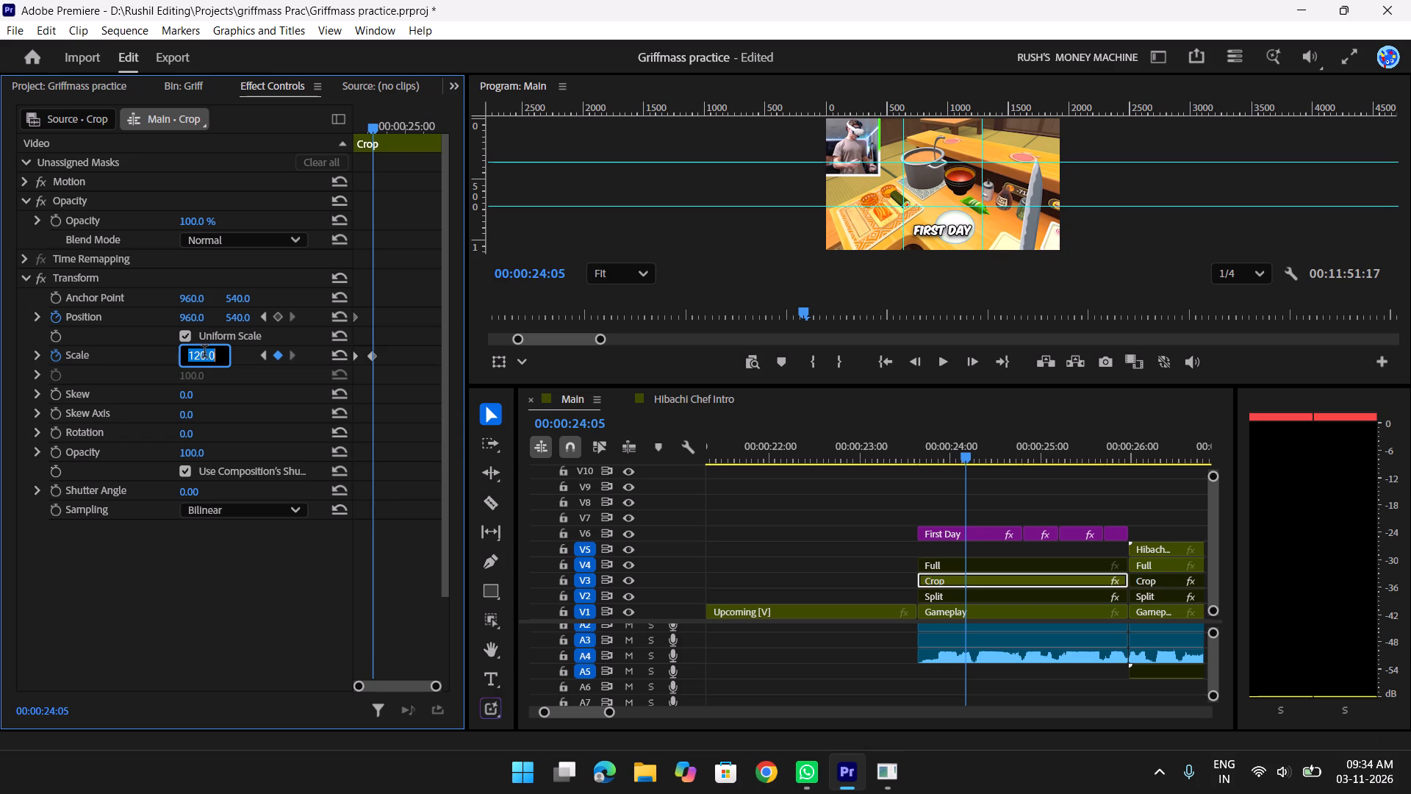
key("Down")
key("Down")
key("Down")
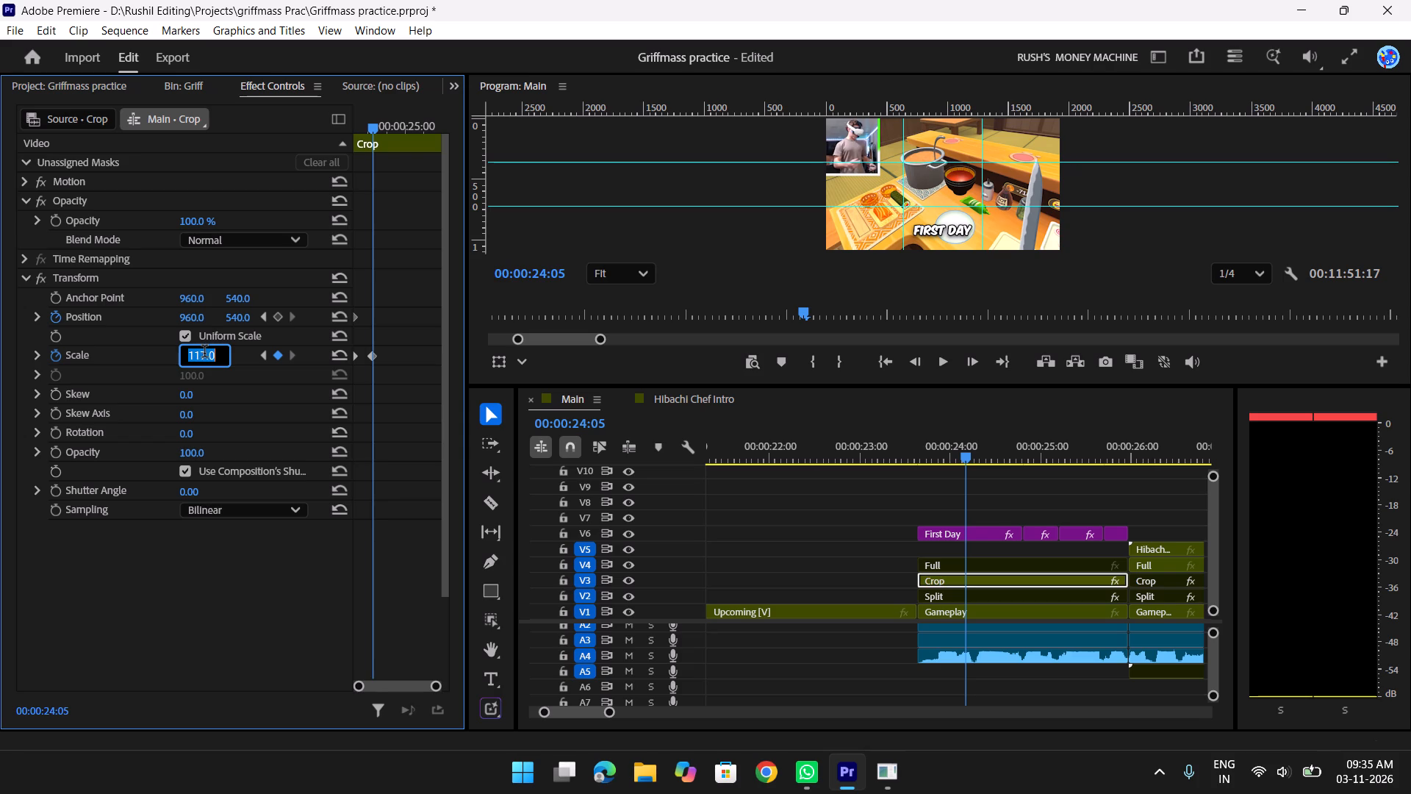
key("Up")
key("Up")
key("Up")
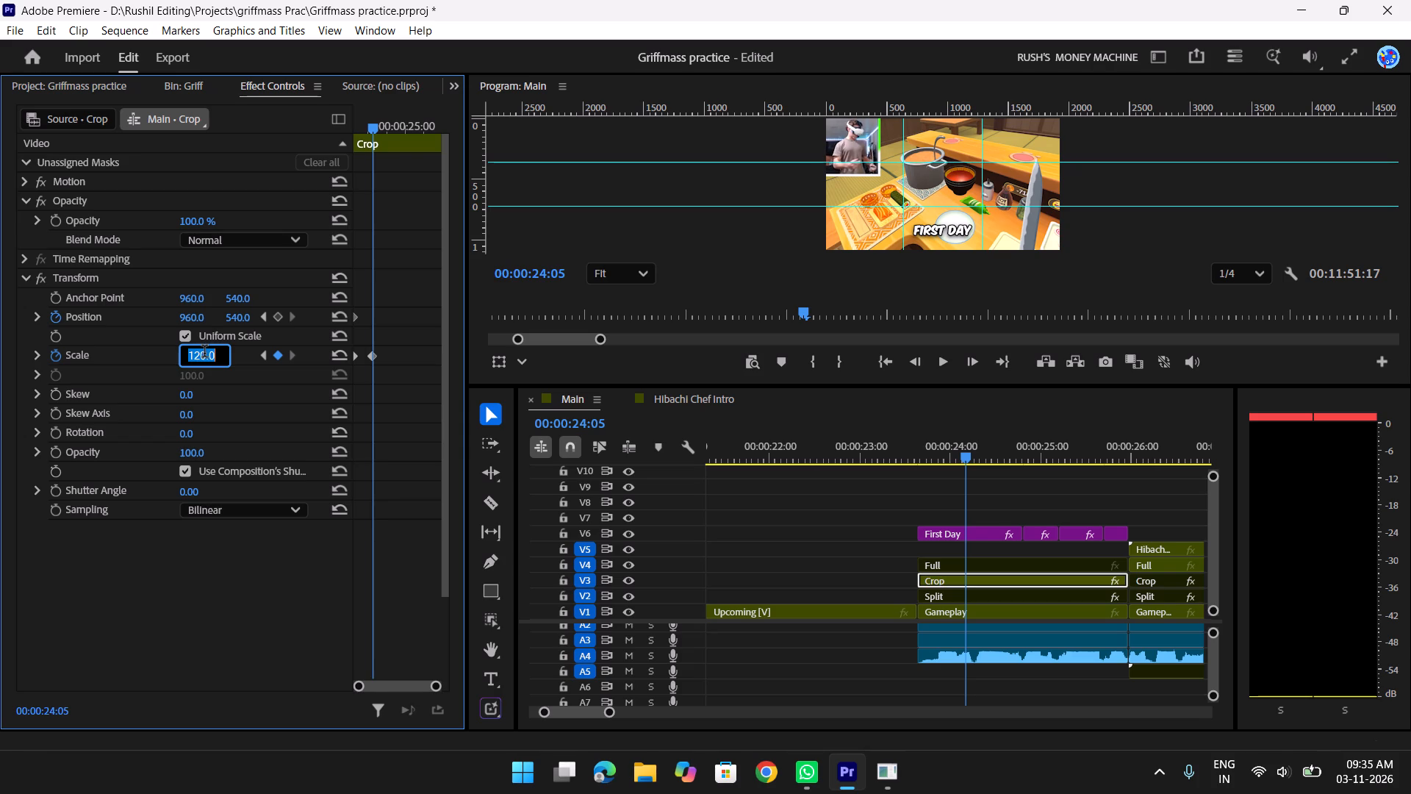
key("Up")
key("Up")
key("Up")
key("Up")
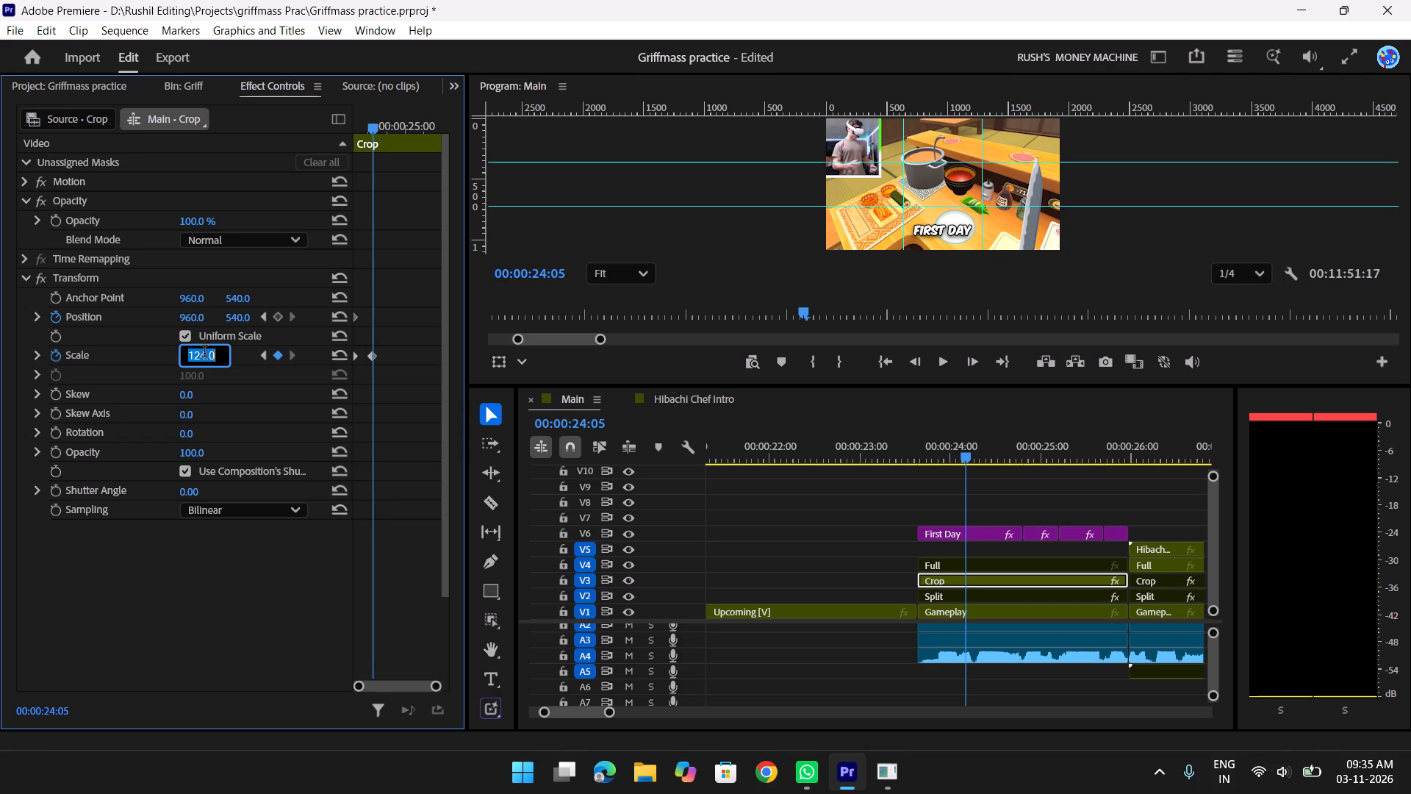
key("Up")
key("Up")
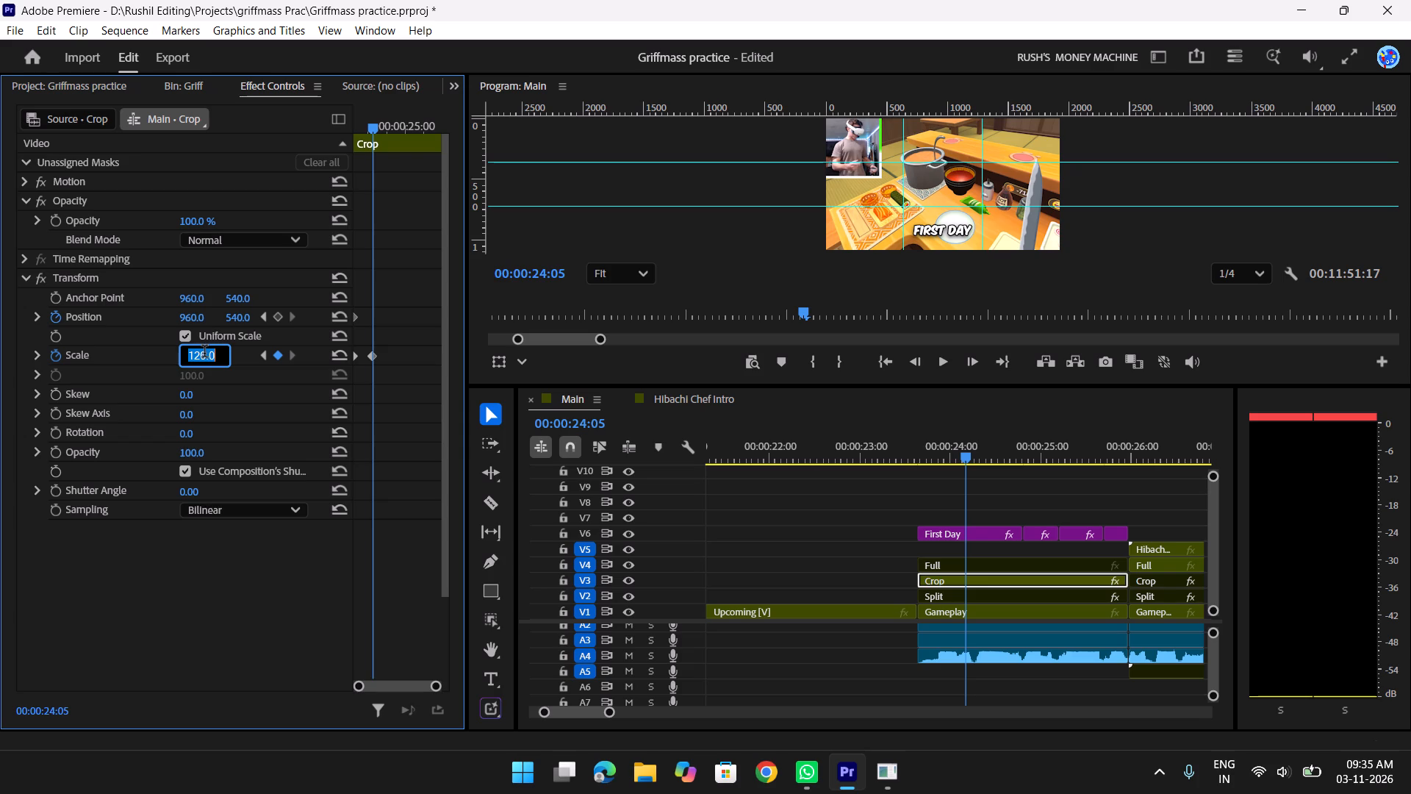
key("Up")
key("Up")
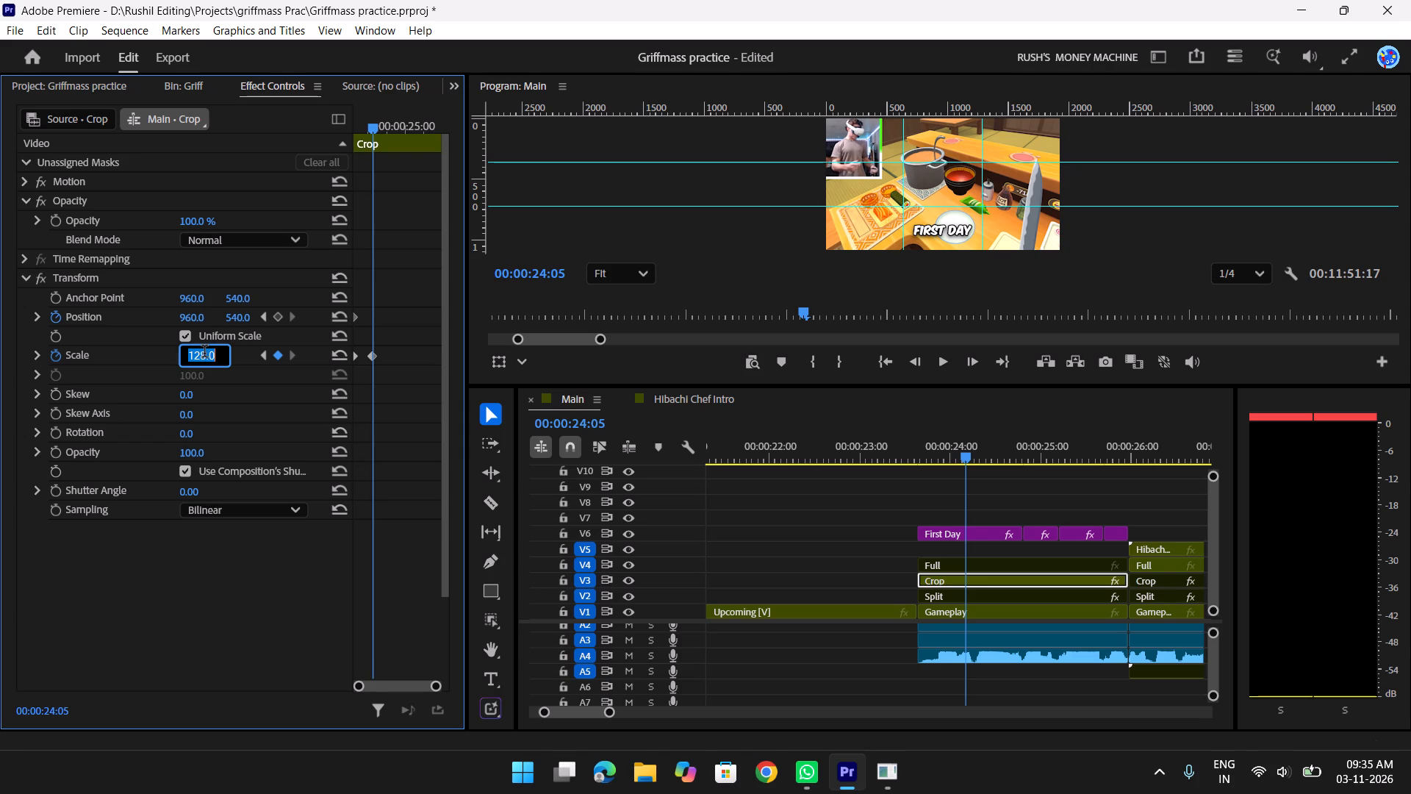
key("Up")
key("Up")
key("Up")
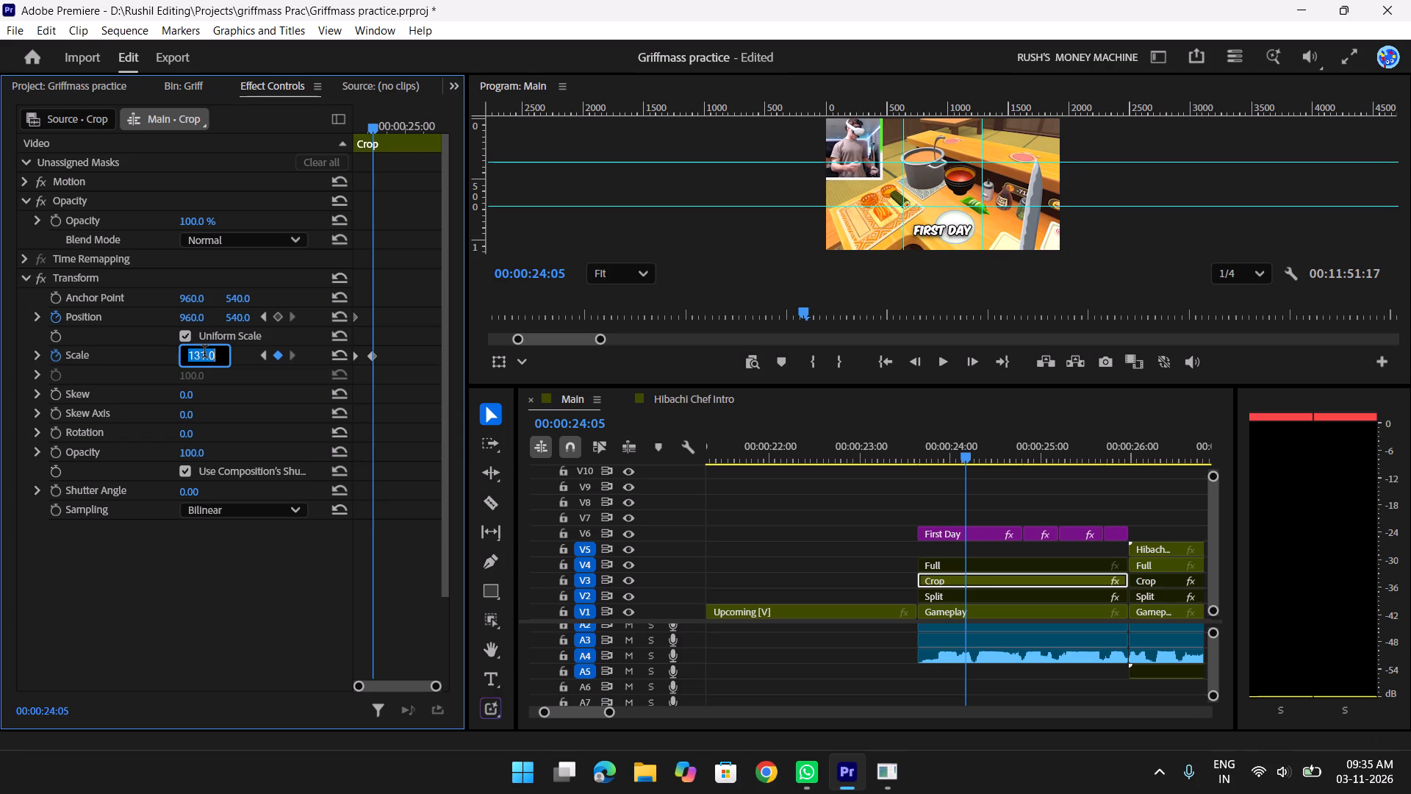
key("Up")
key("Up")
key("Up")
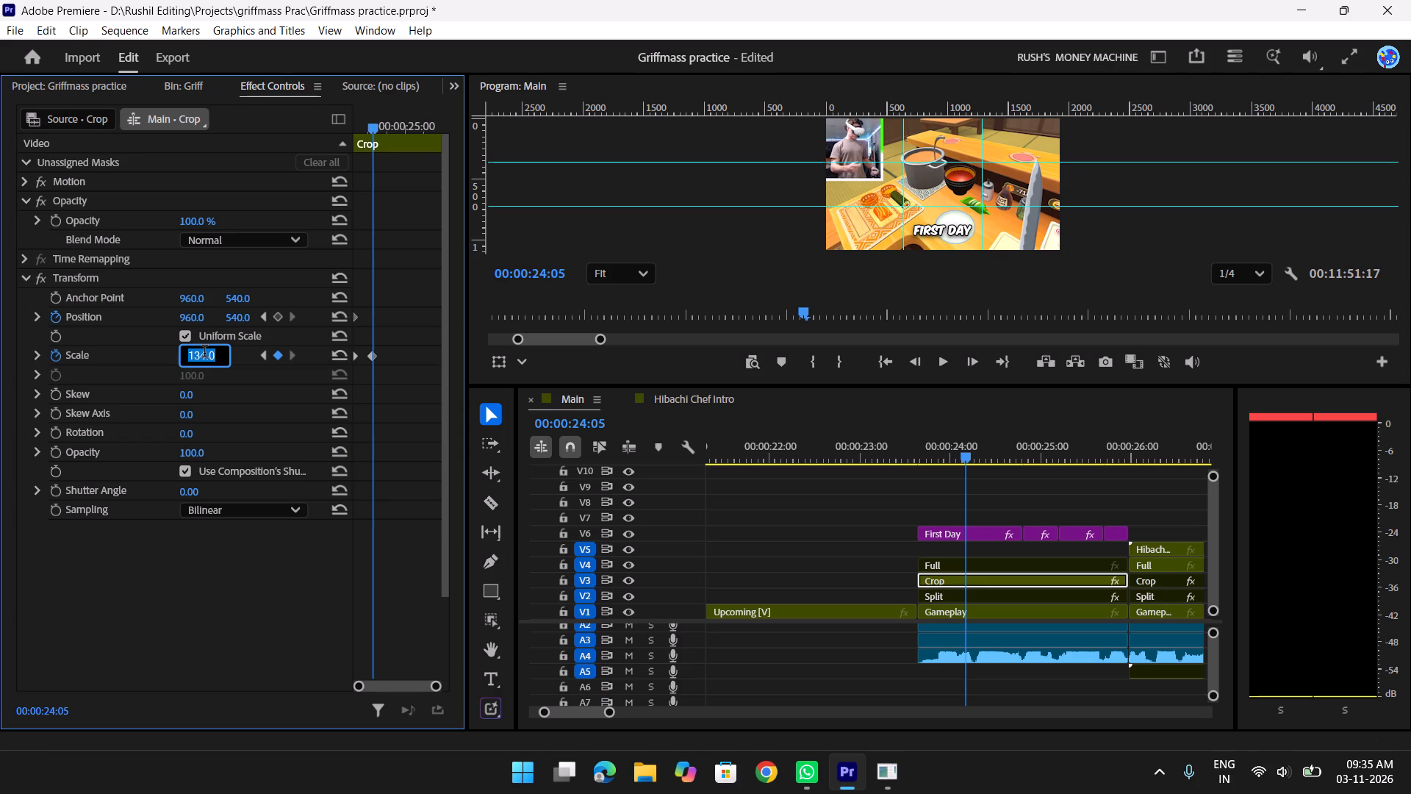
Check the enlarged facecam at 00:00:24:05 in a full-screen view of the sequence.
left_click(795, 496)
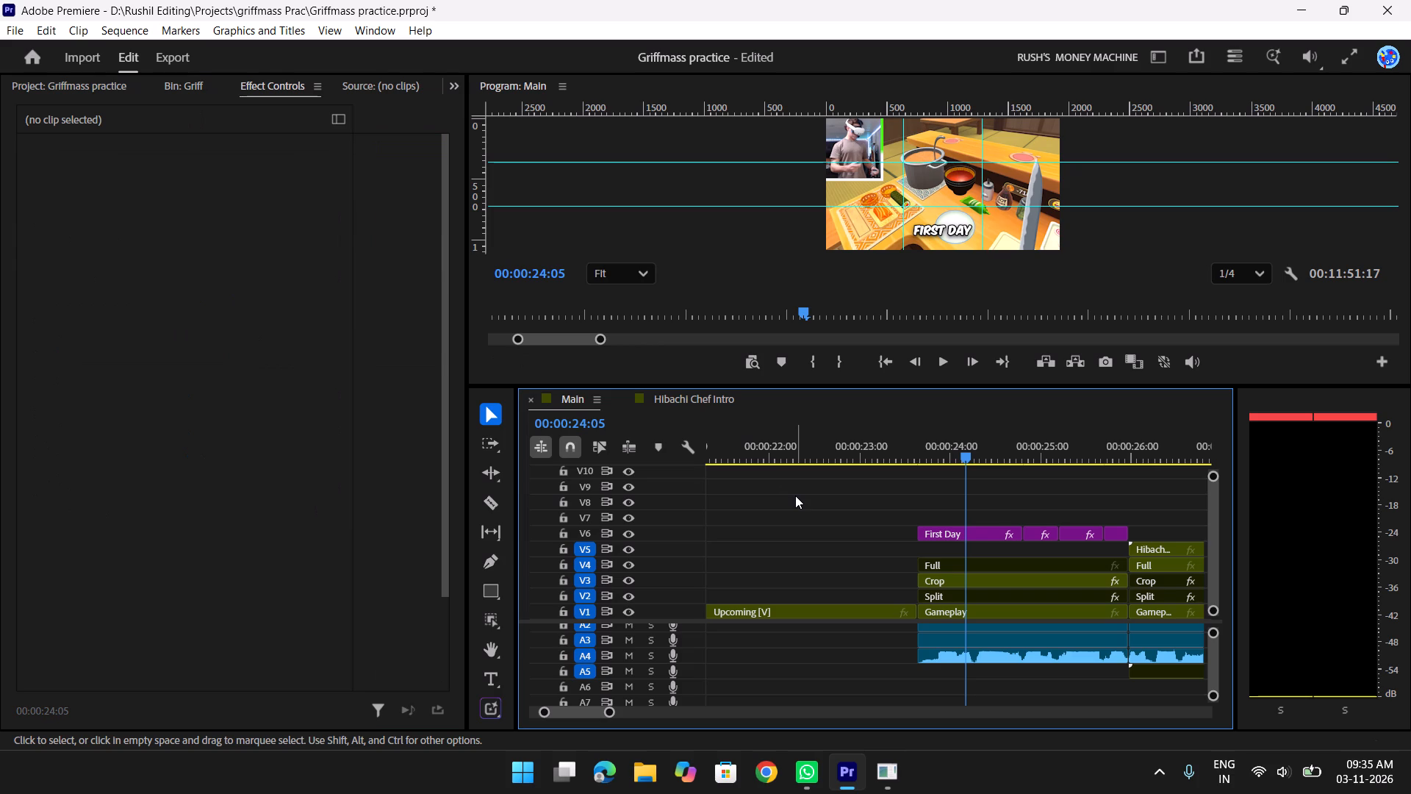
key("f")
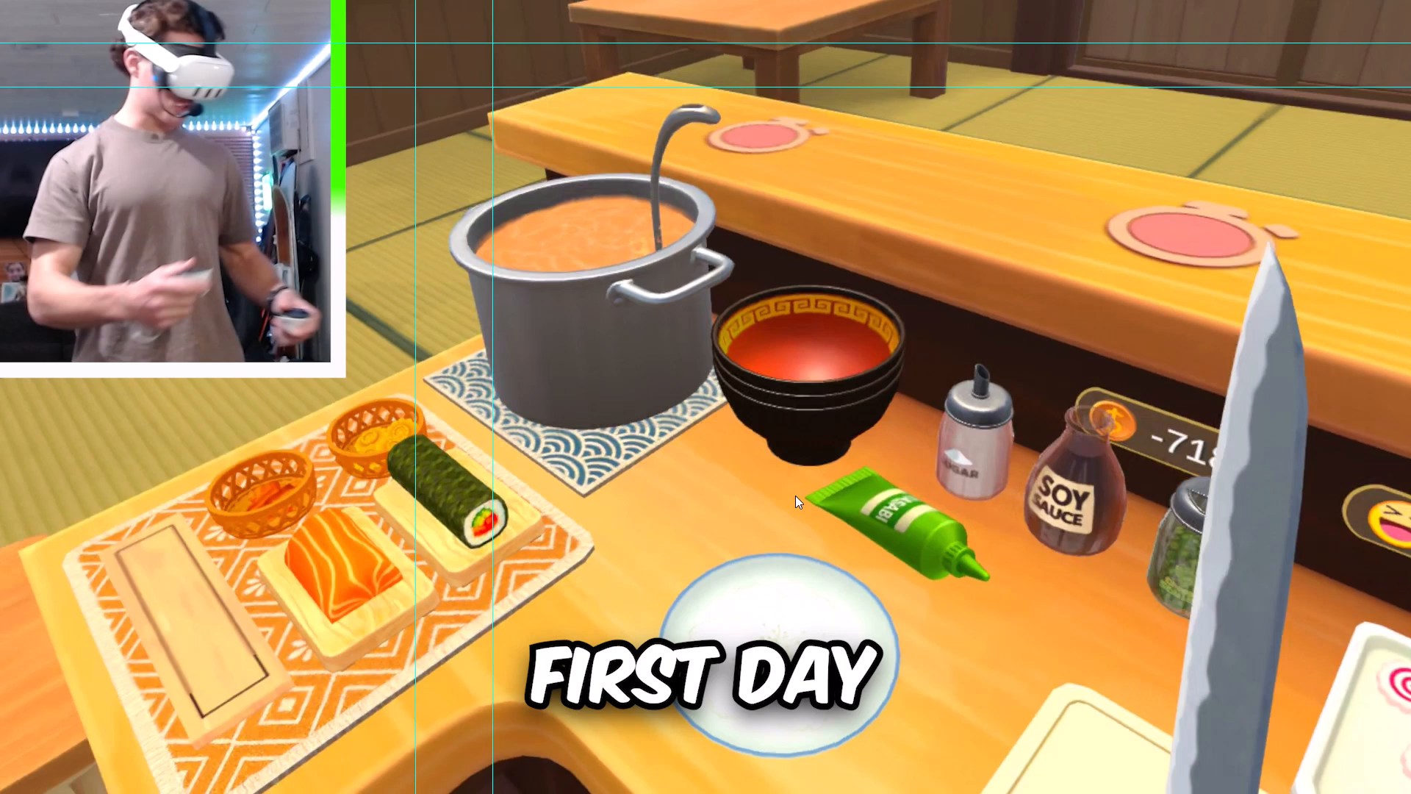
key("d")
key("f")
left_click(1016, 493)
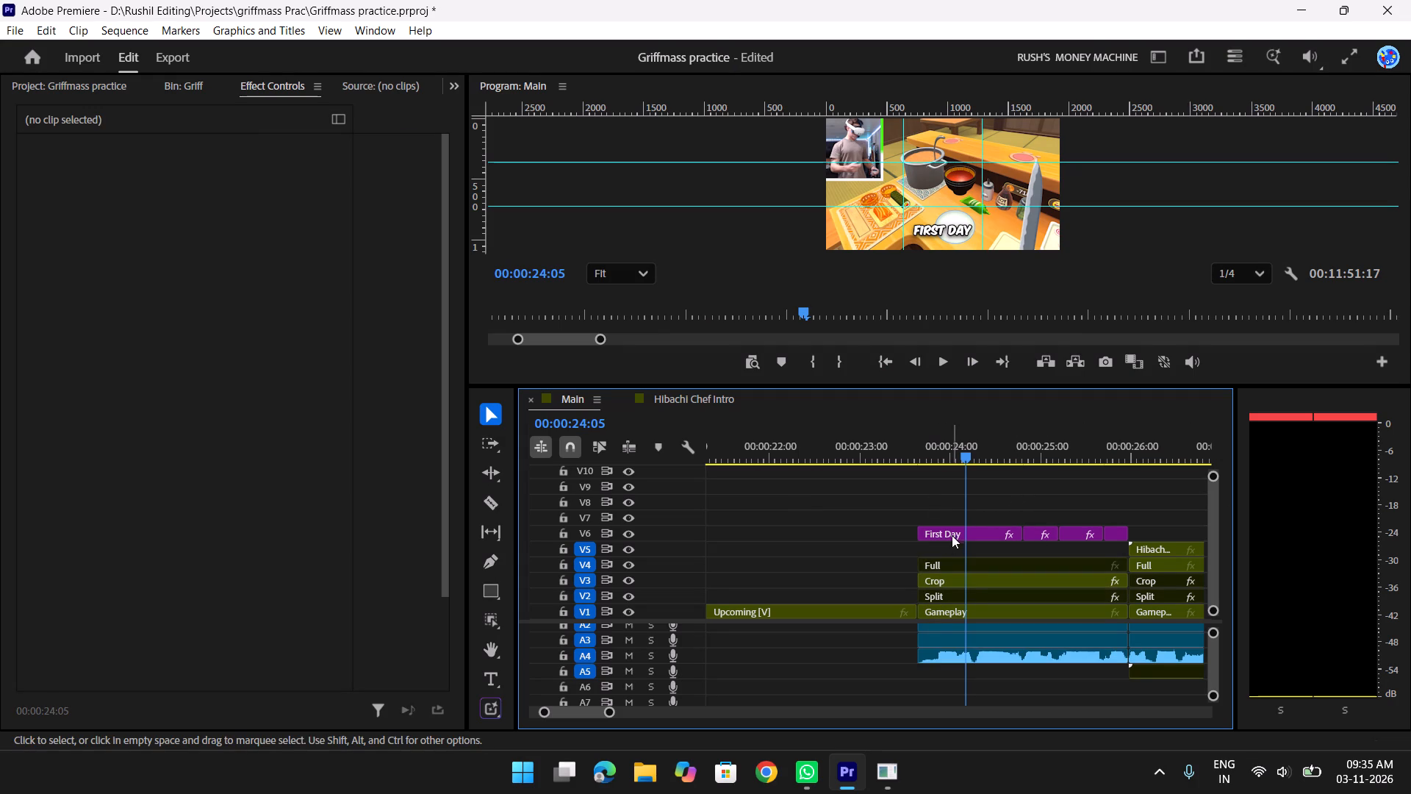
Set the Crop clip's Transform Position Y to 641 at 00:00:24:05, lowering the facecam so its top border is in frame.
left_click(965, 582)
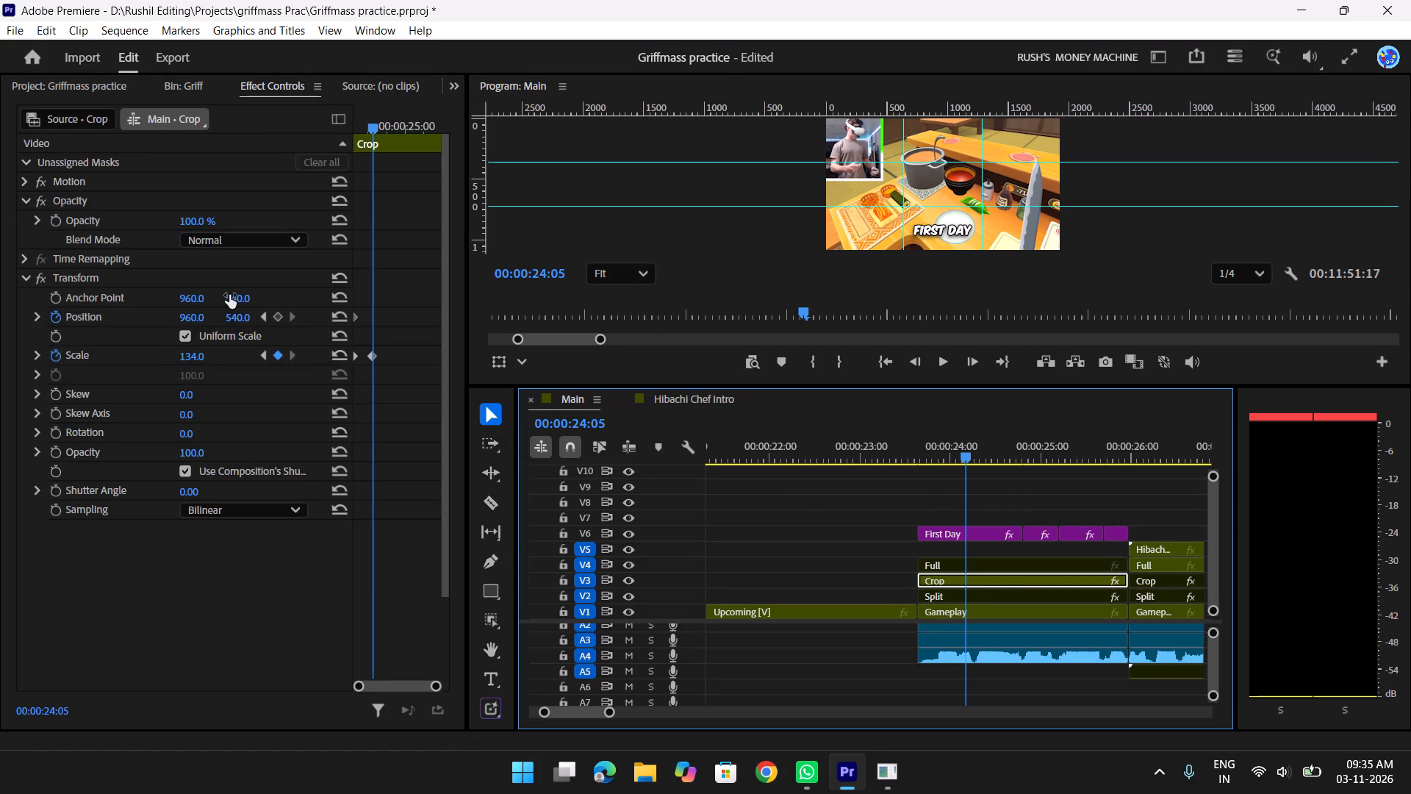
left_click(234, 298)
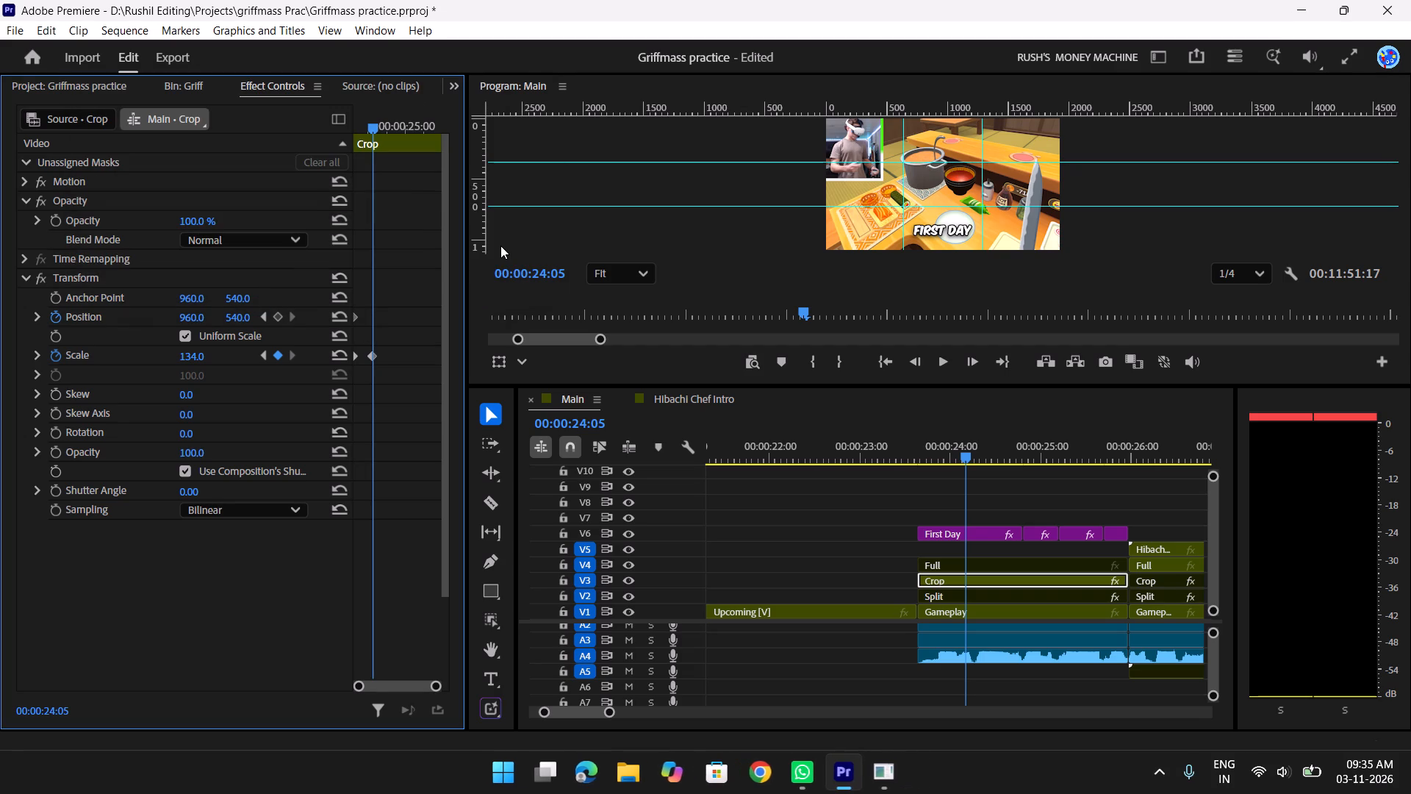
left_click(241, 319)
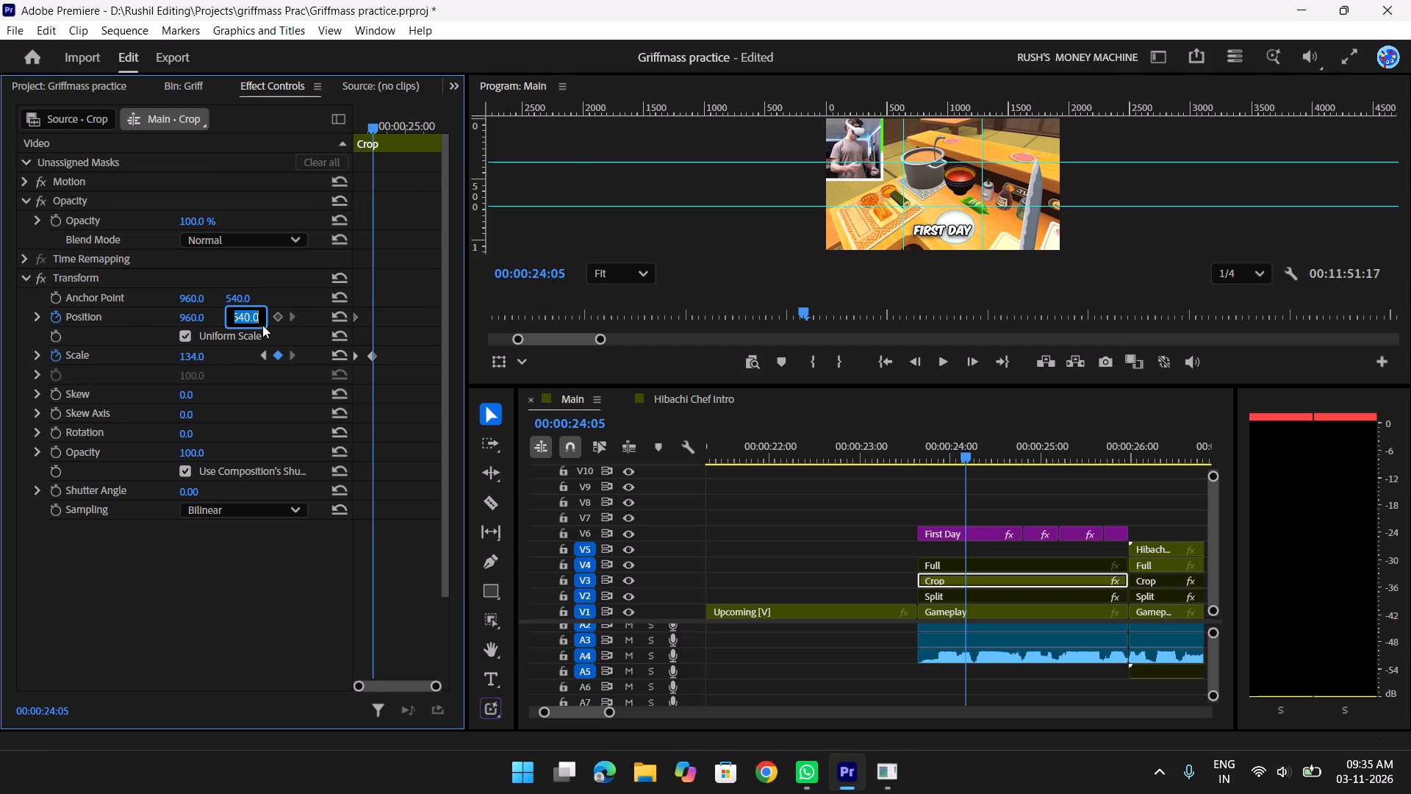
key("Up")
key("Up")
key("Up")
key("Up")
key("Up")
key("Up")
key("Up")
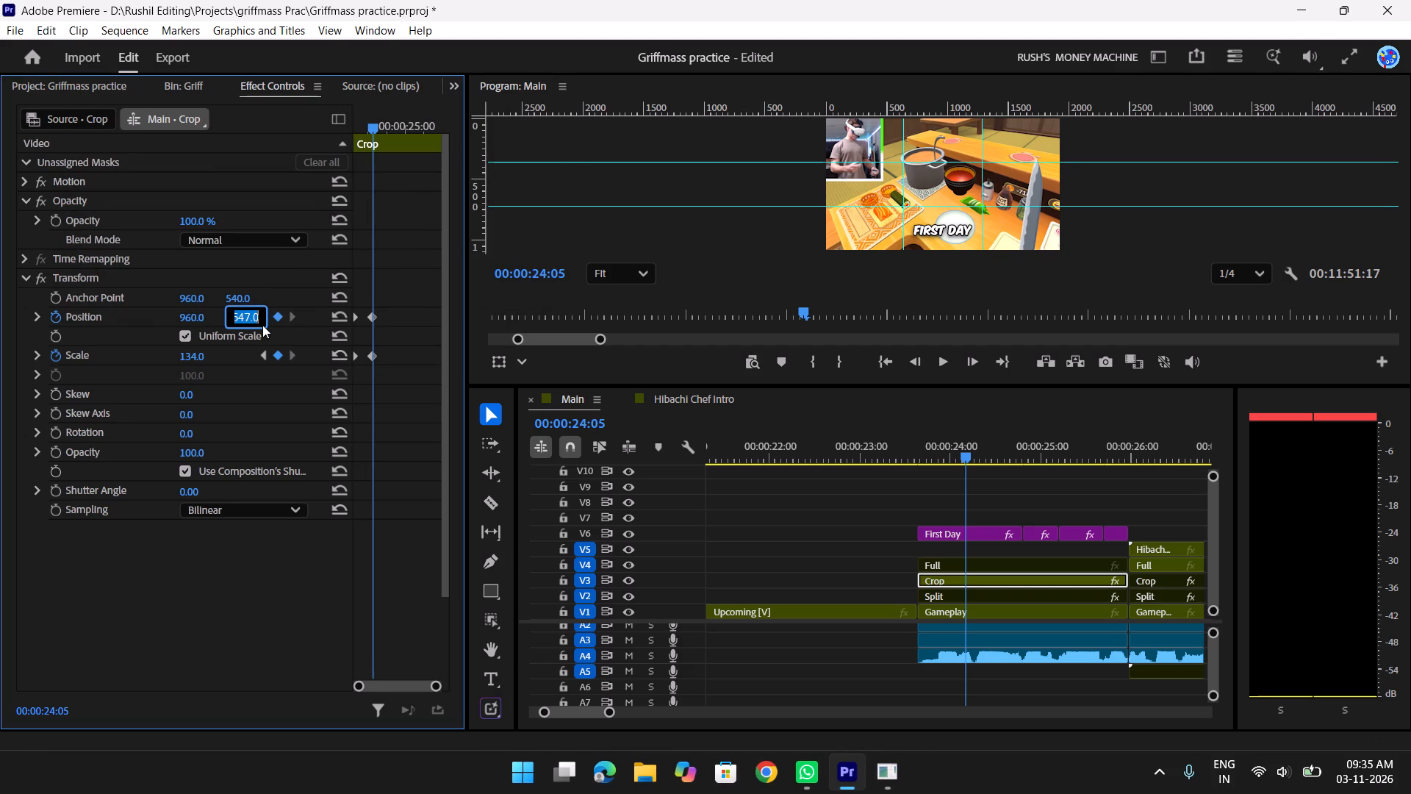
key("Up")
key("Up")
key("Up")
key("Up")
key("Up")
key("Up")
key("Up")
key("Up")
key("Up")
key("Up")
key("Up")
key("Up")
key("Up")
key("Up")
key("Up")
key("Up")
key("Up")
key("Up")
key("Up")
key("Up")
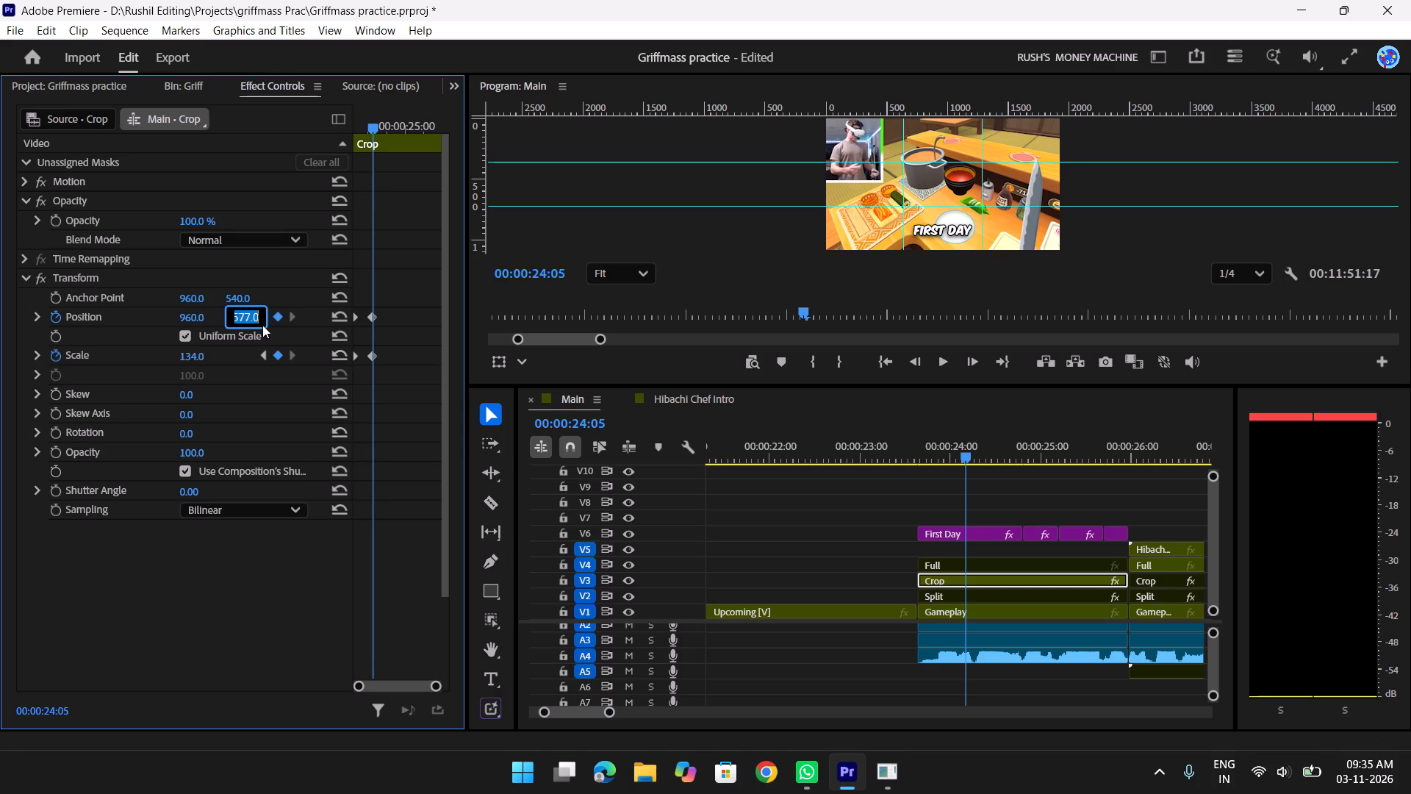
key("Up")
key("Up")
key("Up")
key("Up")
key("Up")
key("Up")
key("Up")
key("Up")
key("Up")
key("Up")
key("Up")
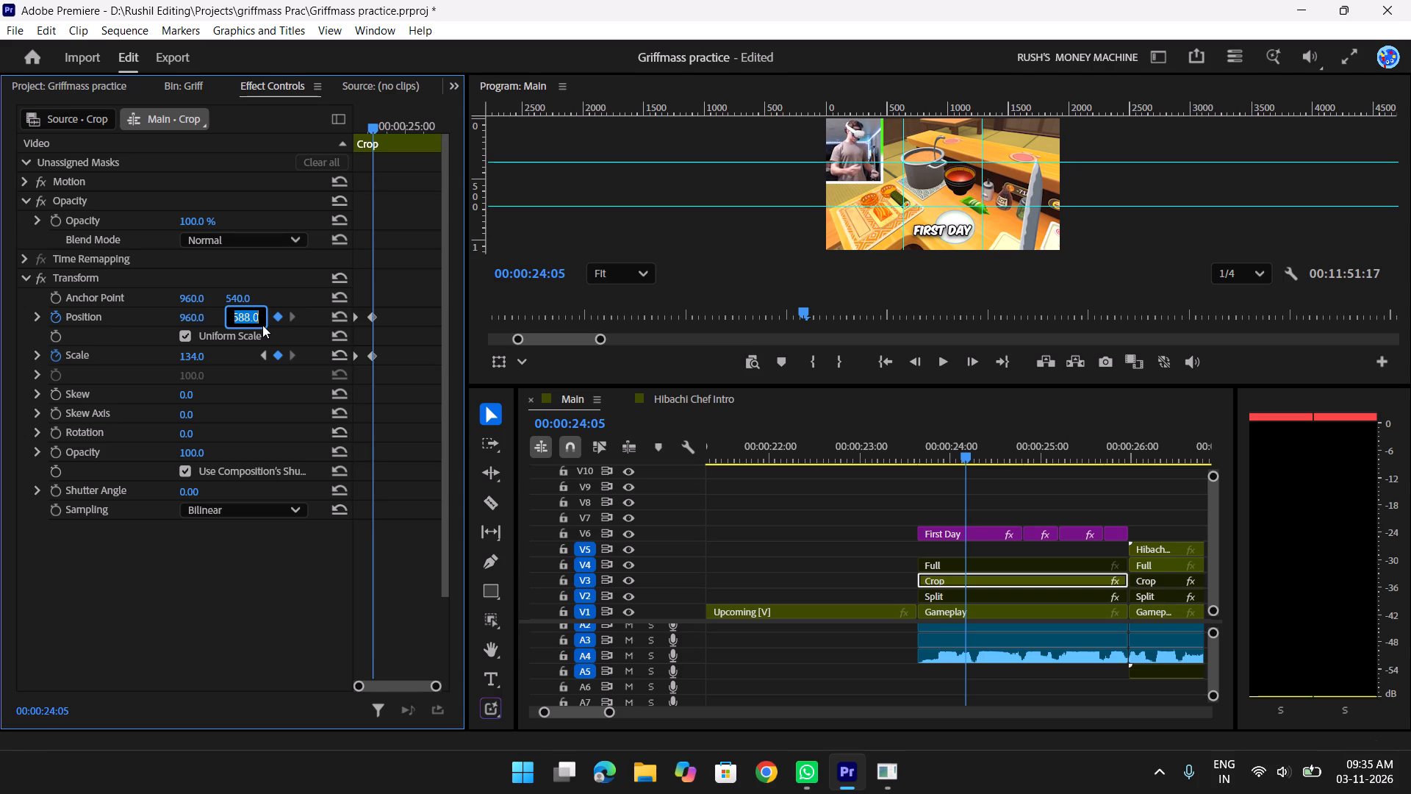
key("Up")
key("Up")
key("Up")
key("Up")
key("Up")
key("Up")
key("Up")
key("Up")
key("Up")
key("Up")
key("Up")
key("Up")
key("Up")
key("Up")
key("Up")
key("Up")
key("Up")
key("Up")
key("Up")
key("Up")
key("Up")
key("Up")
key("Up")
key("Up")
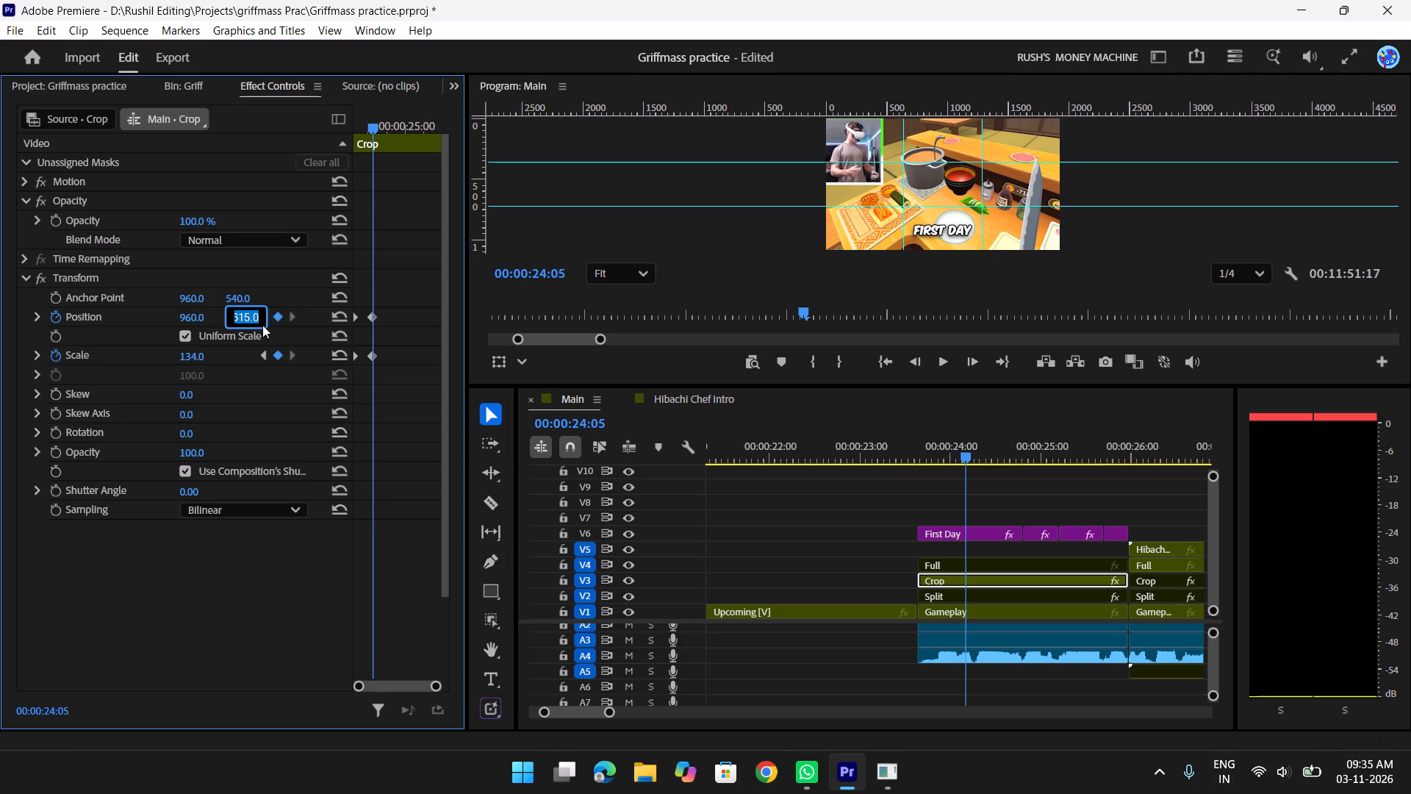
key("Up")
key("Up")
key("Up")
key("Up")
key("Up")
key("Up")
key("Up")
key("Up")
key("Up")
key("Up")
key("Up")
key("Up")
key("Up")
key("Up")
key("Up")
key("Up")
key("Up")
key("Up")
key("Up")
key("Up")
key("Up")
key("Up")
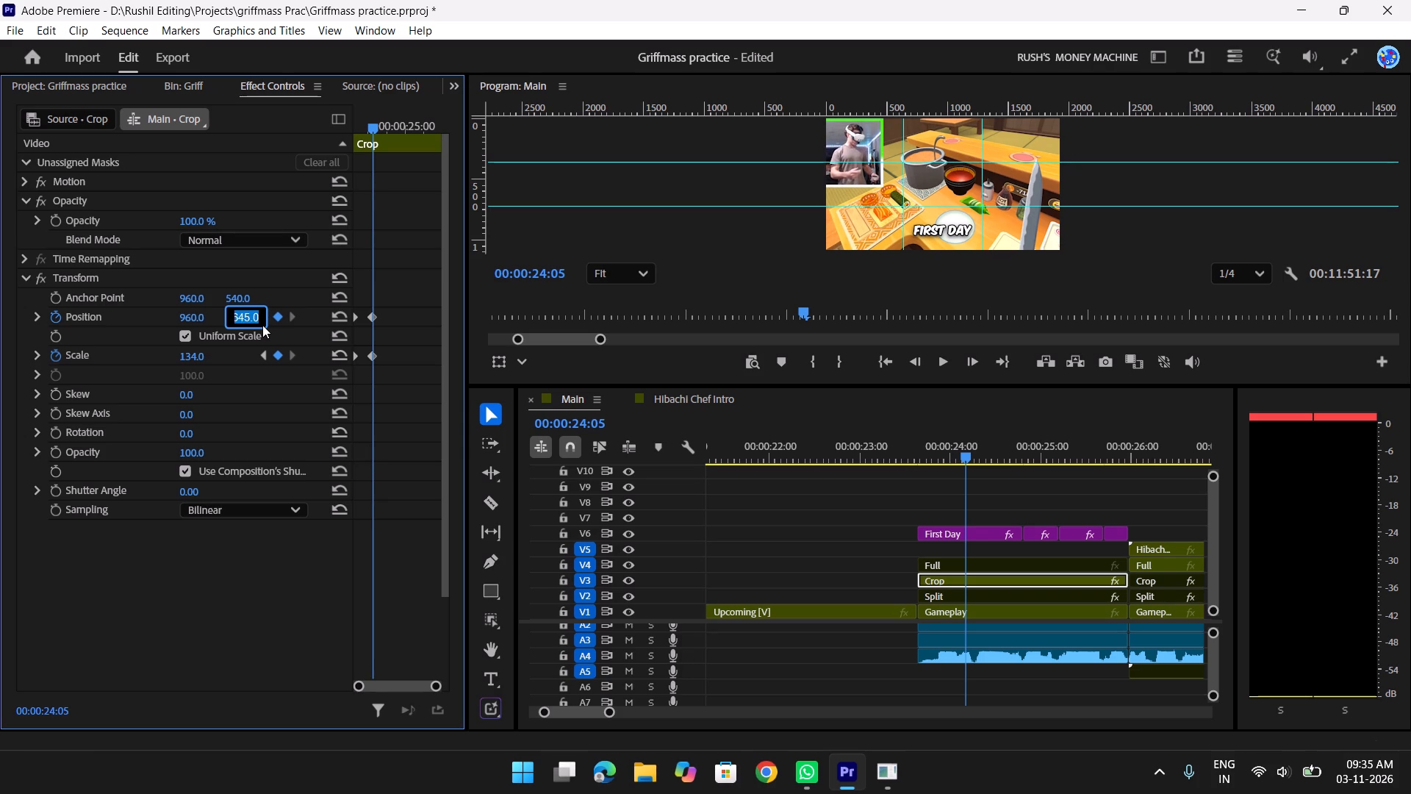
key("Up")
key("Up")
key("Up")
key("Down")
key("Down")
key("Down")
key("Down")
key("Down")
key("Down")
key("Down")
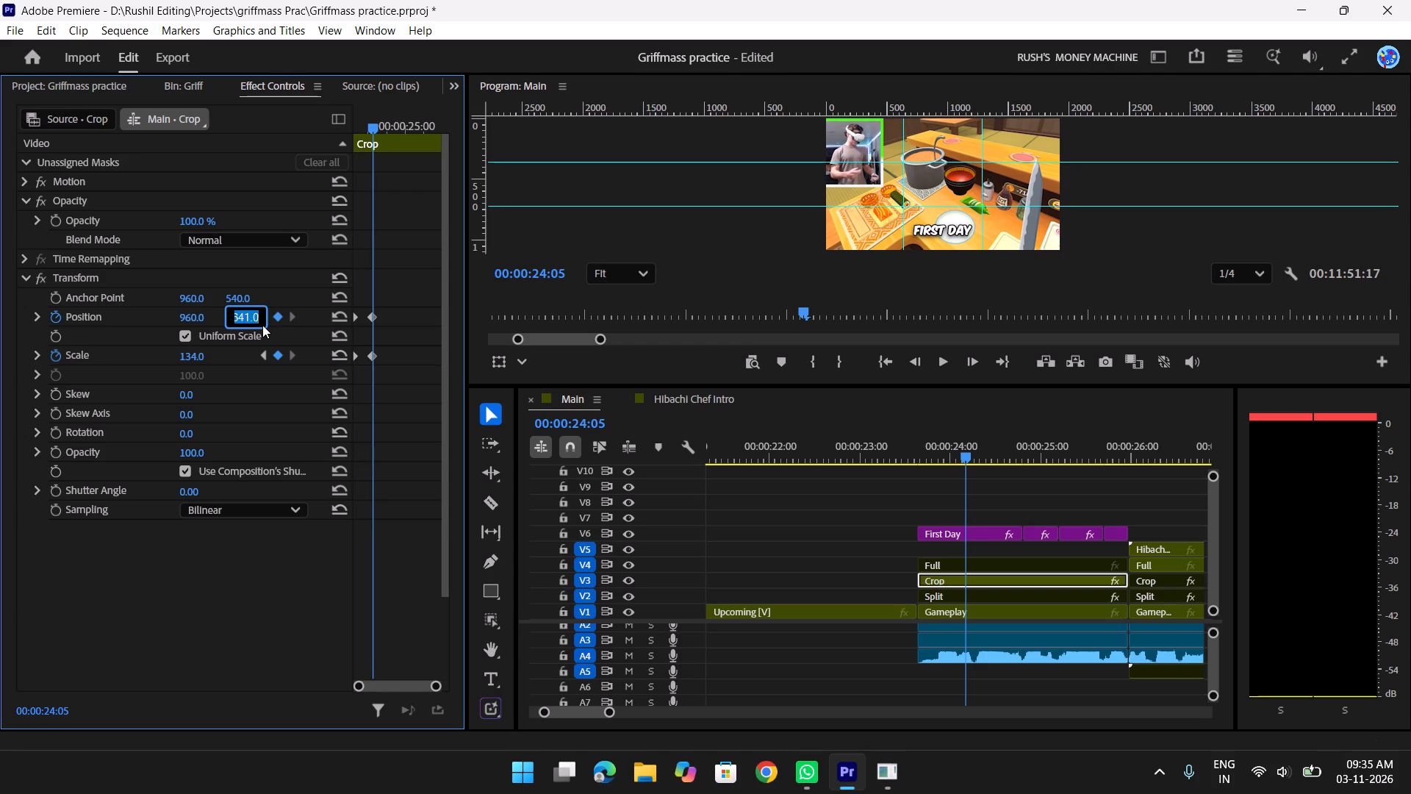
Set the Crop clip's Transform Position X to 1137 at 00:00:24:05, shifting the enlarged facecam until its side border is in frame.
left_click(192, 321)
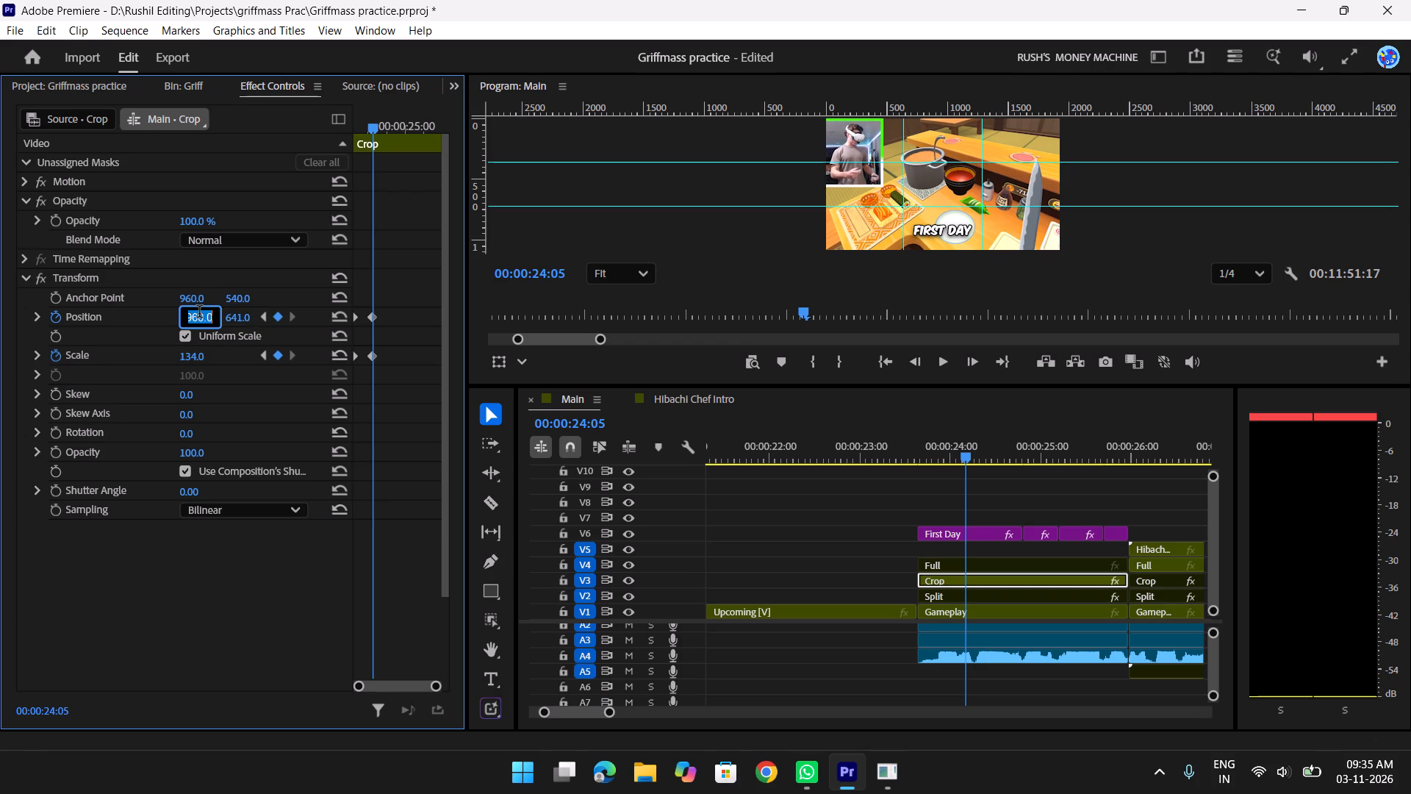
key("Up")
key("Up")
key("Up")
key("Up")
key("Up")
key("Up")
key("Up")
key("Up")
key("Up")
key("Up")
key("Up")
key("Up")
key("Up")
key("Up")
key("Up")
key("Up")
key("Up")
key("Up")
key("Up")
key("Up")
key("Up")
key("Up")
key("Up")
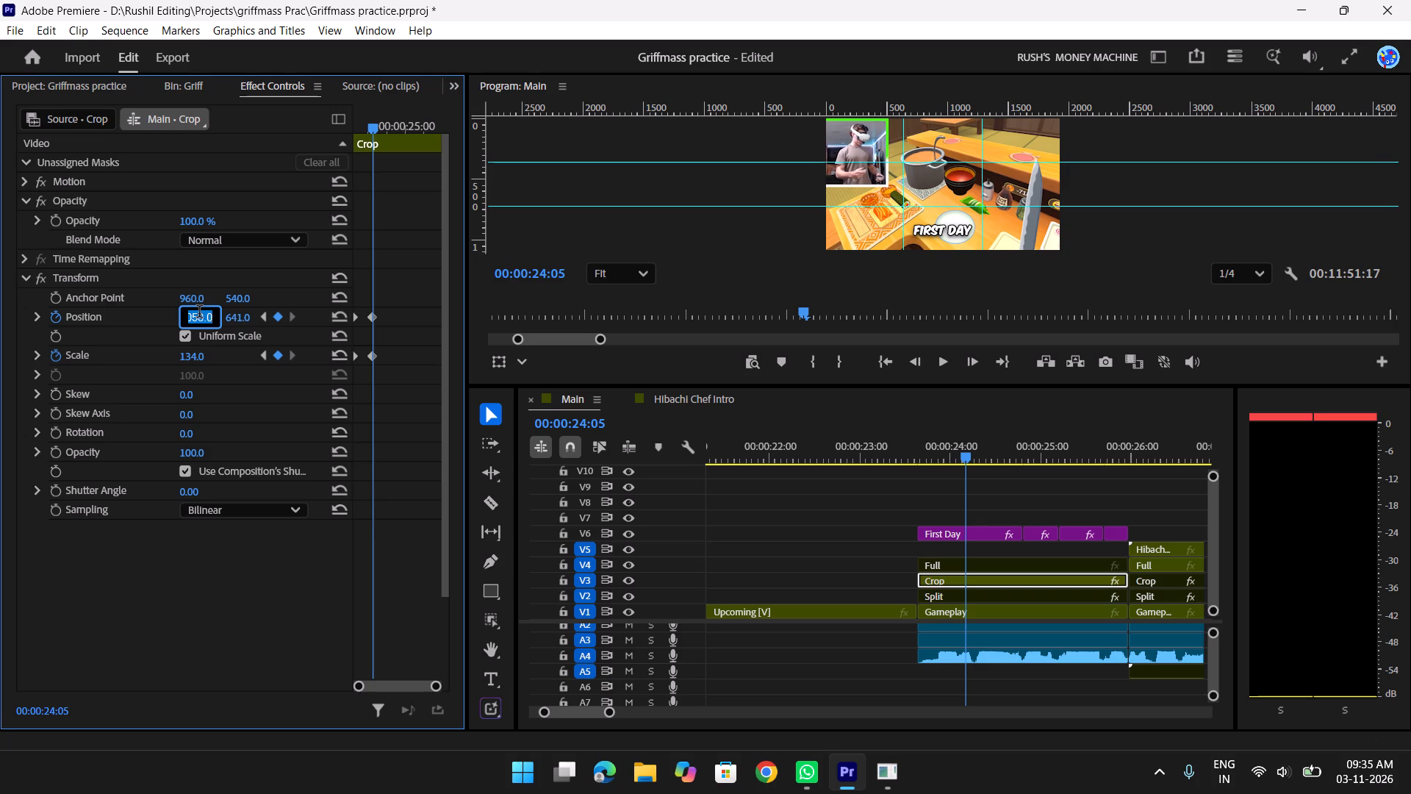
key("Up")
key("Up")
key("Up")
key("Up")
key("Up")
key("Up")
key("Up")
key("Up")
key("Up")
key("Up")
key("Up")
key("Up")
key("Up")
key("Up")
key("Up")
key("Up")
key("Up")
key("Up")
key("Up")
key("Up")
key("Up")
key("Up")
key("Up")
key("Up")
key("Up")
key("Up")
key("Up")
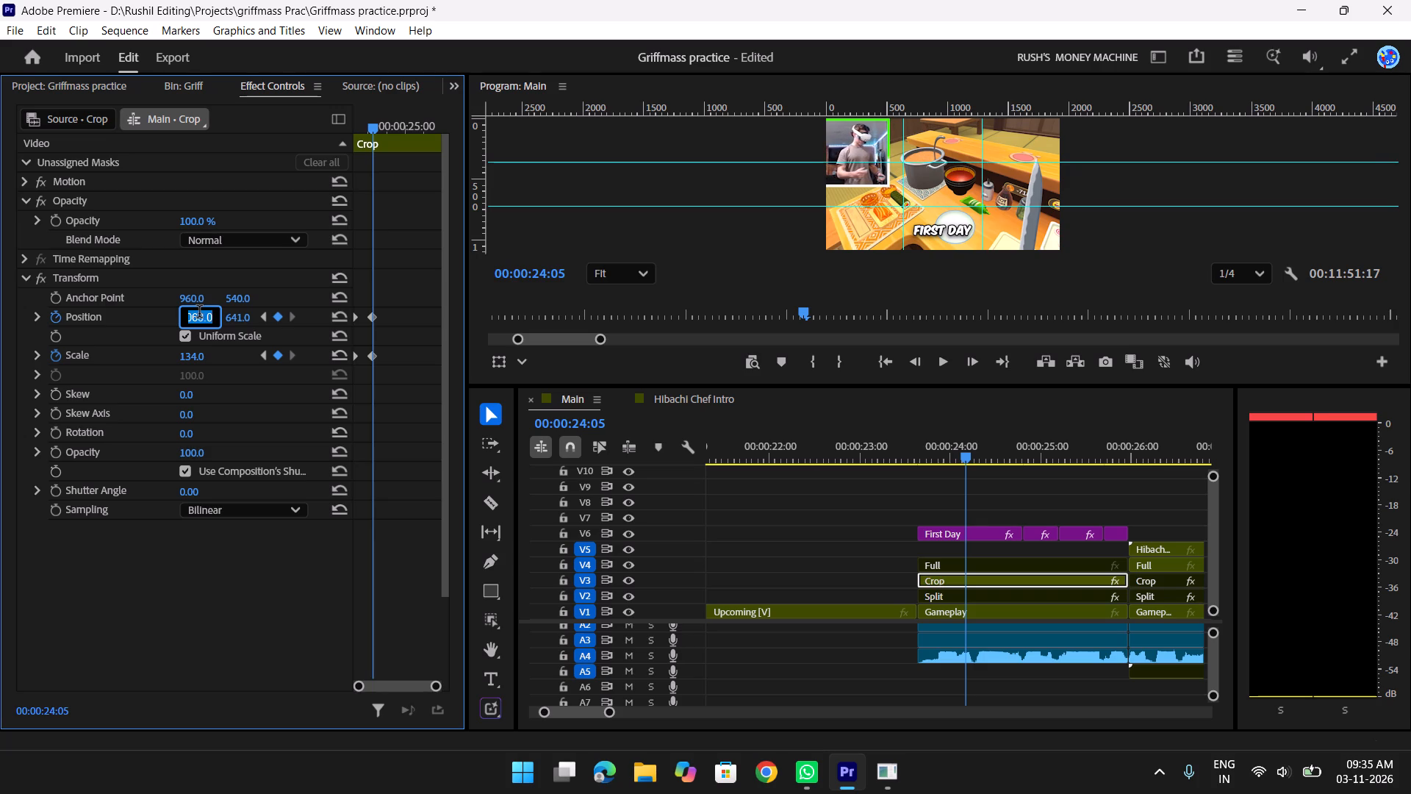
key("Up")
key("Up")
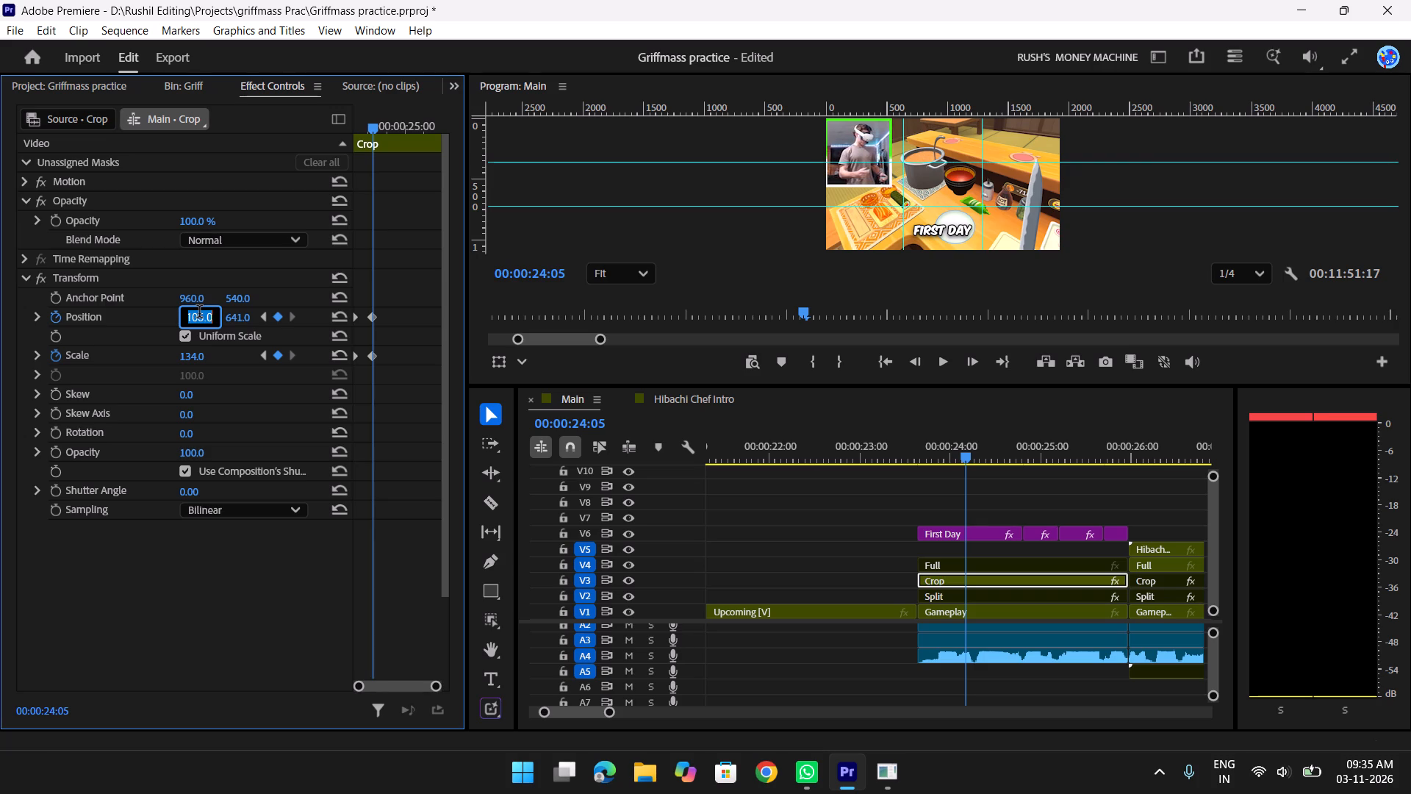
key("Up")
key("Up")
key("Up")
key("Up")
key("Up")
key("Up")
key("Up")
key("Up")
key("Up")
key("Up")
key("Up")
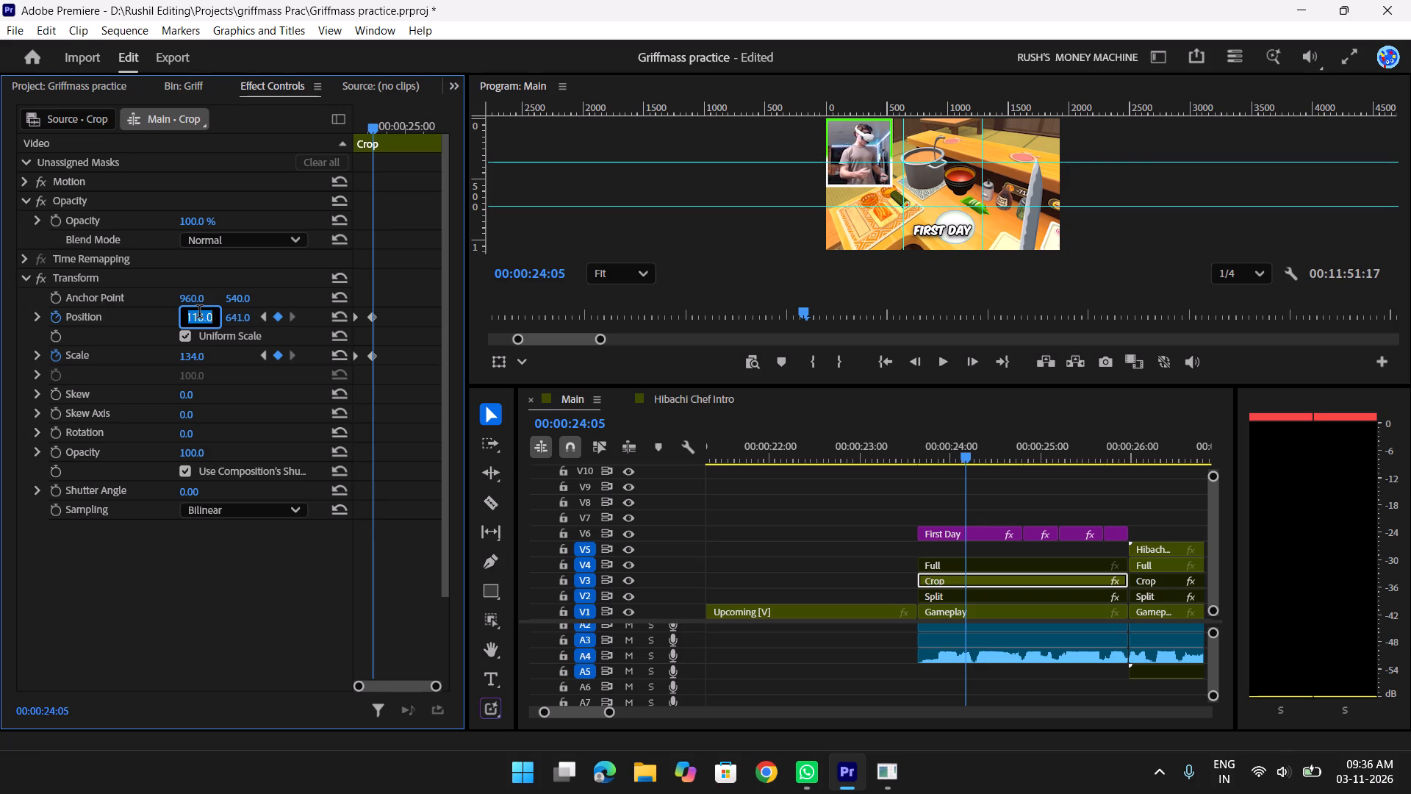
key("Up")
key("Up")
key("Up")
key("Up")
key("Up")
key("Up")
key("Up")
key("Up")
key("Up")
key("Up")
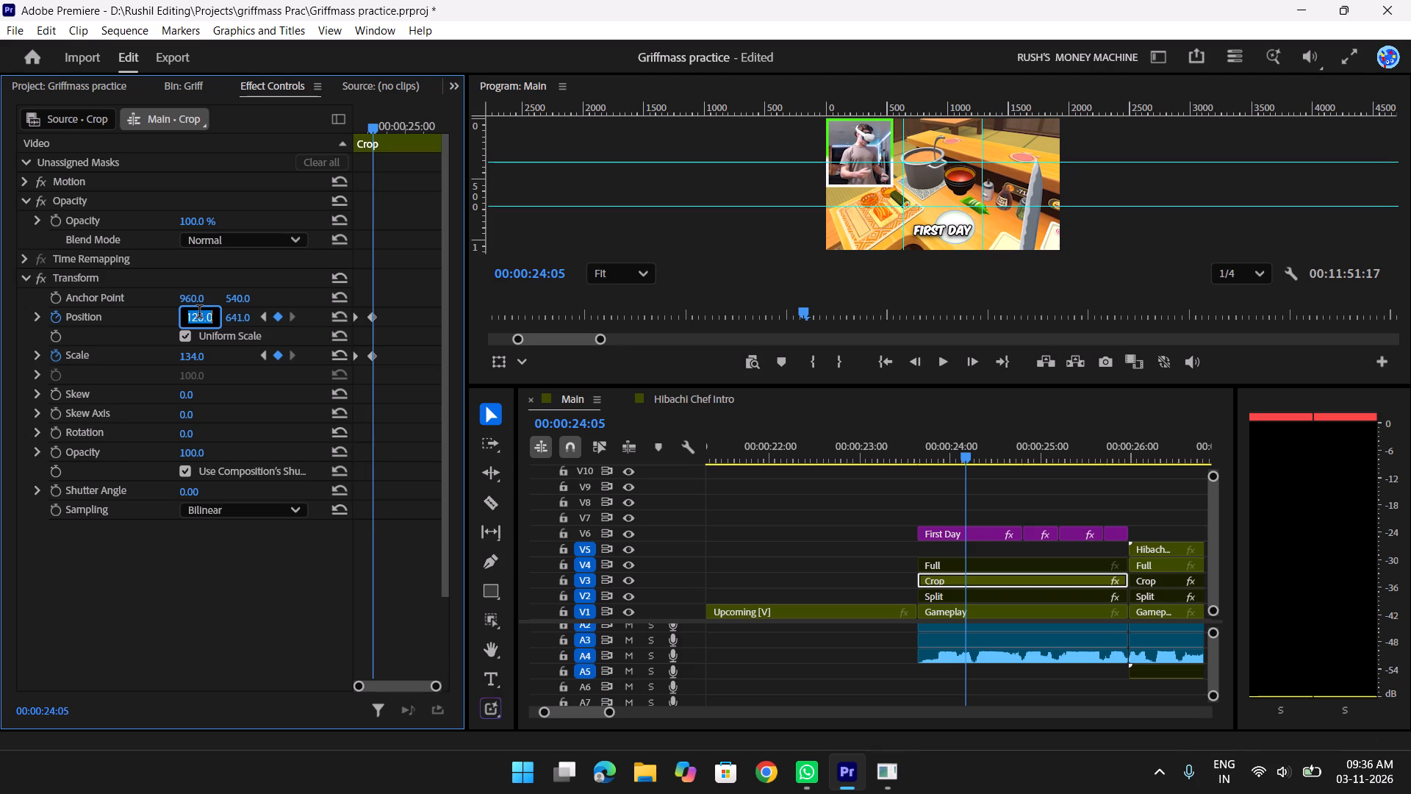
key("Up")
key("Up")
key("Up")
key("Up")
key("Up")
key("Up")
key("Up")
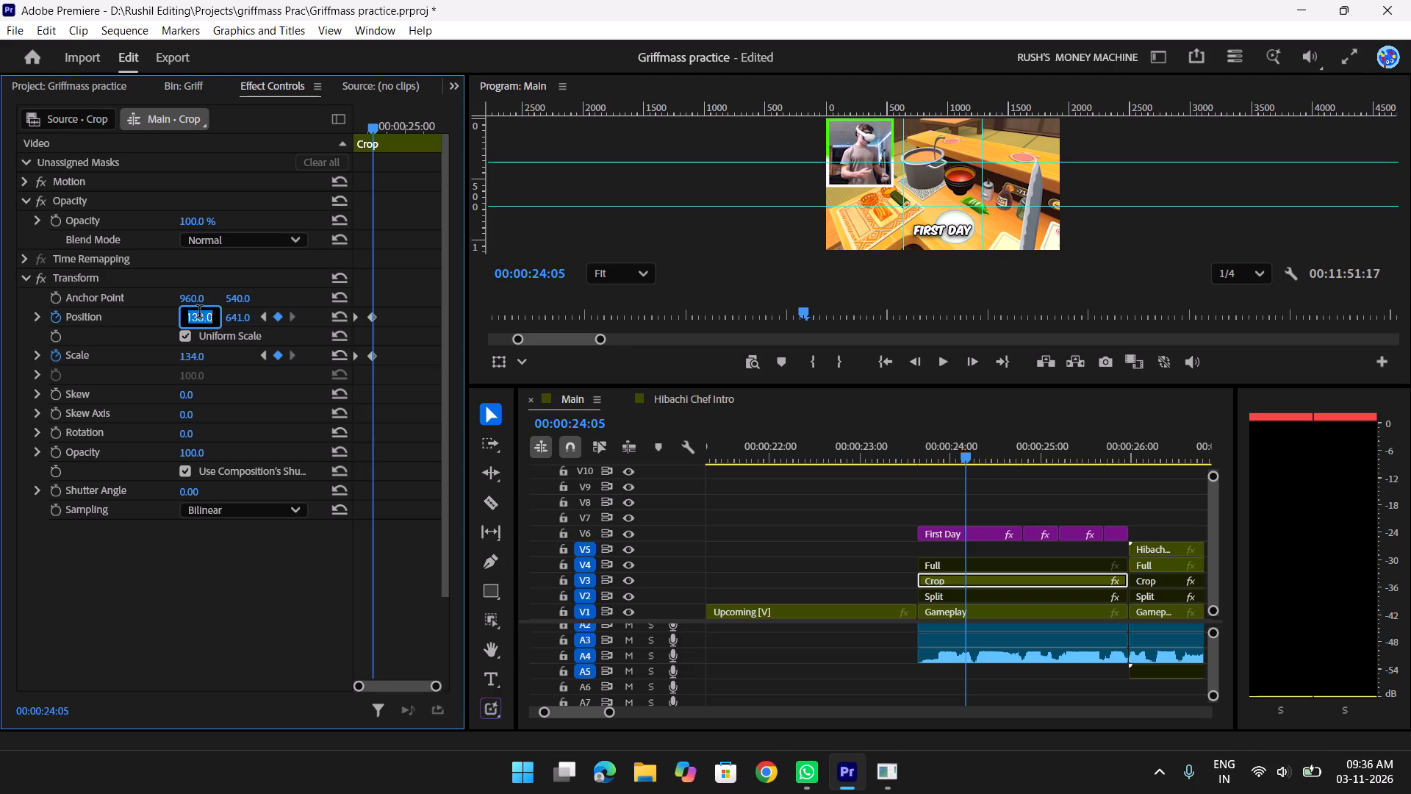
key("Up")
key("Up")
key("Up")
key("Up")
key("Up")
key("Up")
key("Up")
key("Up")
key("Up")
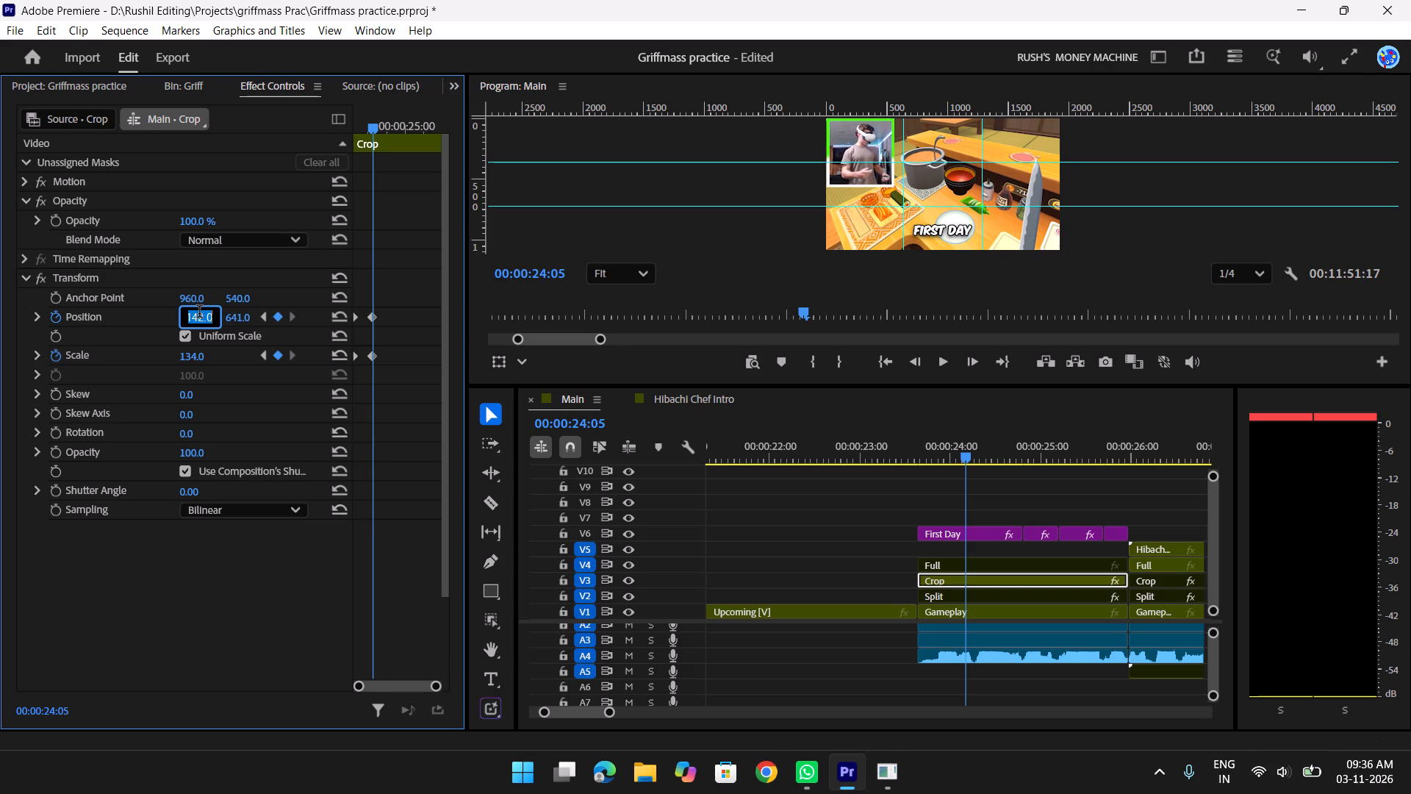
key("Up")
key("Up")
key("Up")
key("Up")
key("Up")
key("Up")
key("Up")
key("Down")
key("Down")
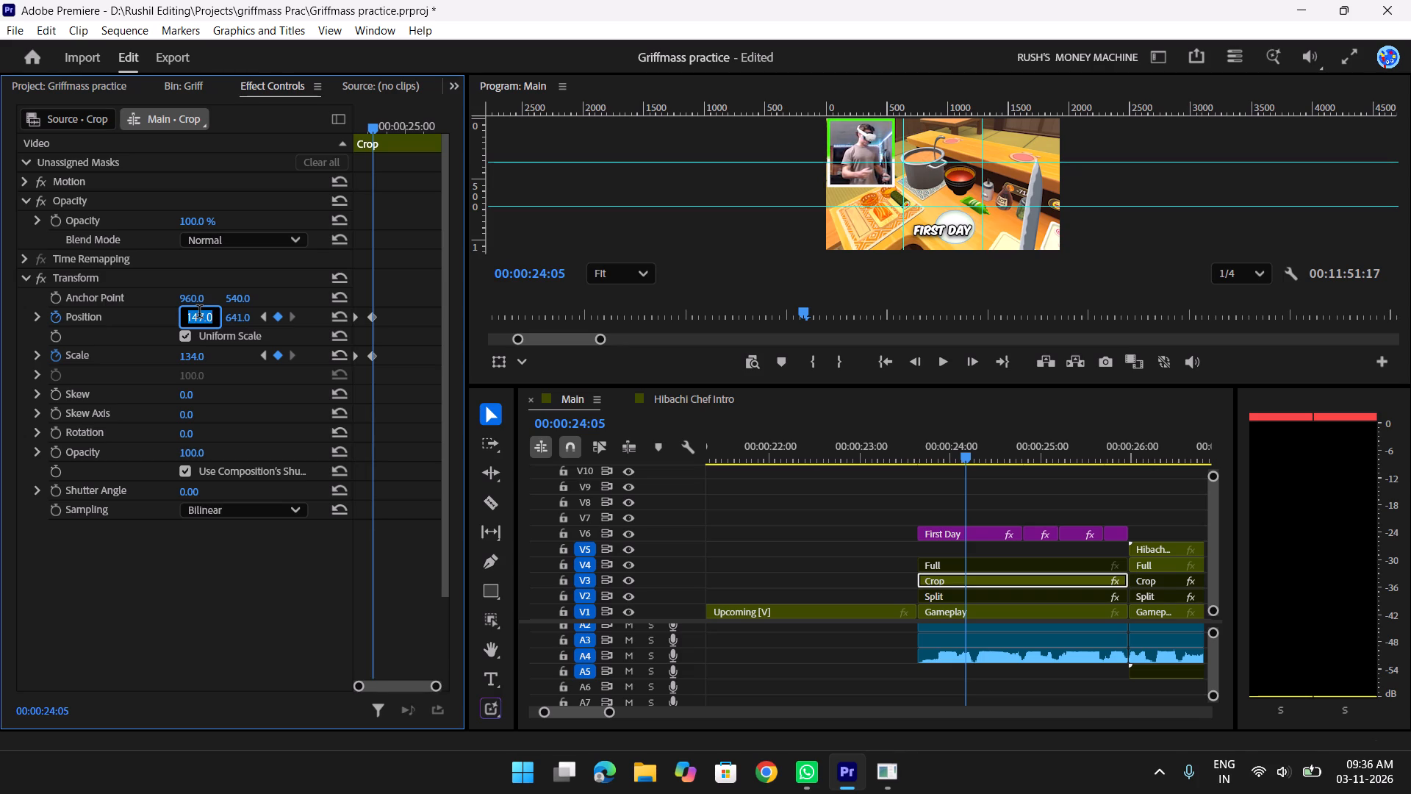
key("Down")
key("Down")
key("Down")
key("Down")
key("Down")
key("Down")
key("Down")
key("Down")
key("Down")
key("Down")
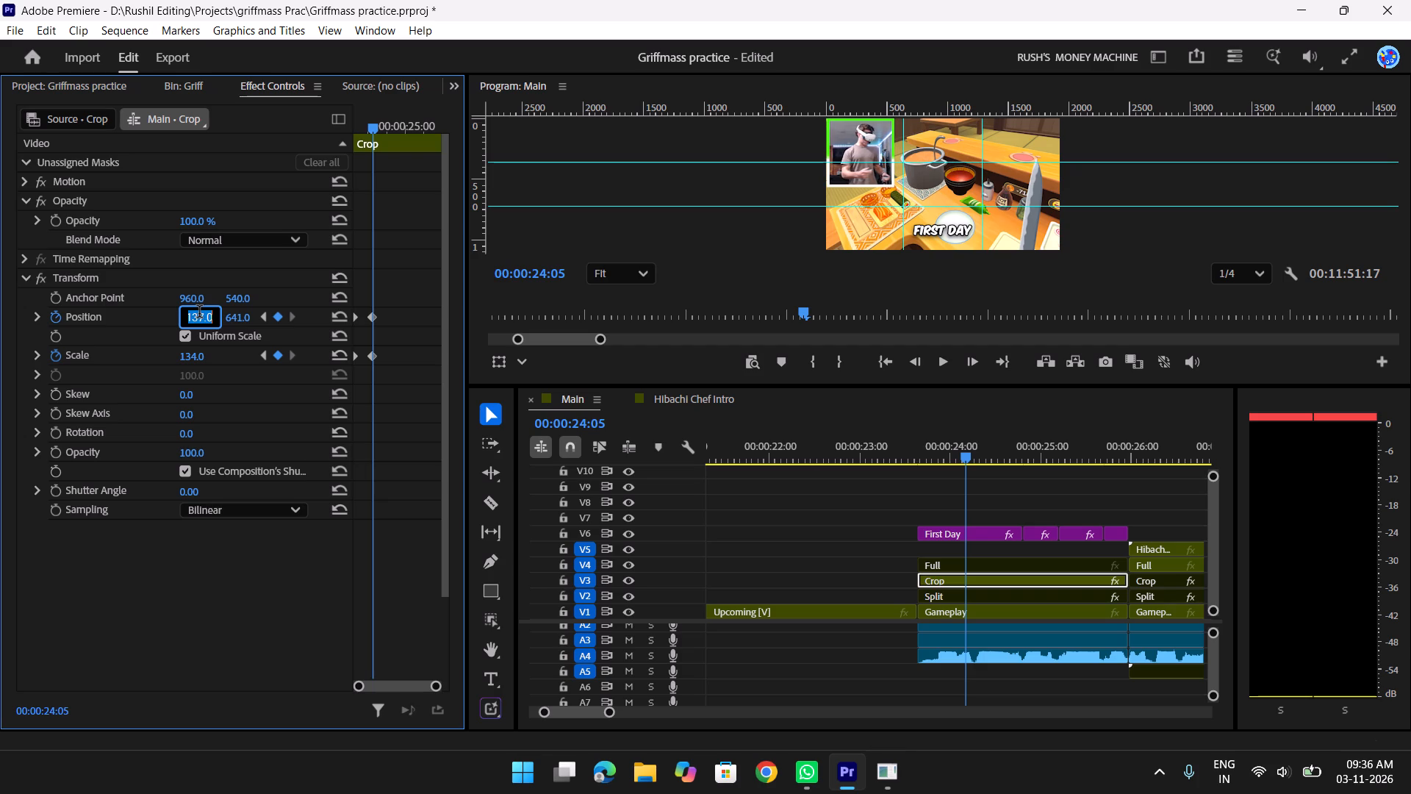
Preview the facecam enlargement by playing the sequence from 00:00:23:10, just before the first gameplay section.
scroll(547, 583, "up", 1)
left_click(758, 537)
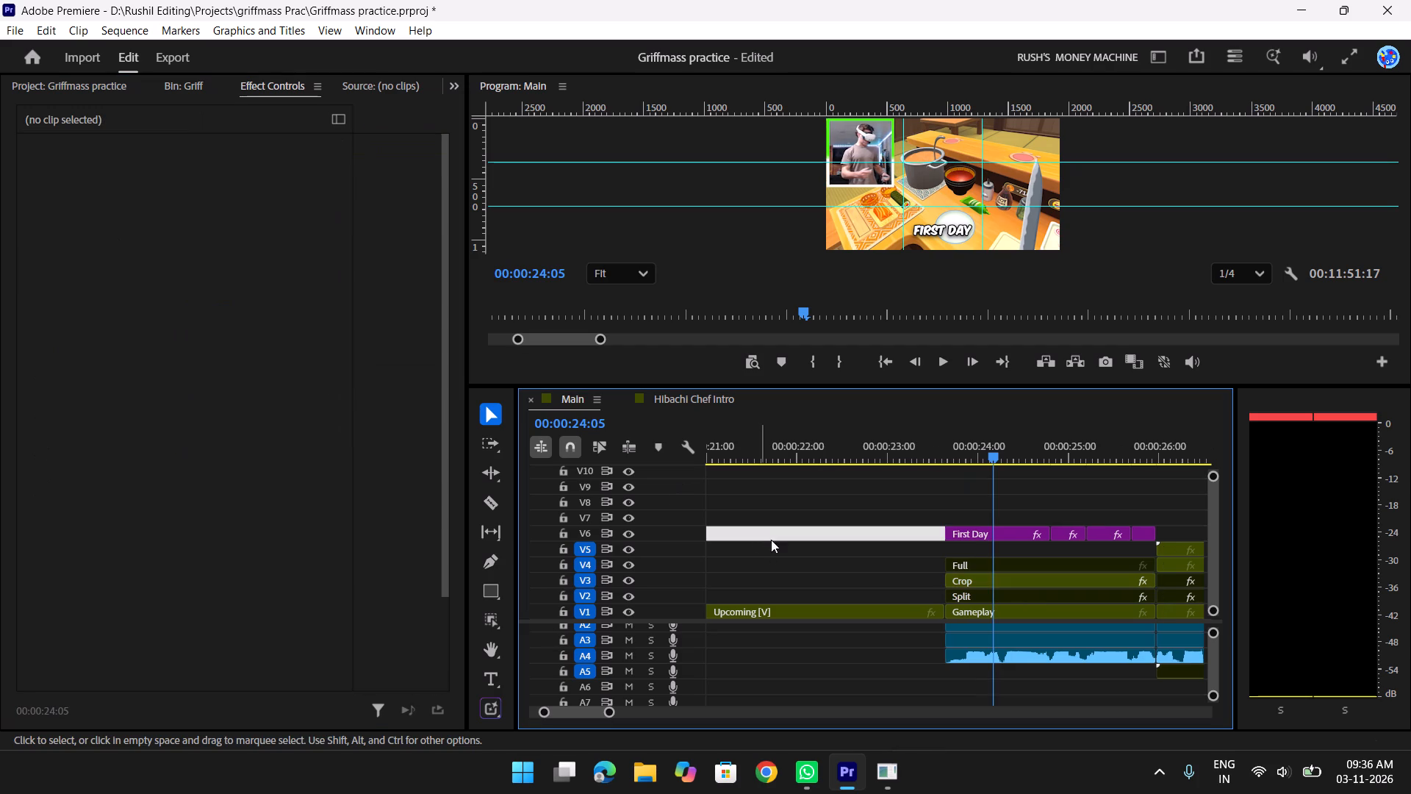
left_click_drag(974, 451, 914, 459)
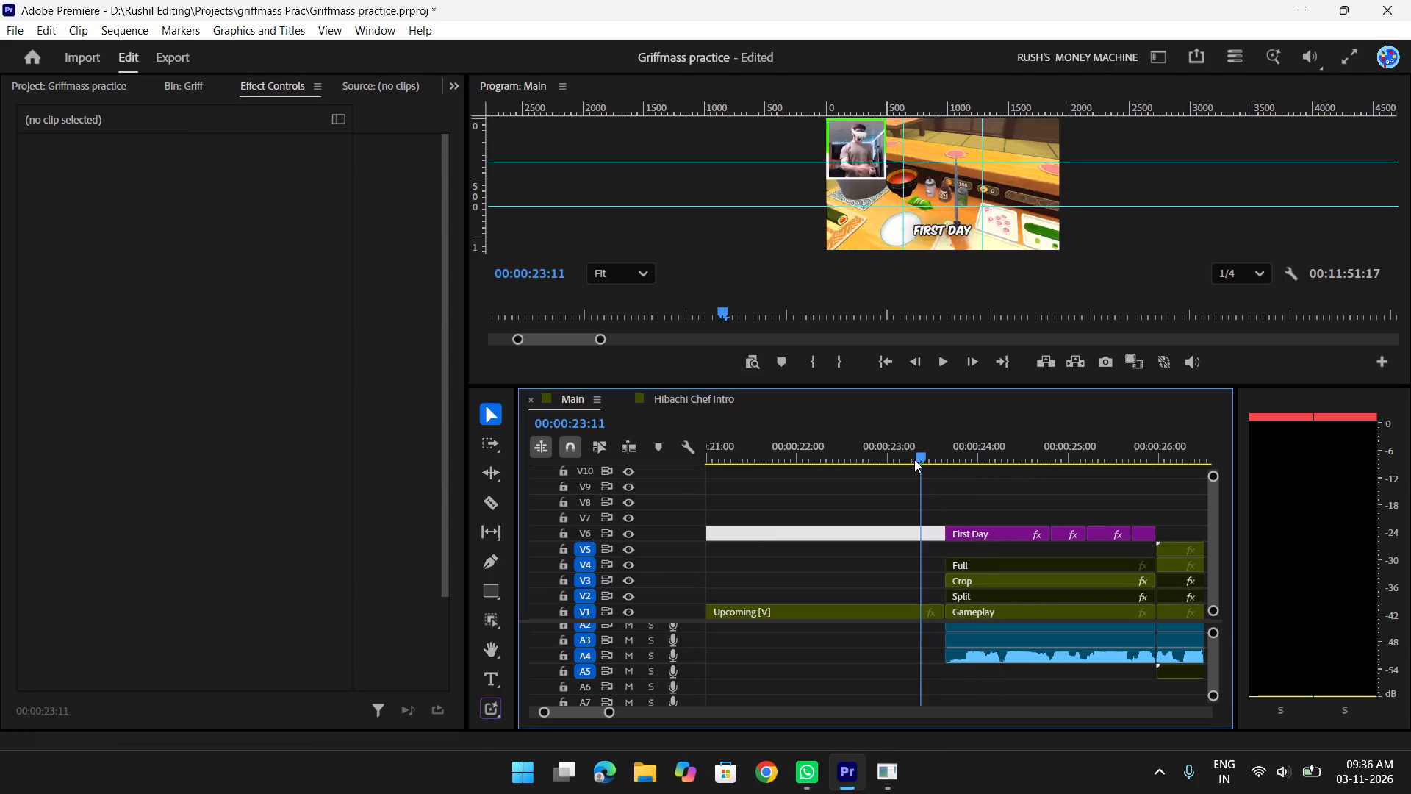
left_click_drag(914, 459, 919, 459)
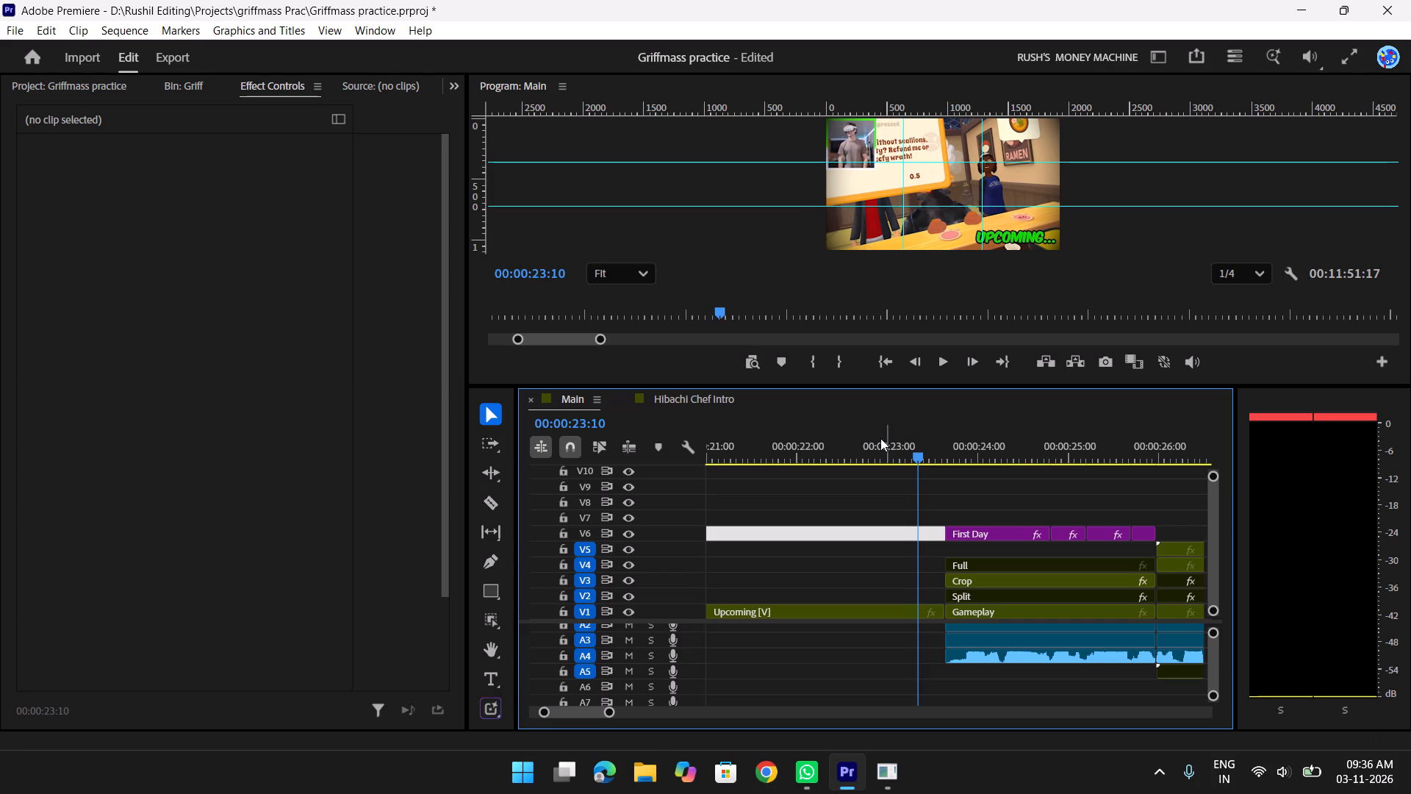
left_click(963, 453)
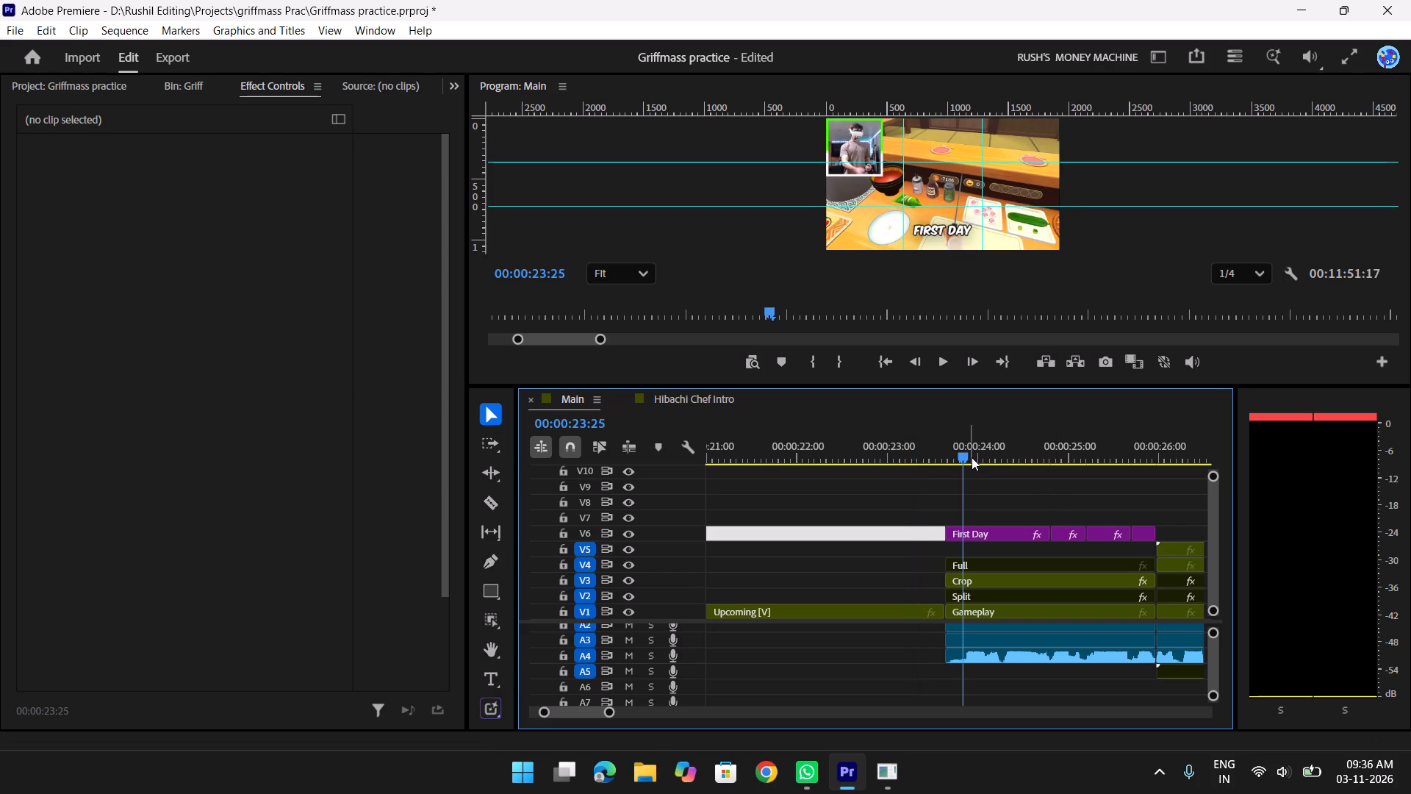
Apply ease in and ease out to all Transform Position and Scale keyframes of the Crop clip.
left_click(988, 583)
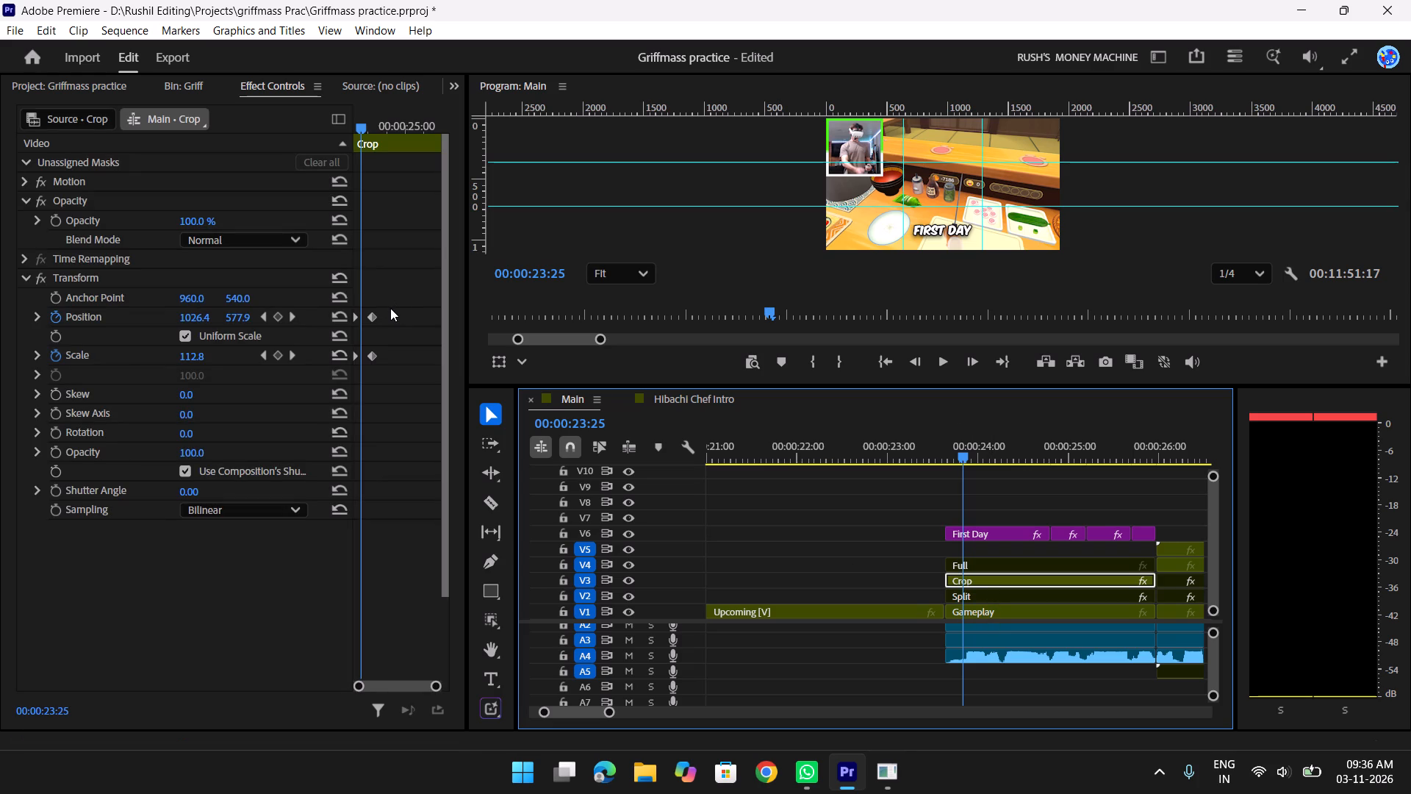
left_click(297, 355)
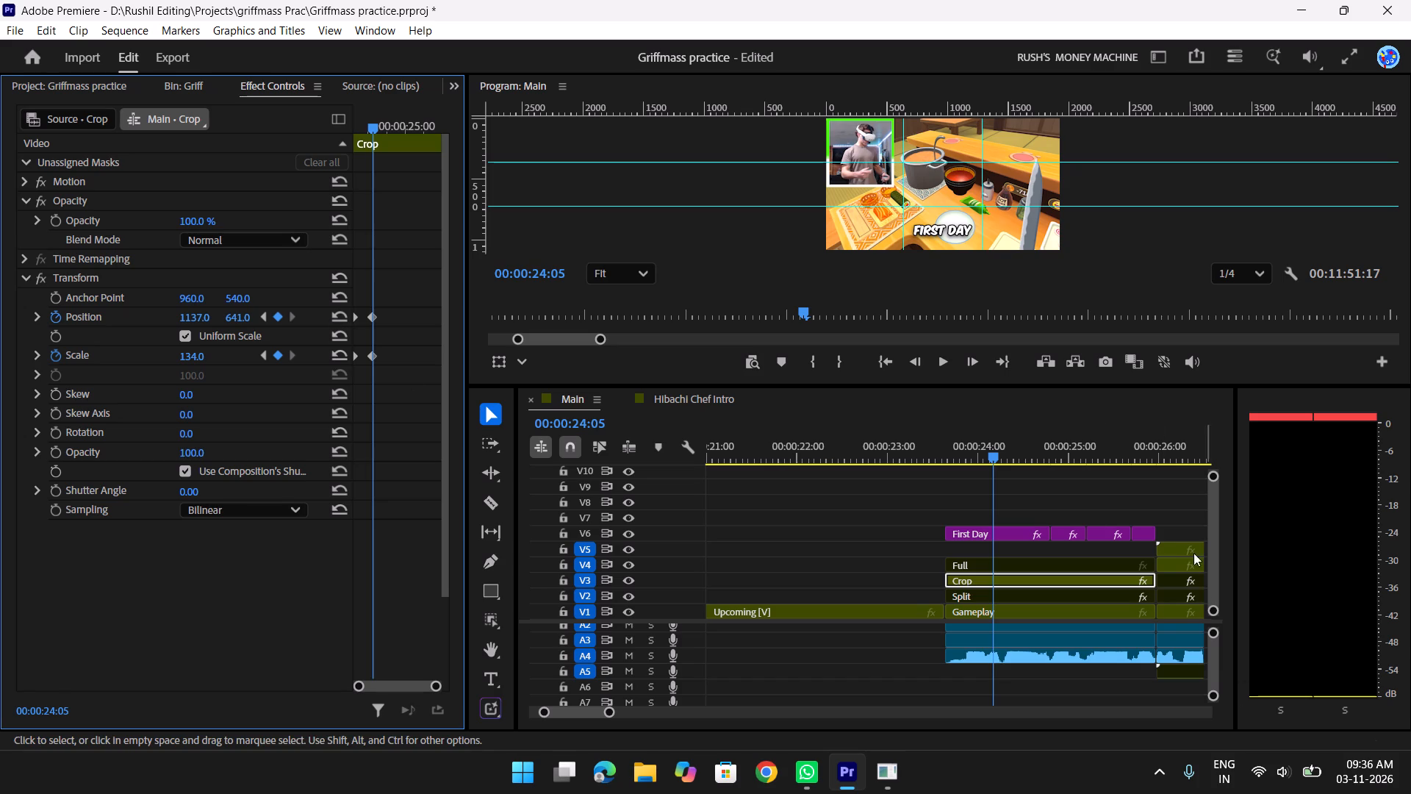
left_click_drag(405, 405, 399, 393)
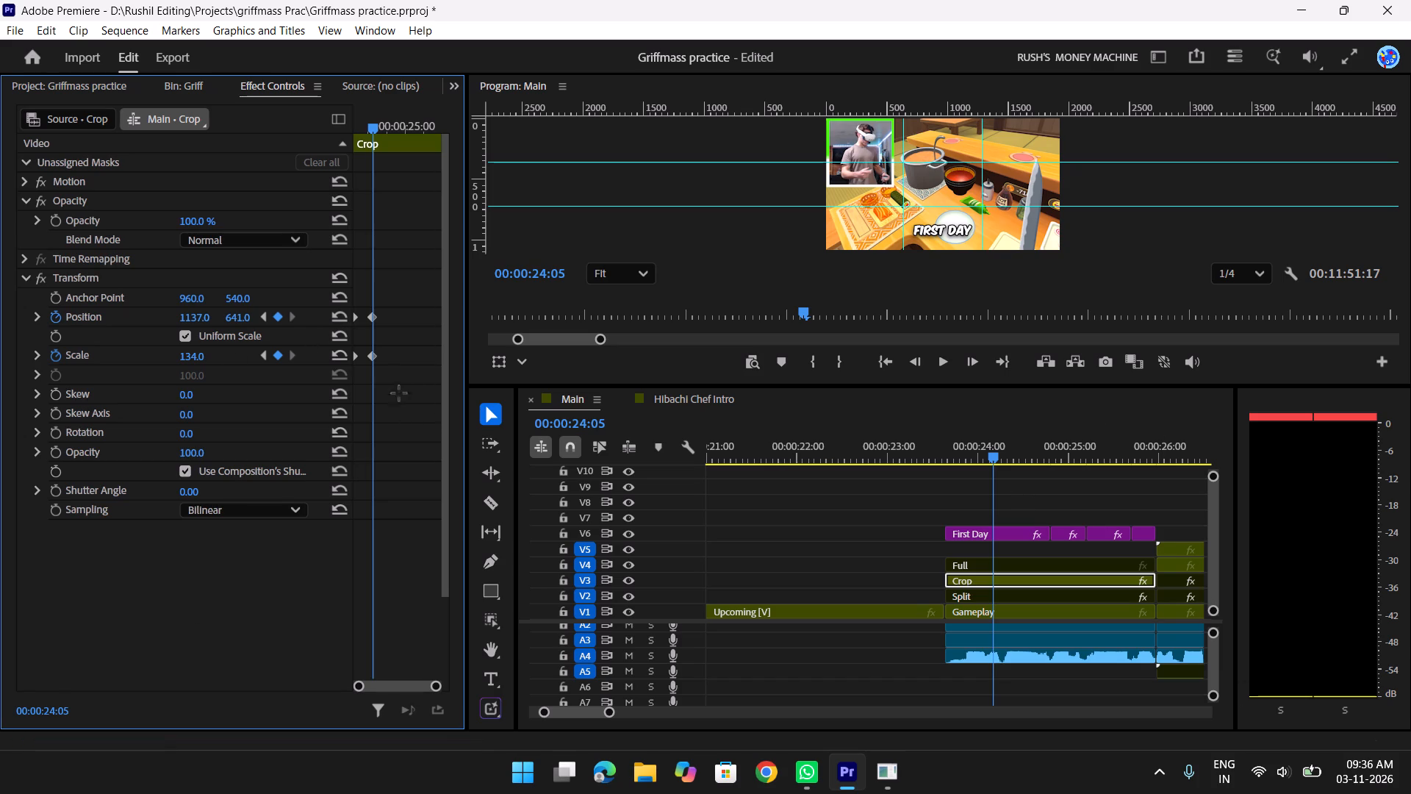
left_click_drag(399, 393, 336, 293)
type("98")
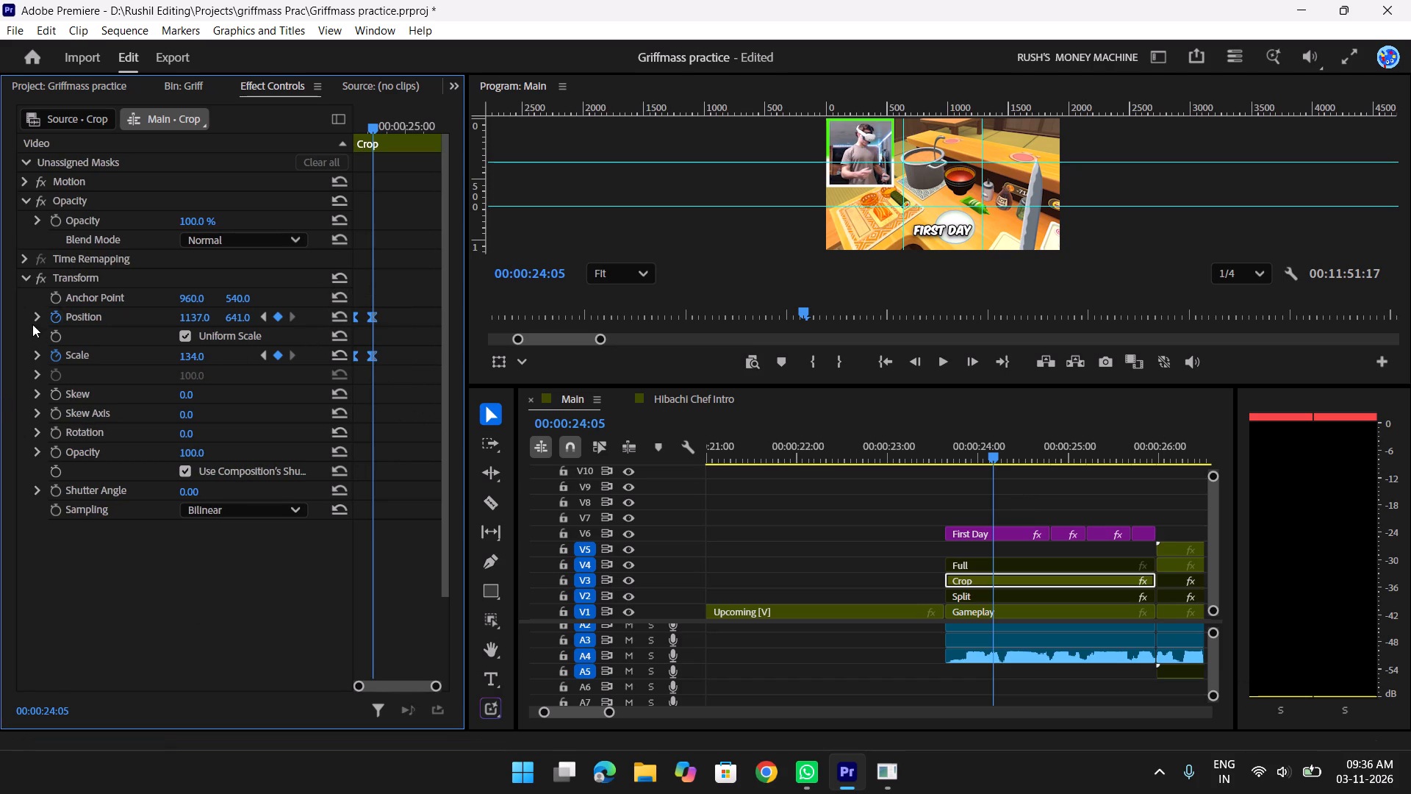
Expand the Position and Scale graphs and reshape the Scale velocity curve so it peaks early and slows gradually.
left_click(35, 321)
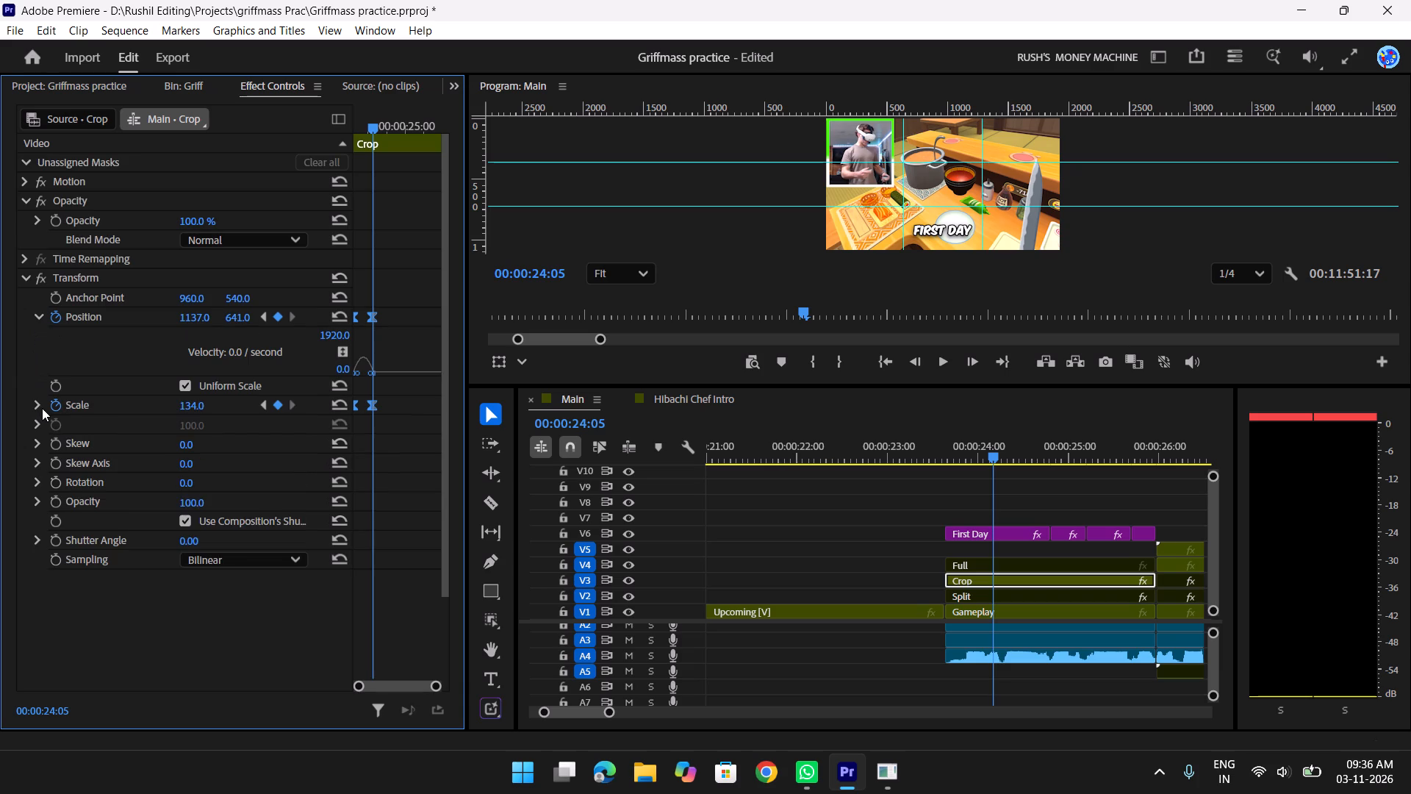
left_click(40, 403)
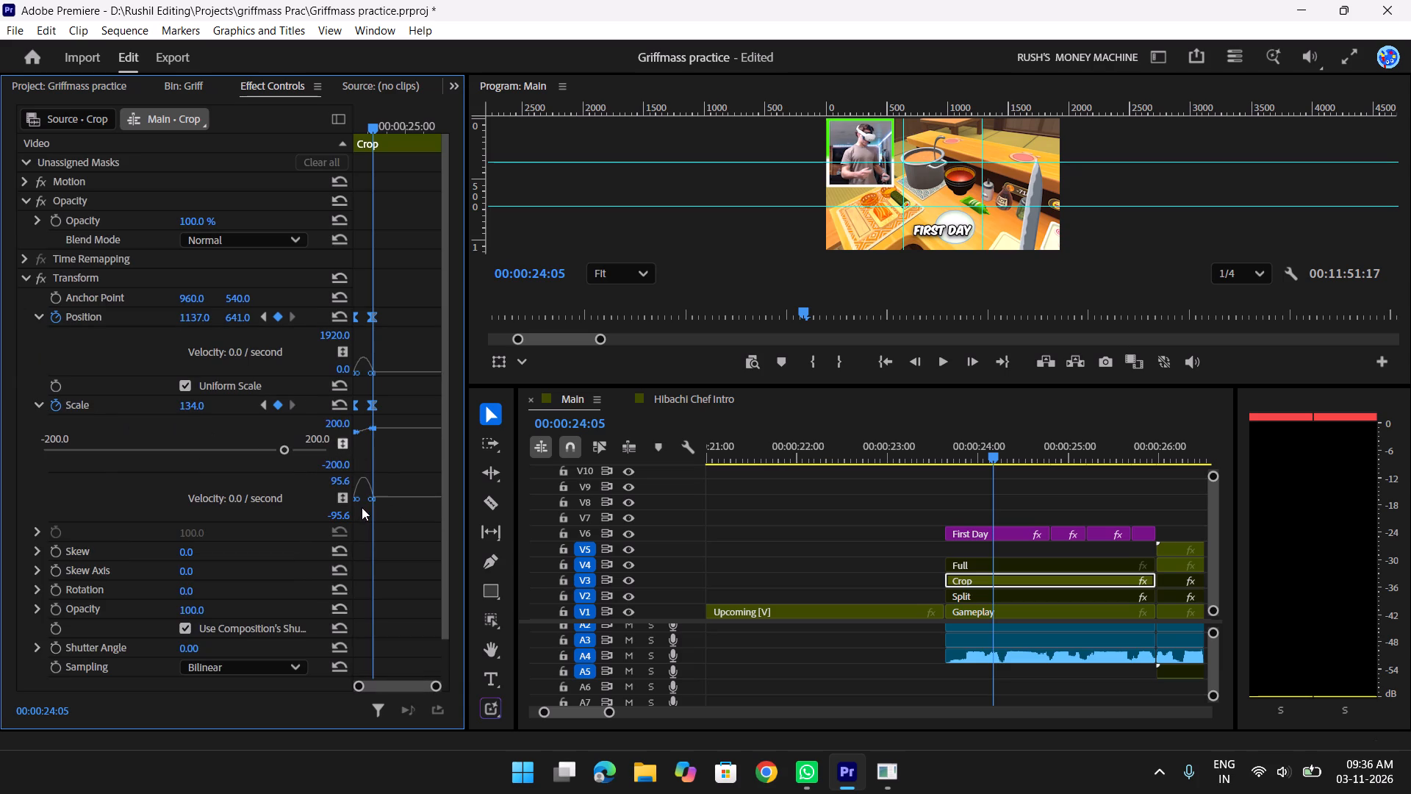
left_click_drag(367, 501, 367, 501)
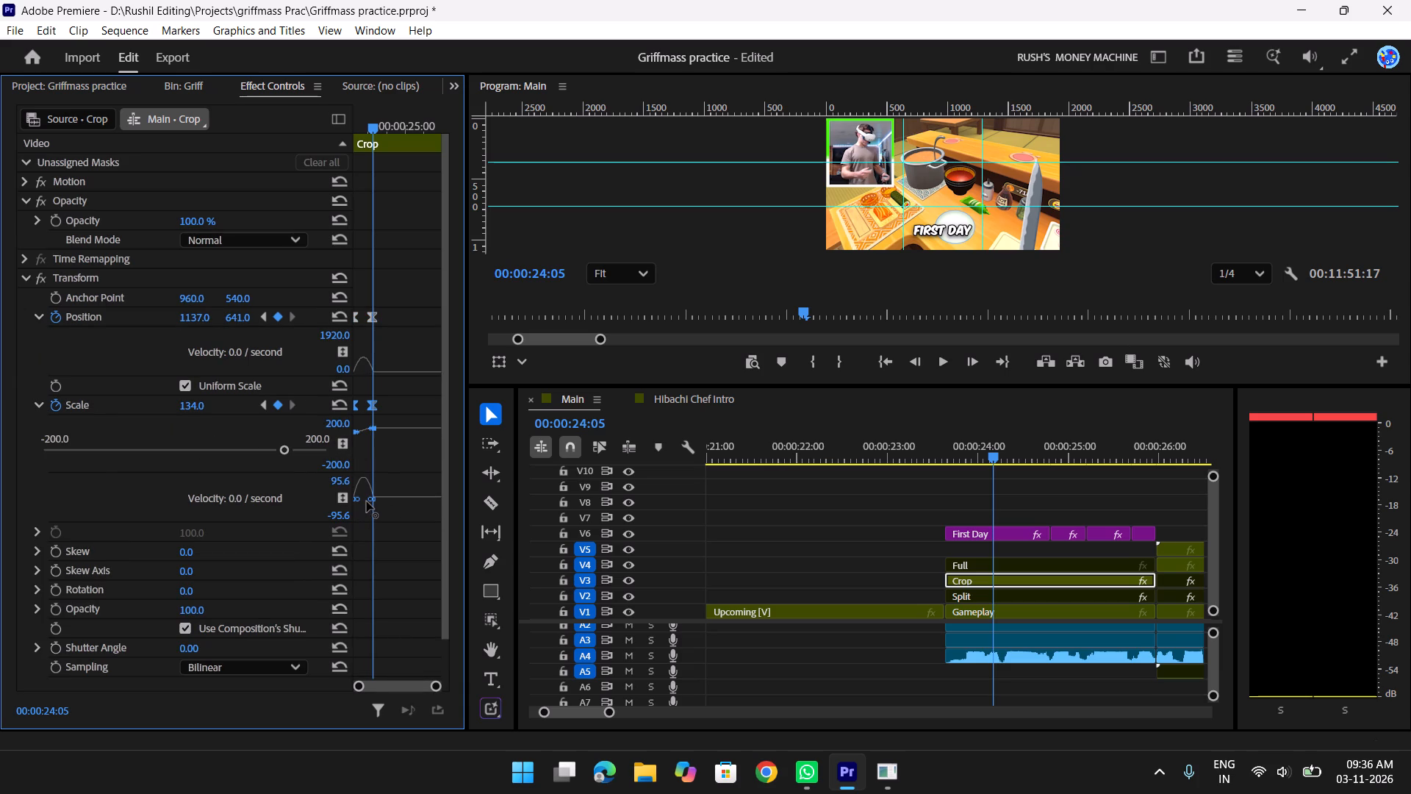
left_click_drag(367, 501, 361, 501)
Move the Crop clip's ending Position and Scale keyframes later to a matching time past 00:00:24:05, lengthening the enlargement.
left_click_drag(386, 293, 362, 340)
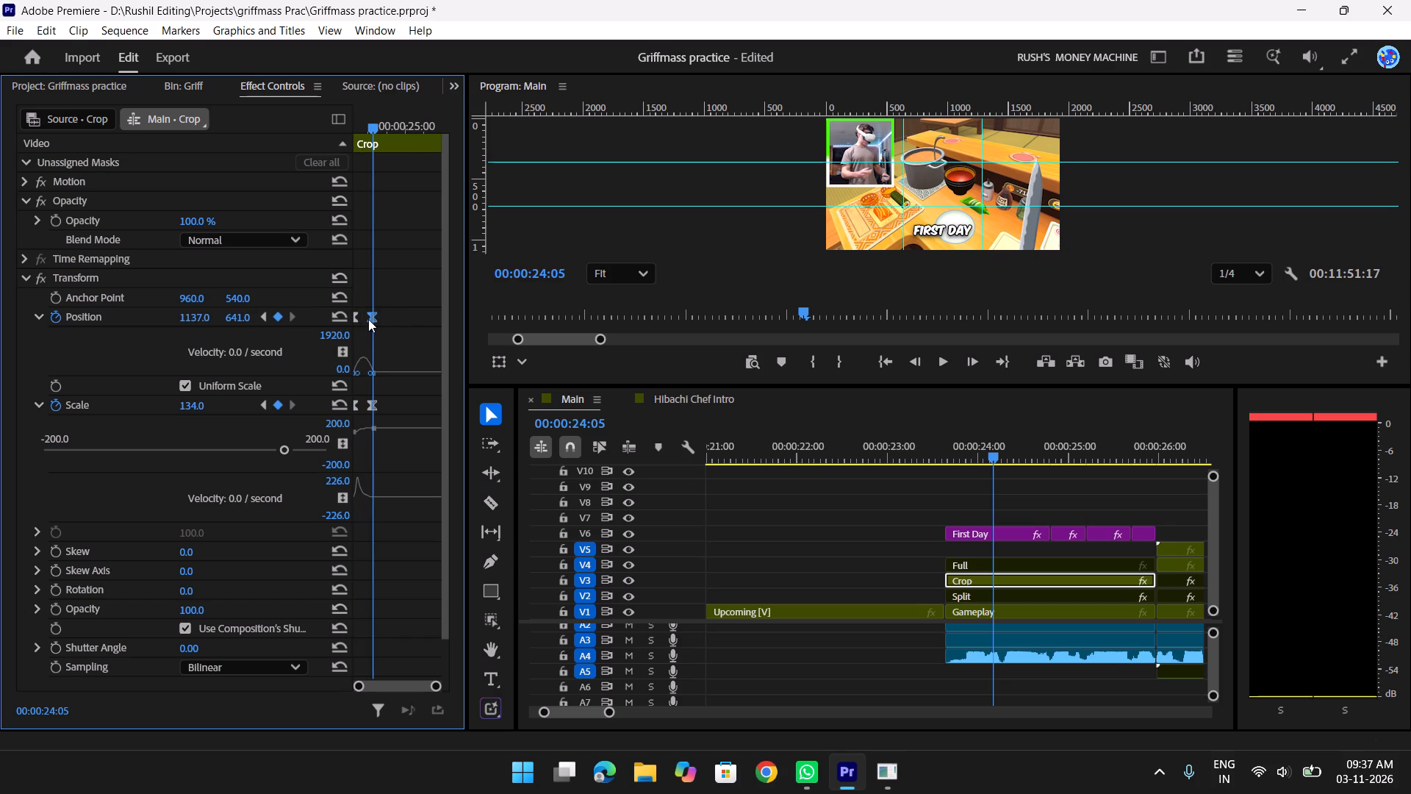
left_click_drag(370, 318, 379, 319)
left_click_drag(404, 403, 346, 418)
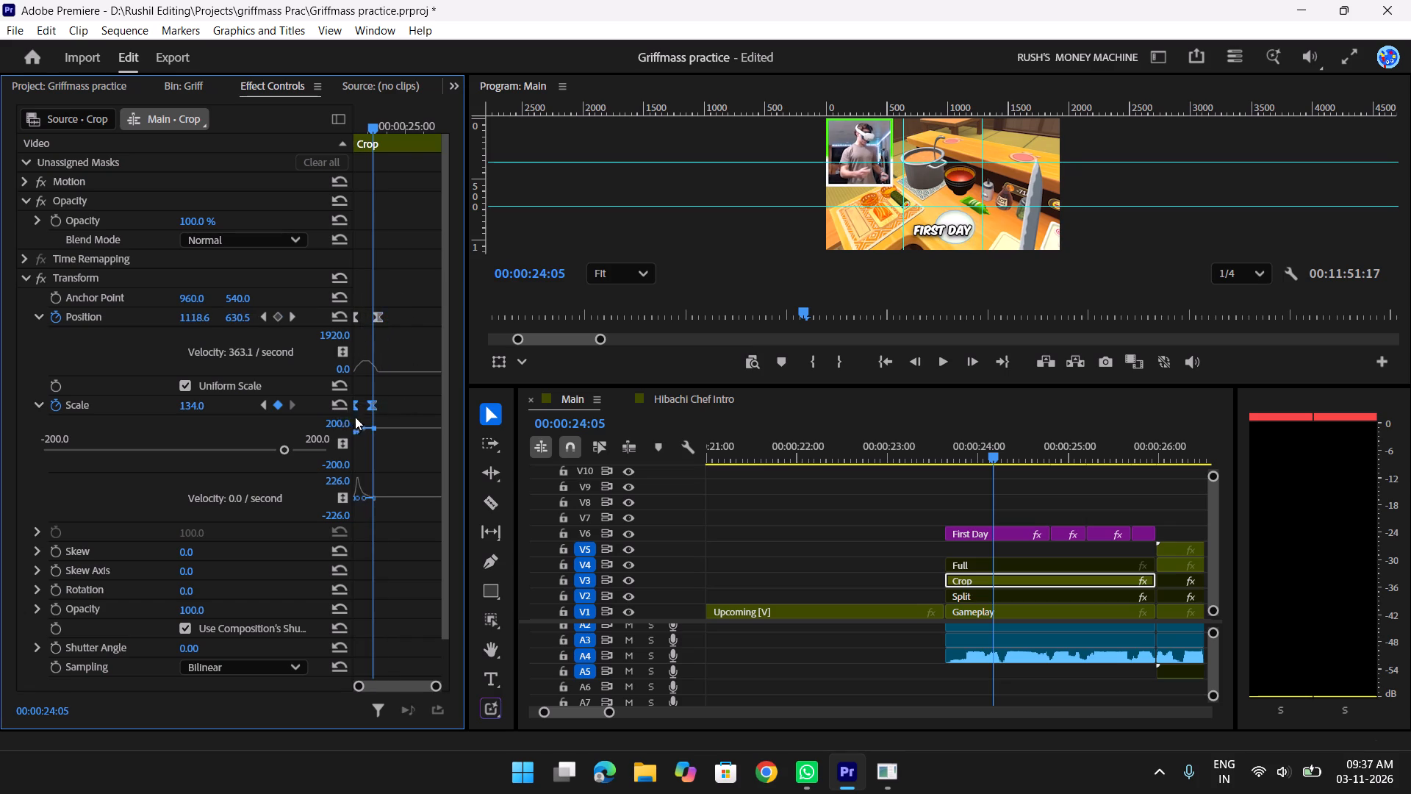
left_click_drag(444, 390, 437, 393)
left_click(403, 387)
left_click_drag(403, 392, 397, 398)
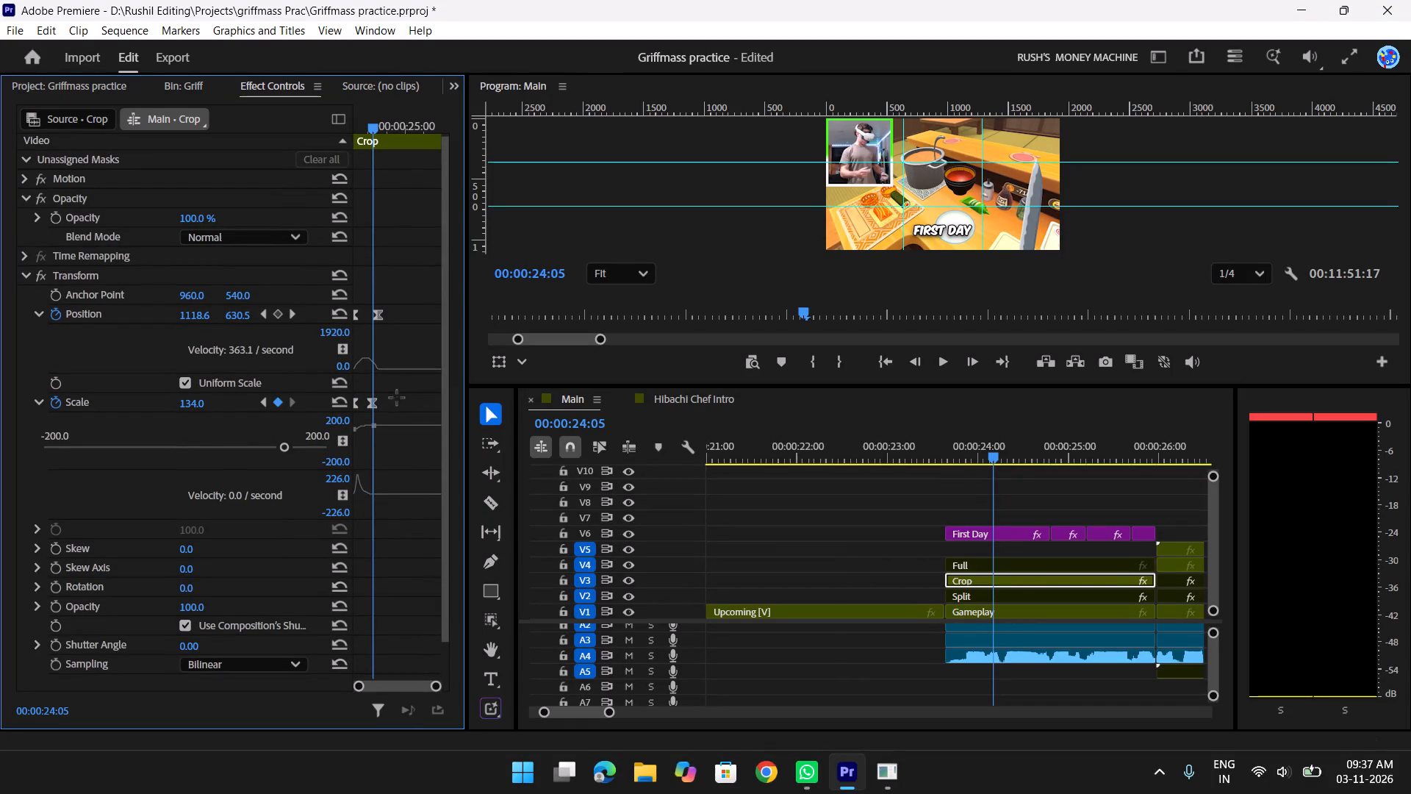
left_click_drag(397, 398, 376, 412)
left_click_drag(374, 402, 390, 405)
left_click_drag(375, 312, 395, 316)
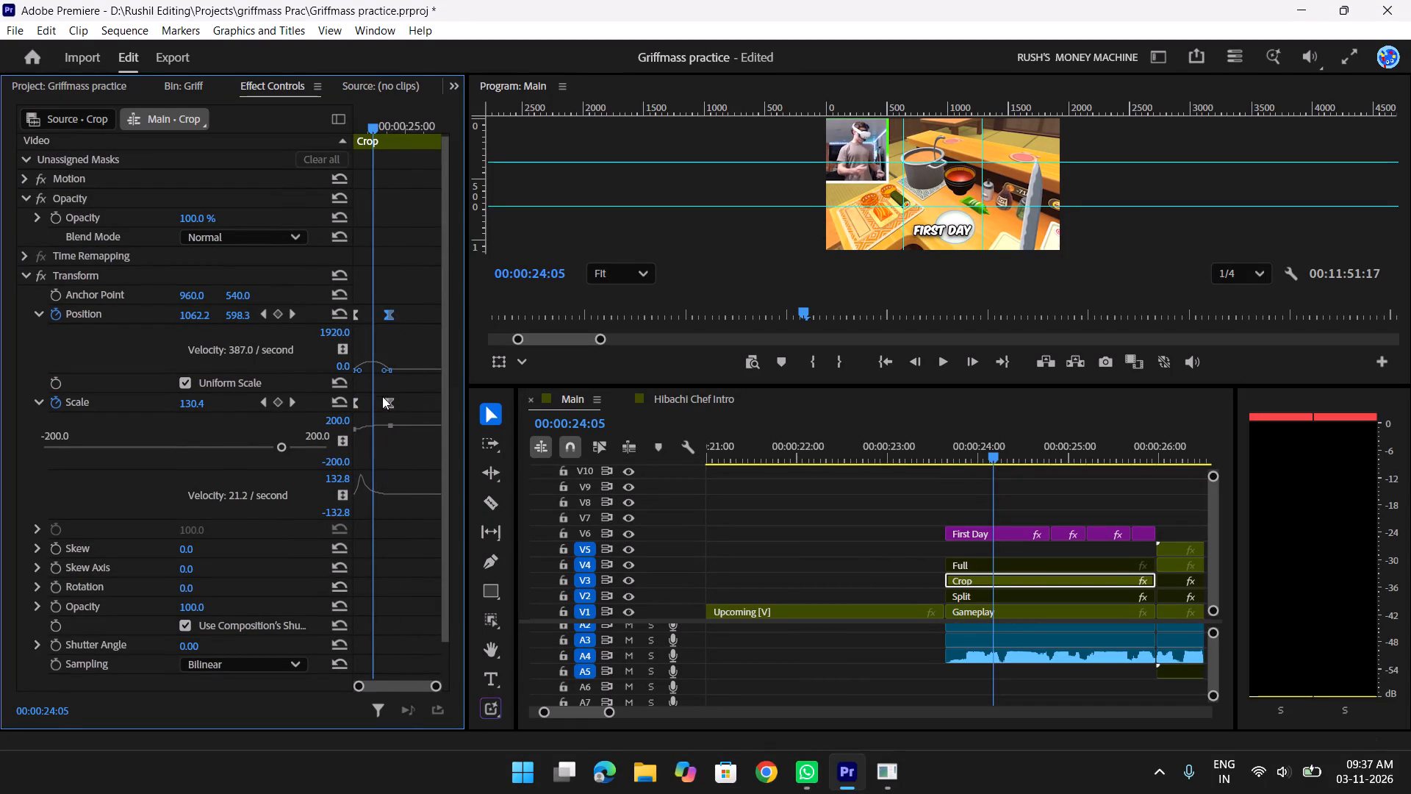
Extend the ending Position keyframe's easing toward the start so the Position velocity curve peaks early.
left_click_drag(382, 373, 381, 373)
left_click_drag(381, 373, 373, 377)
Fine-tune the Scale velocity curve by slightly extending the starting Scale keyframe's easing.
left_click(393, 400)
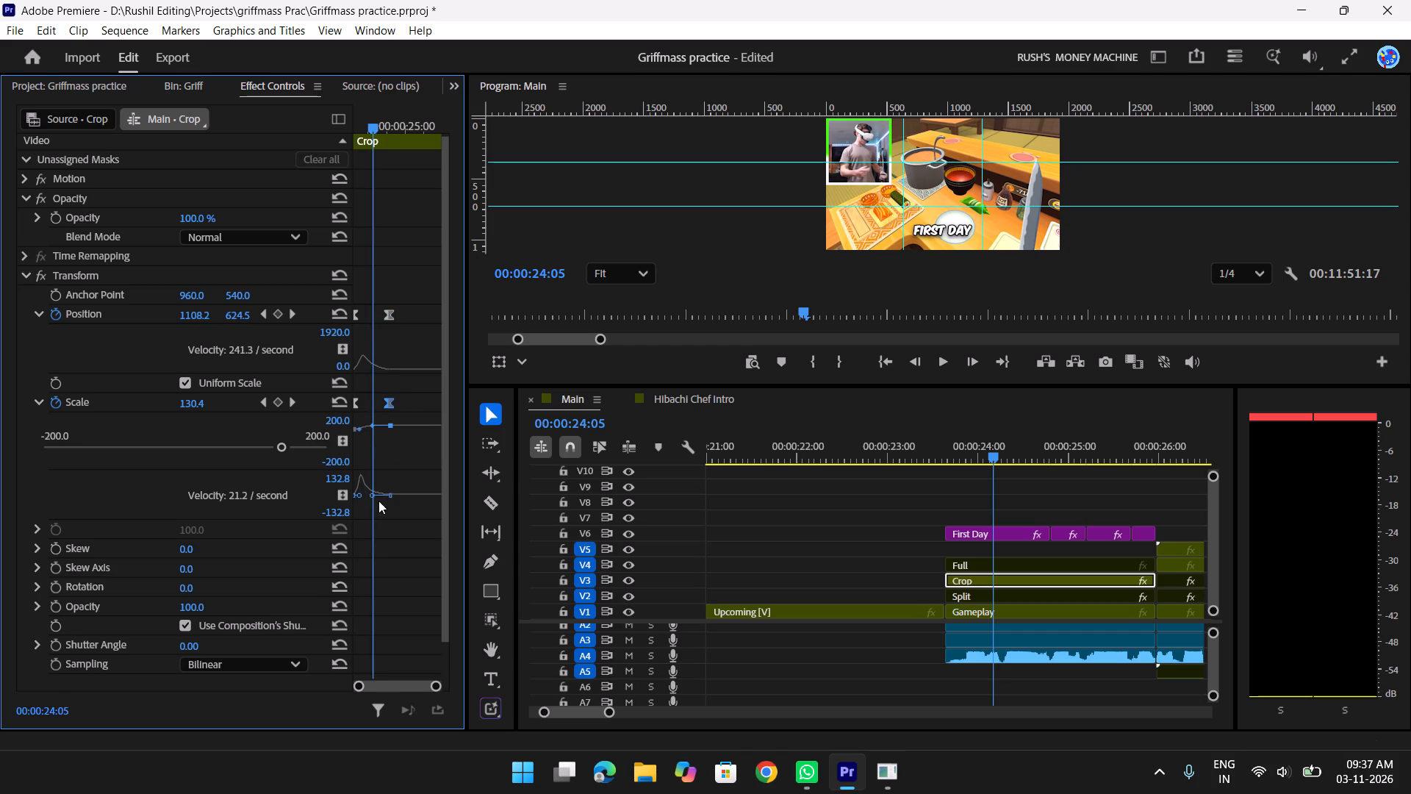
key("t")
scroll(385, 526, "down", 3)
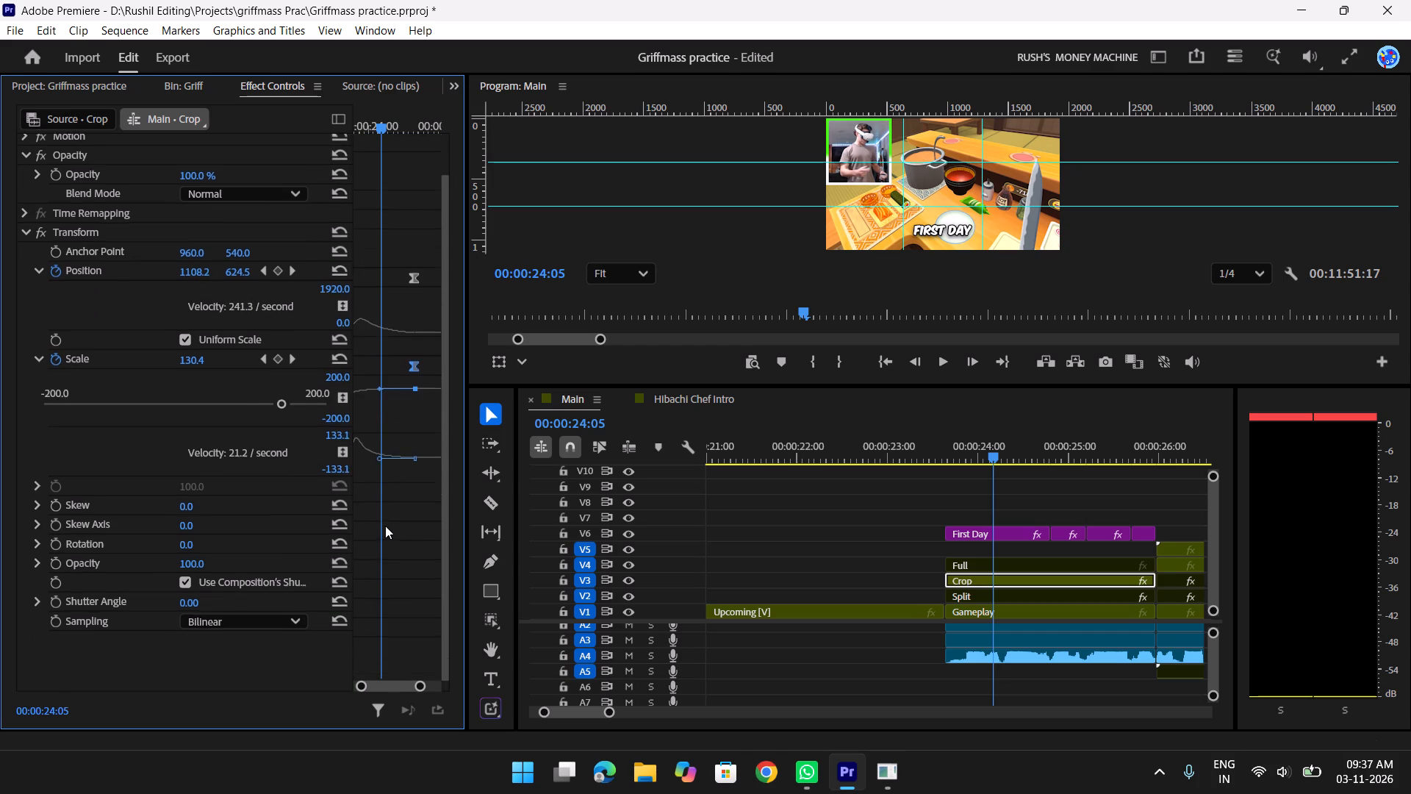
scroll(385, 526, "down", 2)
scroll(385, 526, "up", 4)
left_click_drag(395, 687, 292, 689)
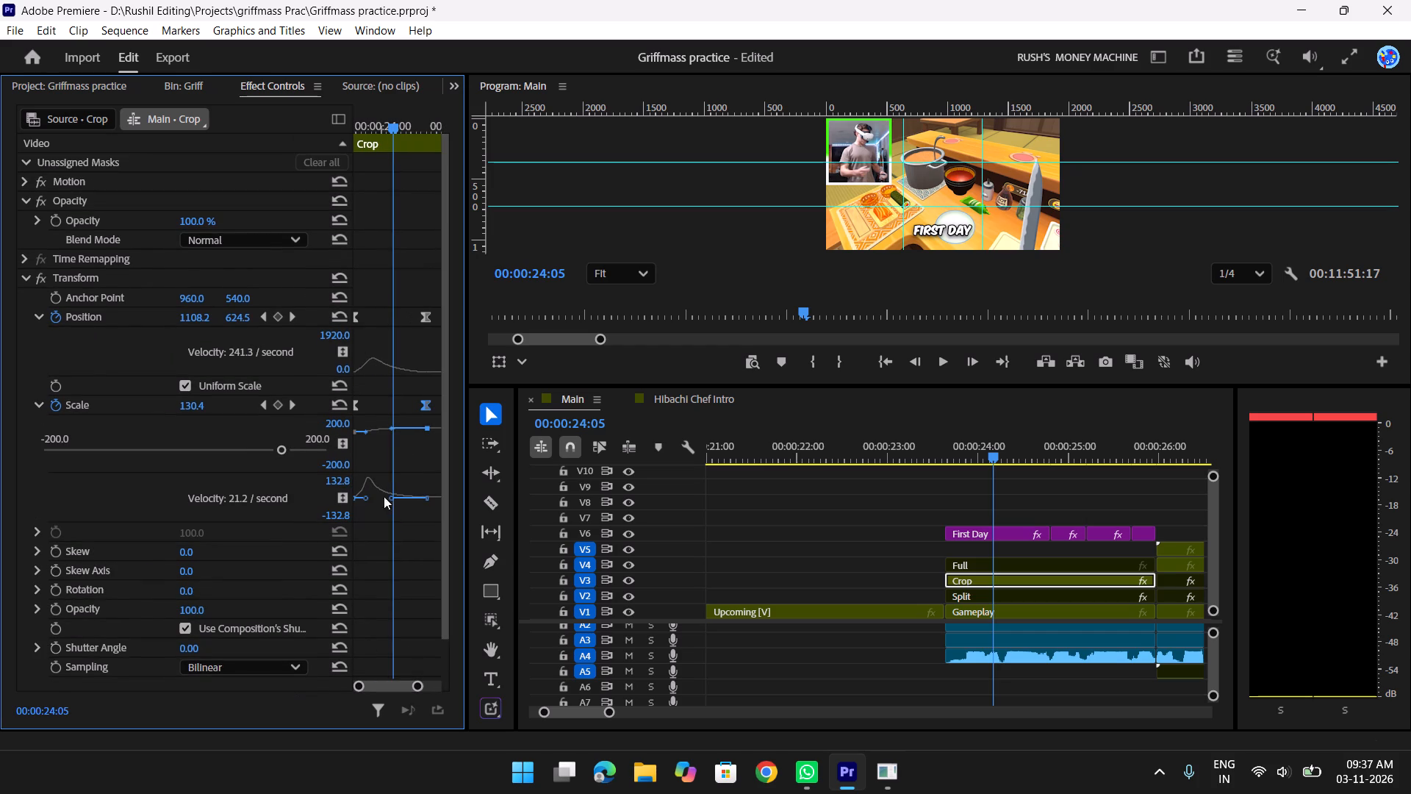
left_click(369, 500)
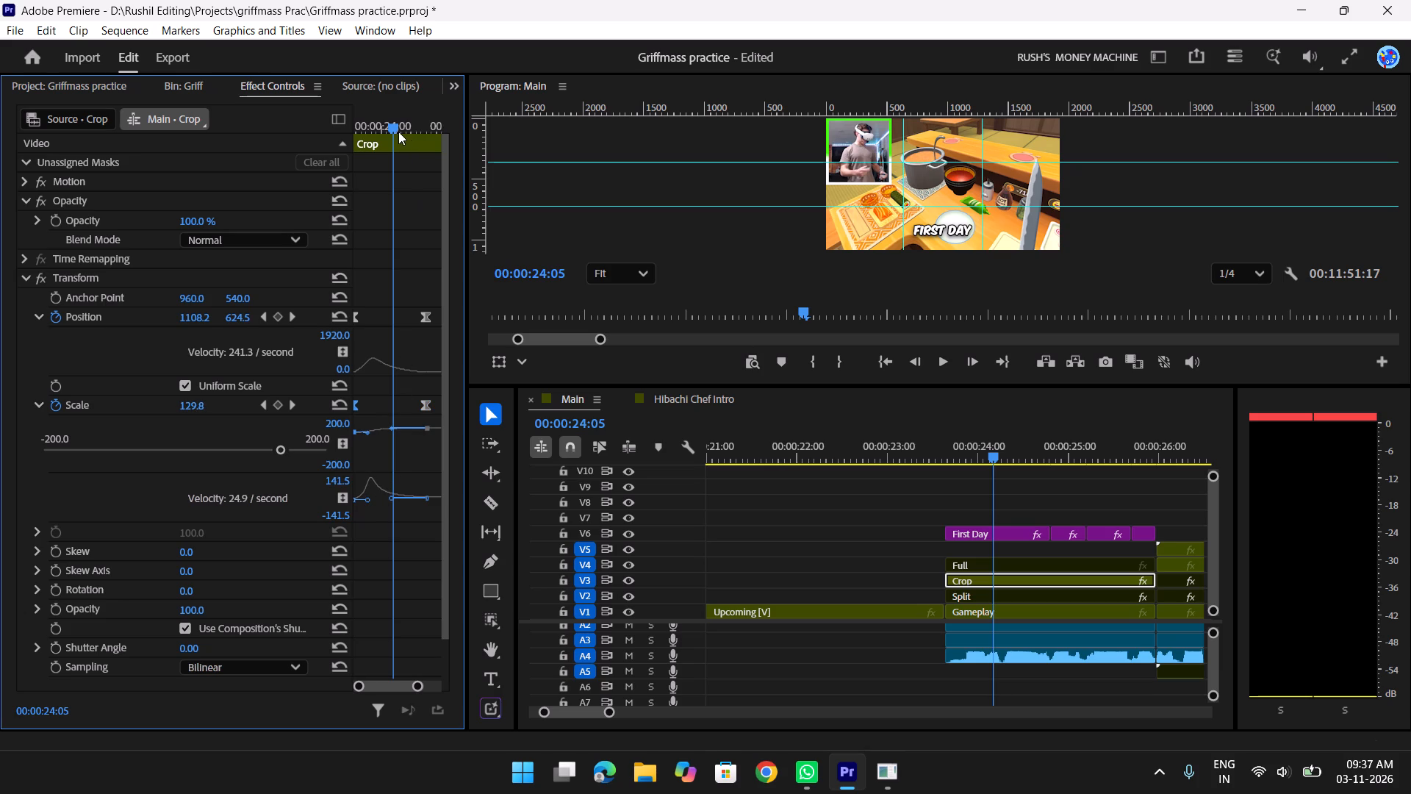
Using 00:00:23:26 as the reference frame, extend the ending Position keyframe's easing further for a sharper early velocity peak.
left_click_drag(384, 135, 350, 141)
left_click_drag(381, 126, 373, 142)
left_click(423, 312)
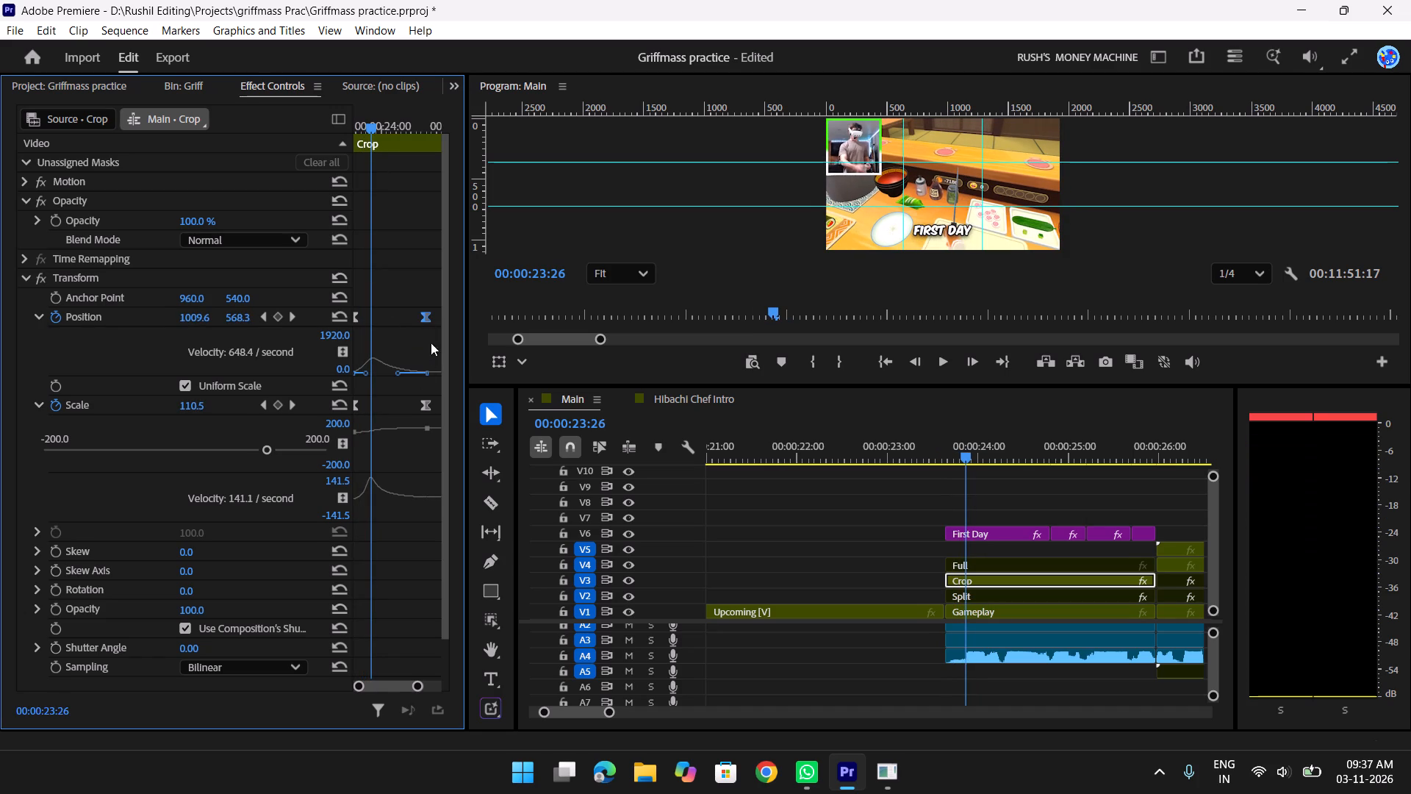
left_click(399, 374)
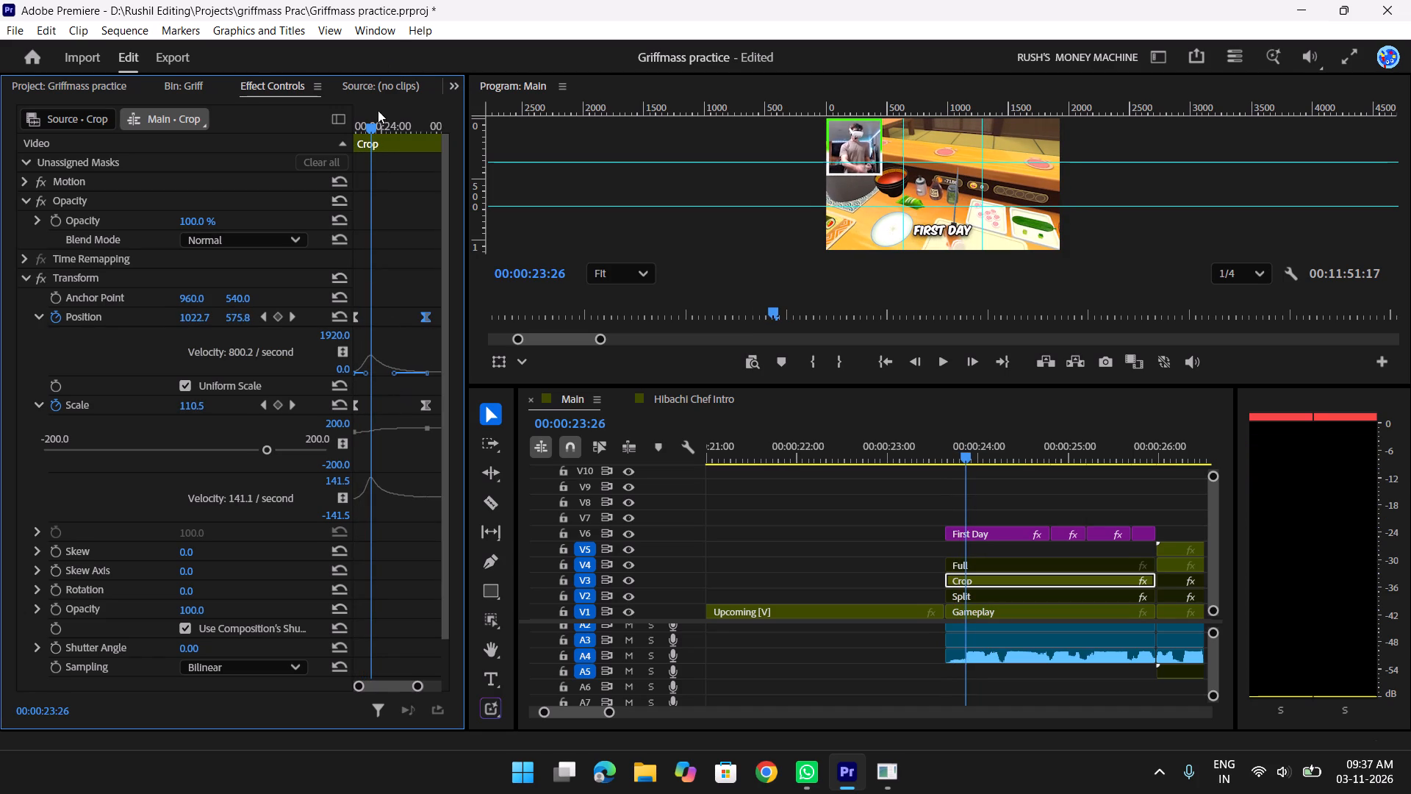
Play back the Crop clip's enlargement from its starting keyframes to check the smoothness of the Position and Scale easing.
left_click_drag(369, 124, 316, 133)
key("space")
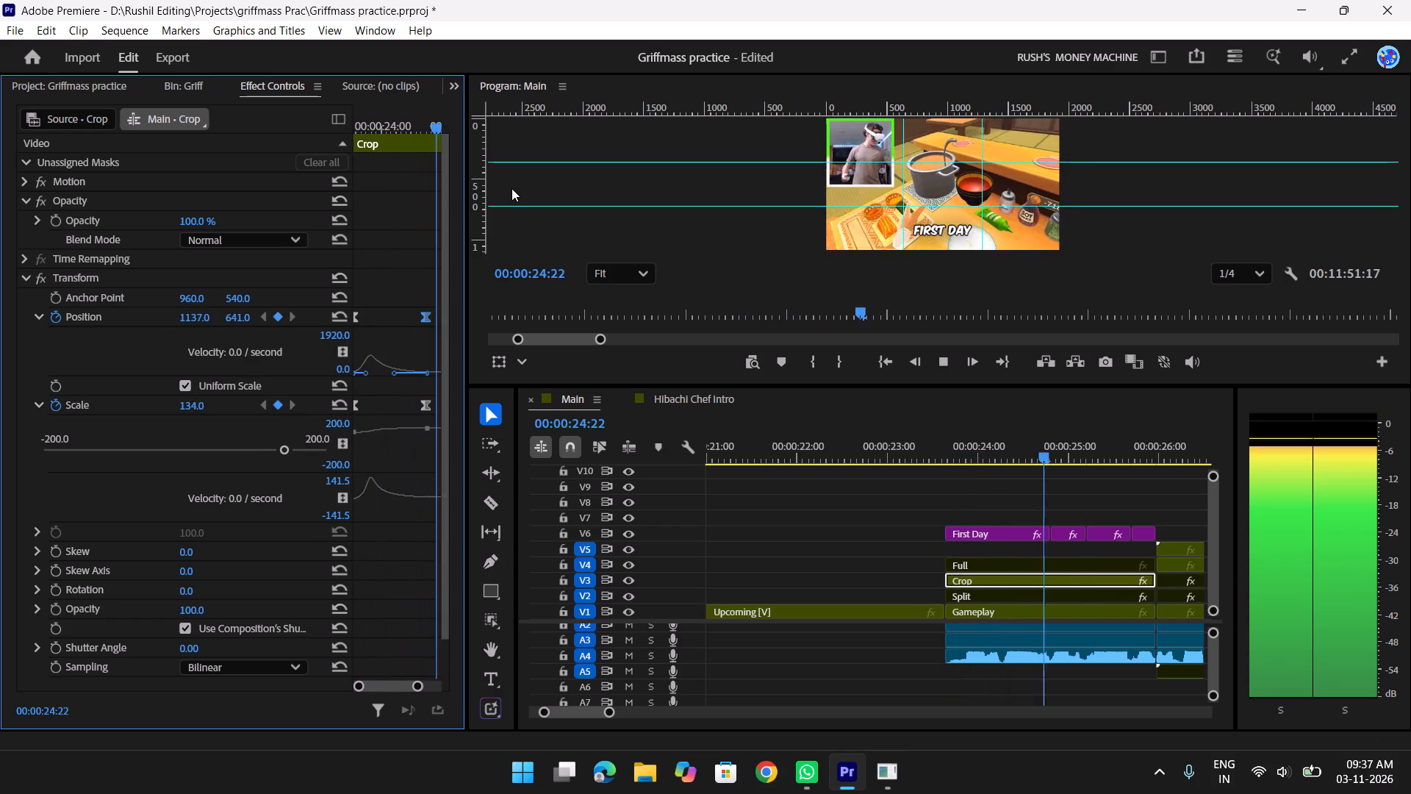
key("space")
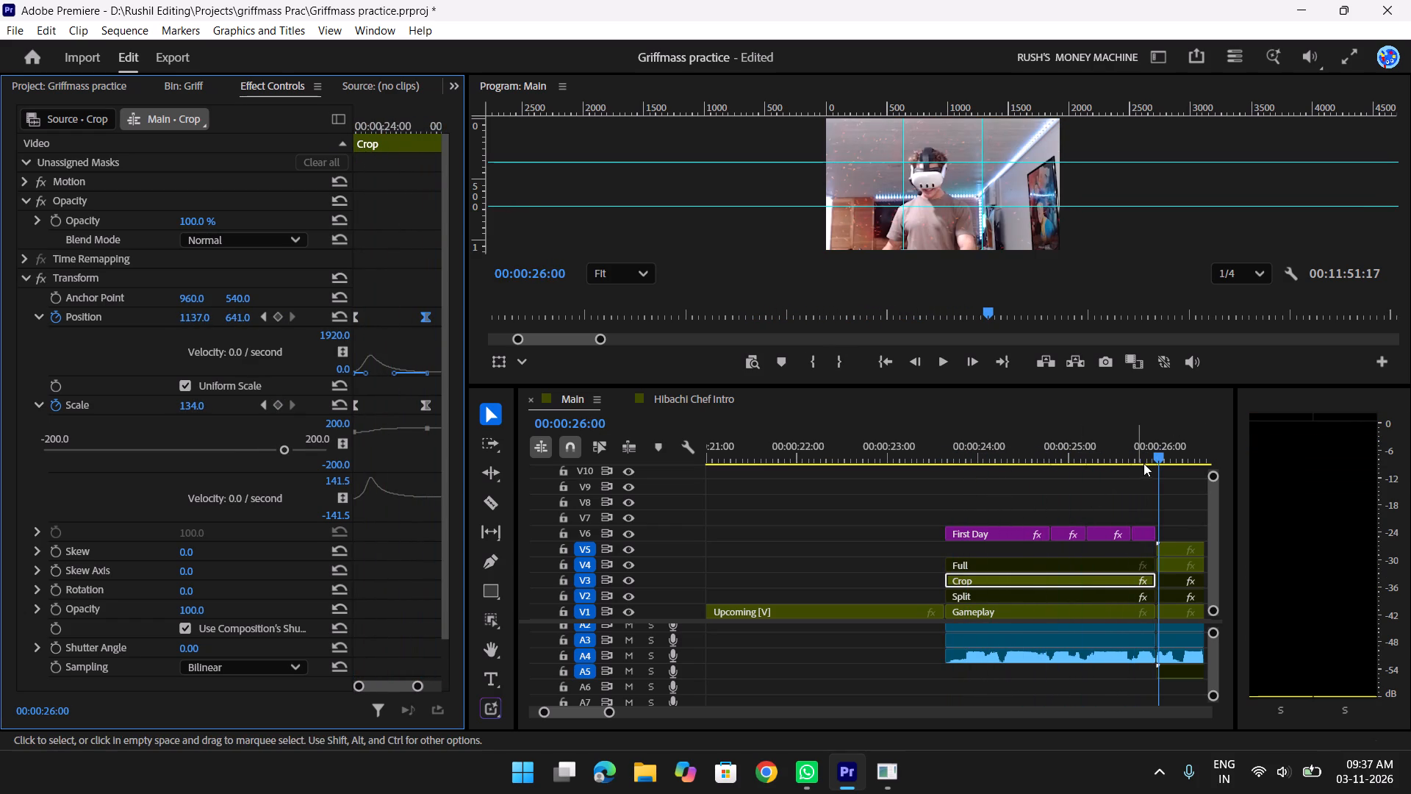
left_click(424, 315)
left_click(427, 404)
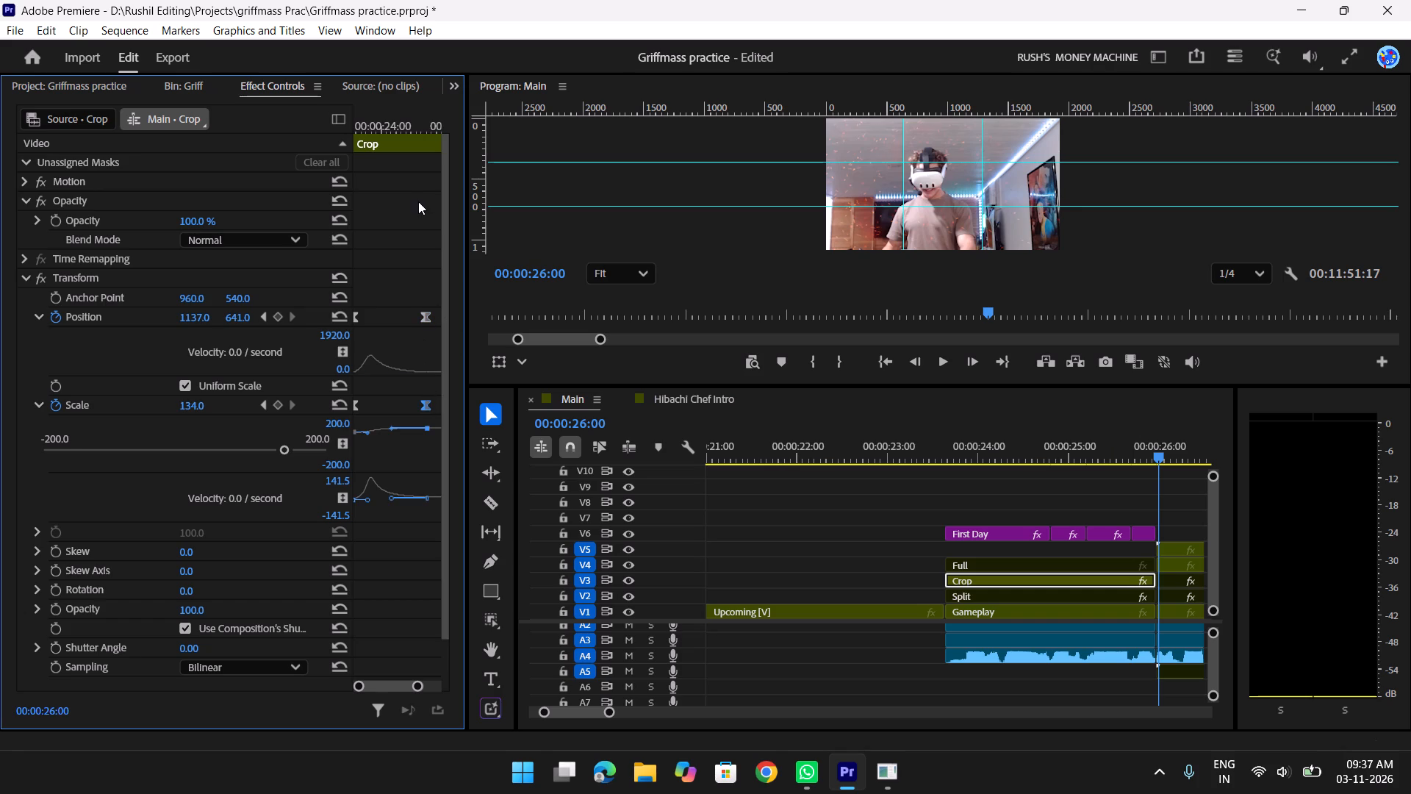
left_click_drag(416, 124, 392, 134)
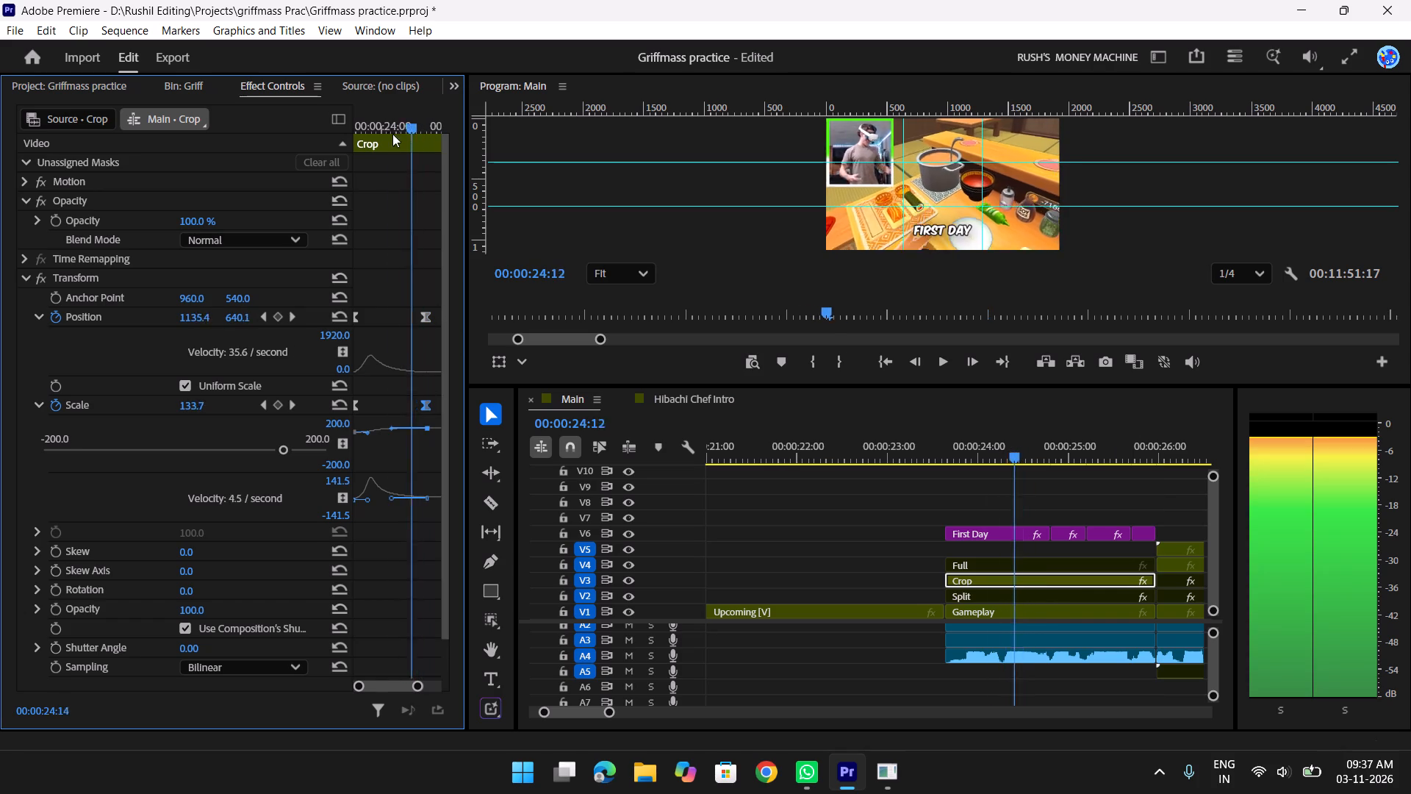
left_click_drag(392, 134, 308, 146)
key("space")
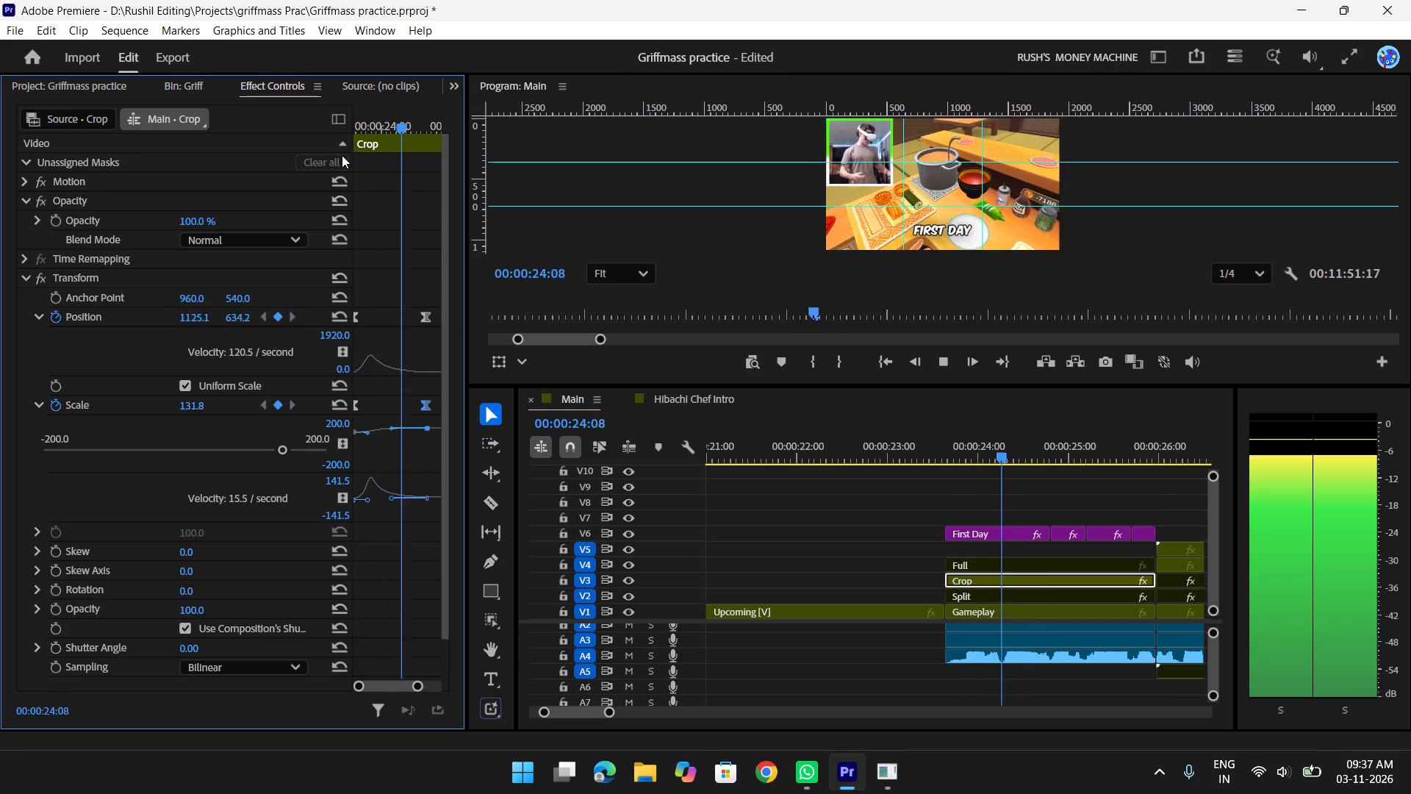
key("space")
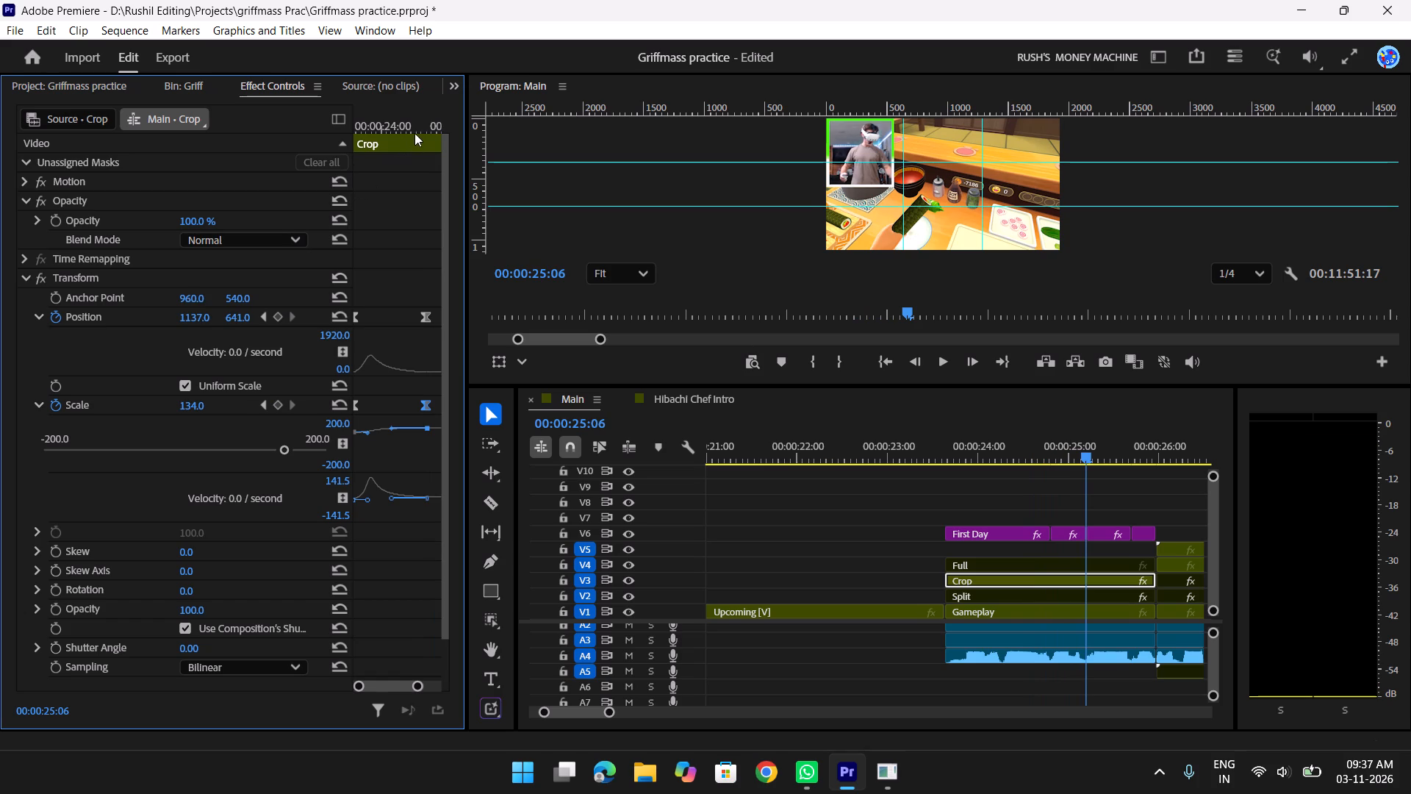
Play from the Crop clip's start through the Hibachi Chef Intro to the next gameplay section, checking the facecam motion in context.
left_click_drag(414, 124, 316, 133)
key("space")
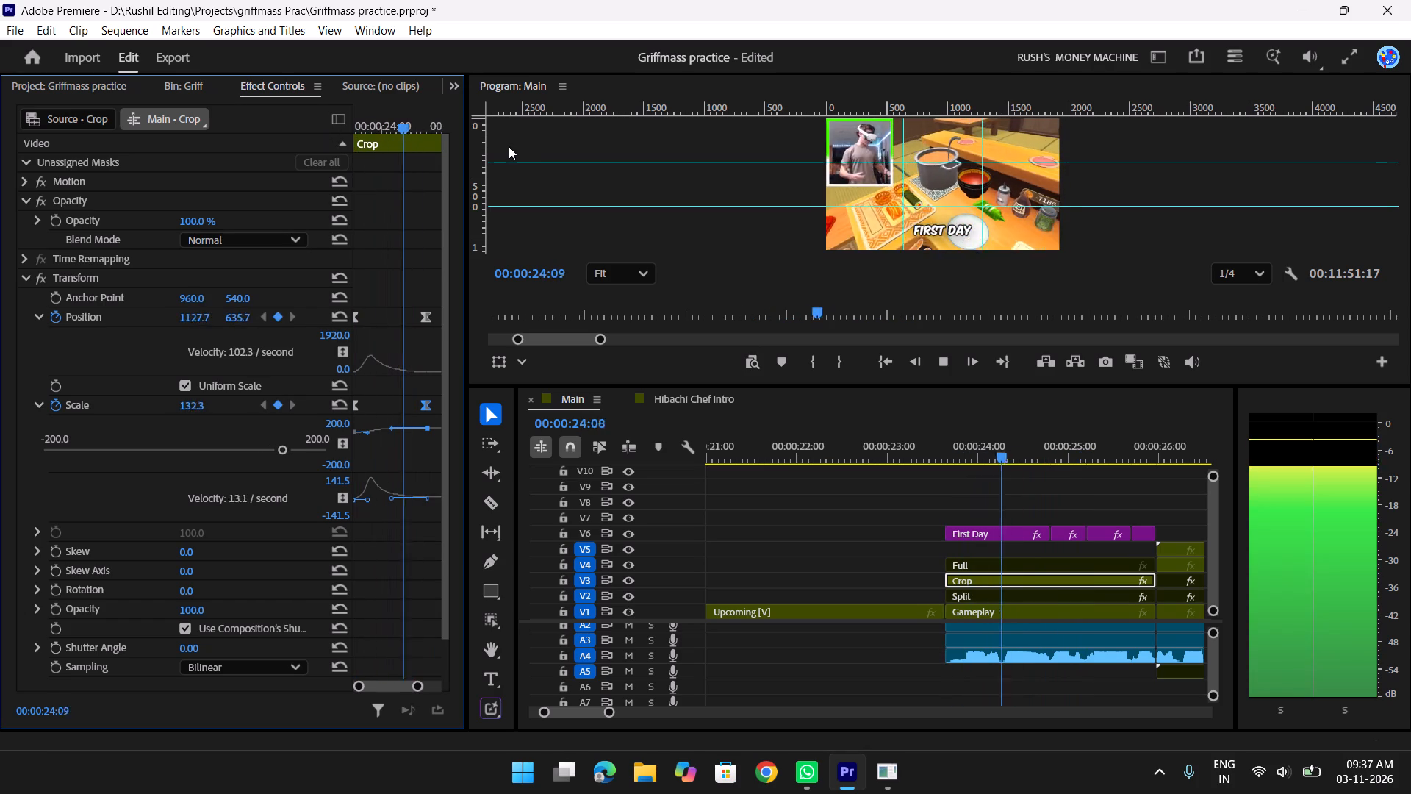
key("space")
key("space")
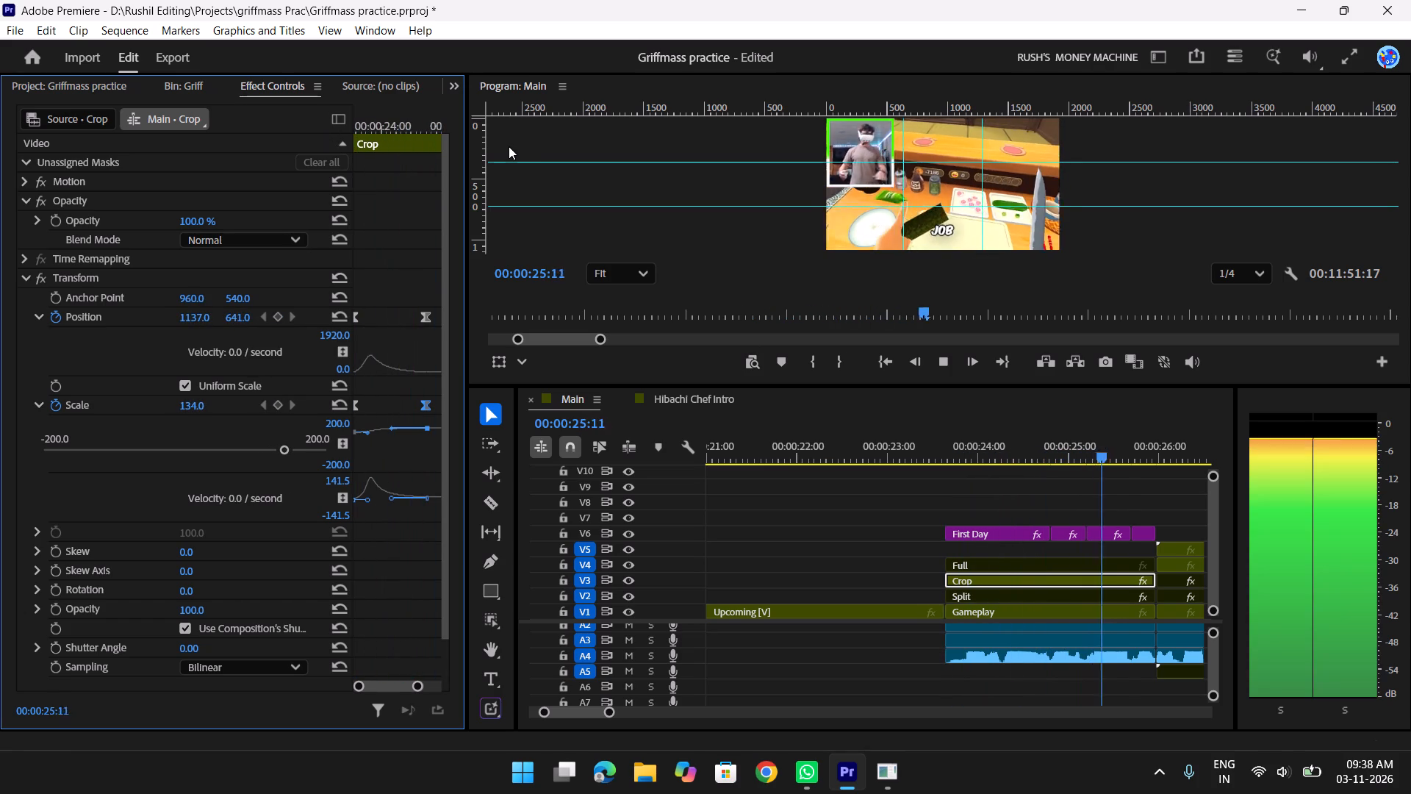
key("space")
key("space")
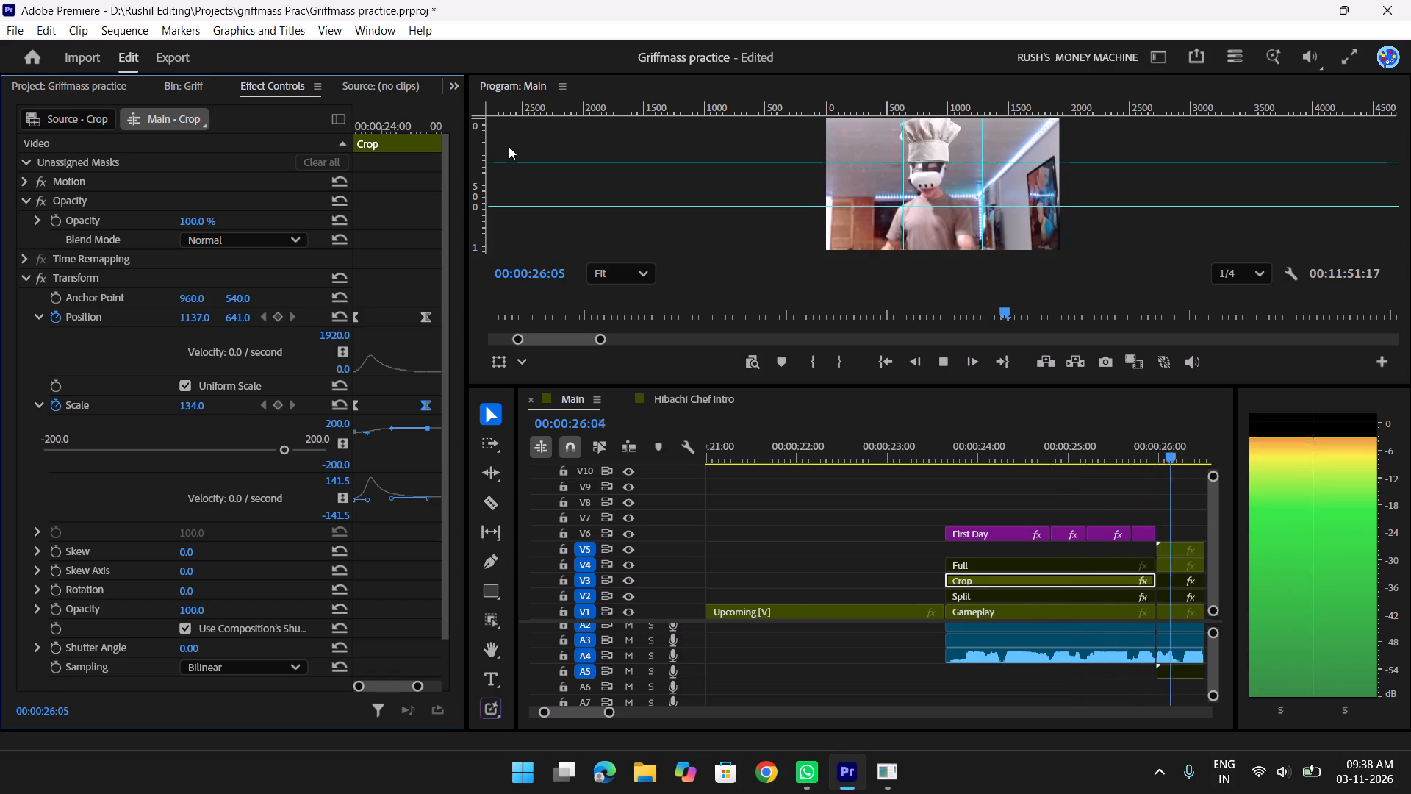
key("space")
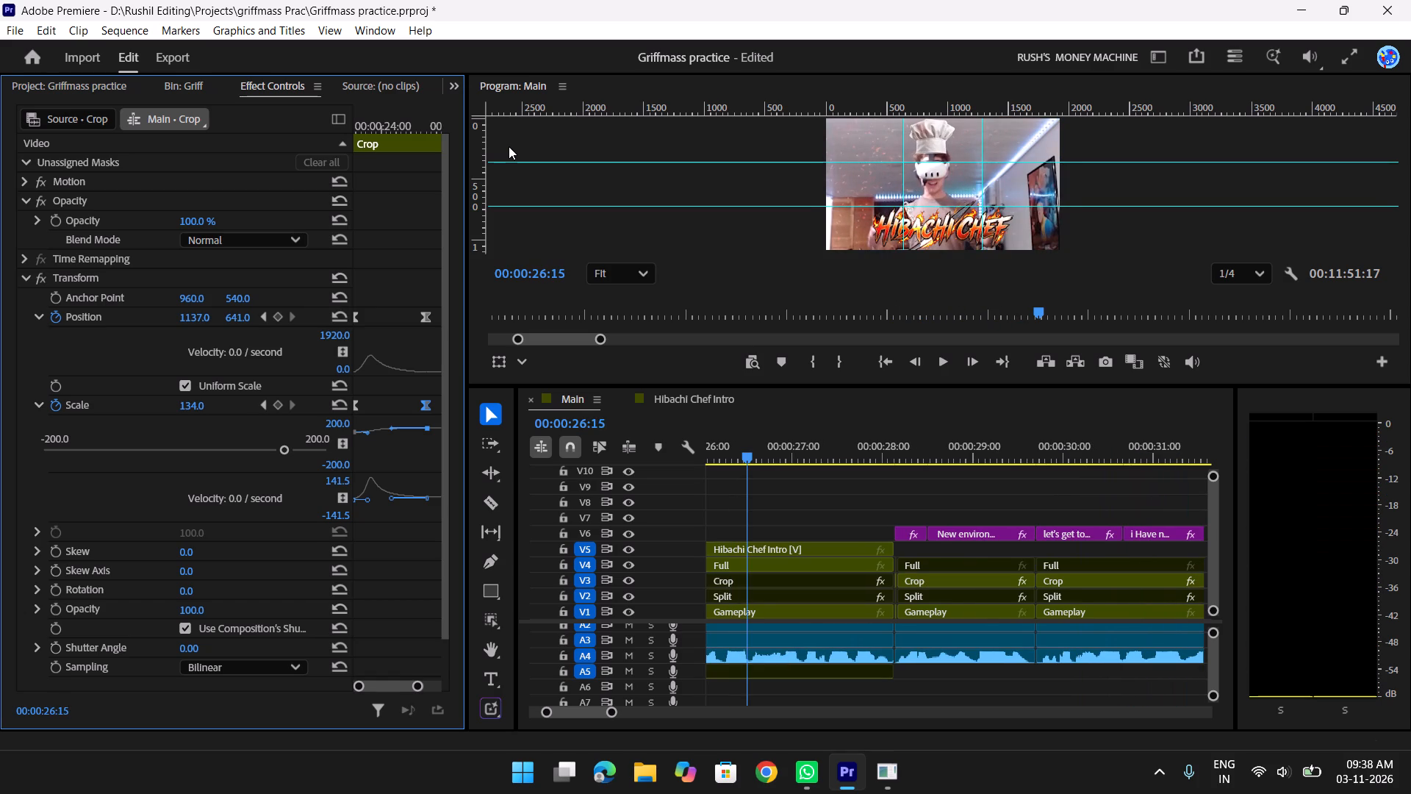
key("space")
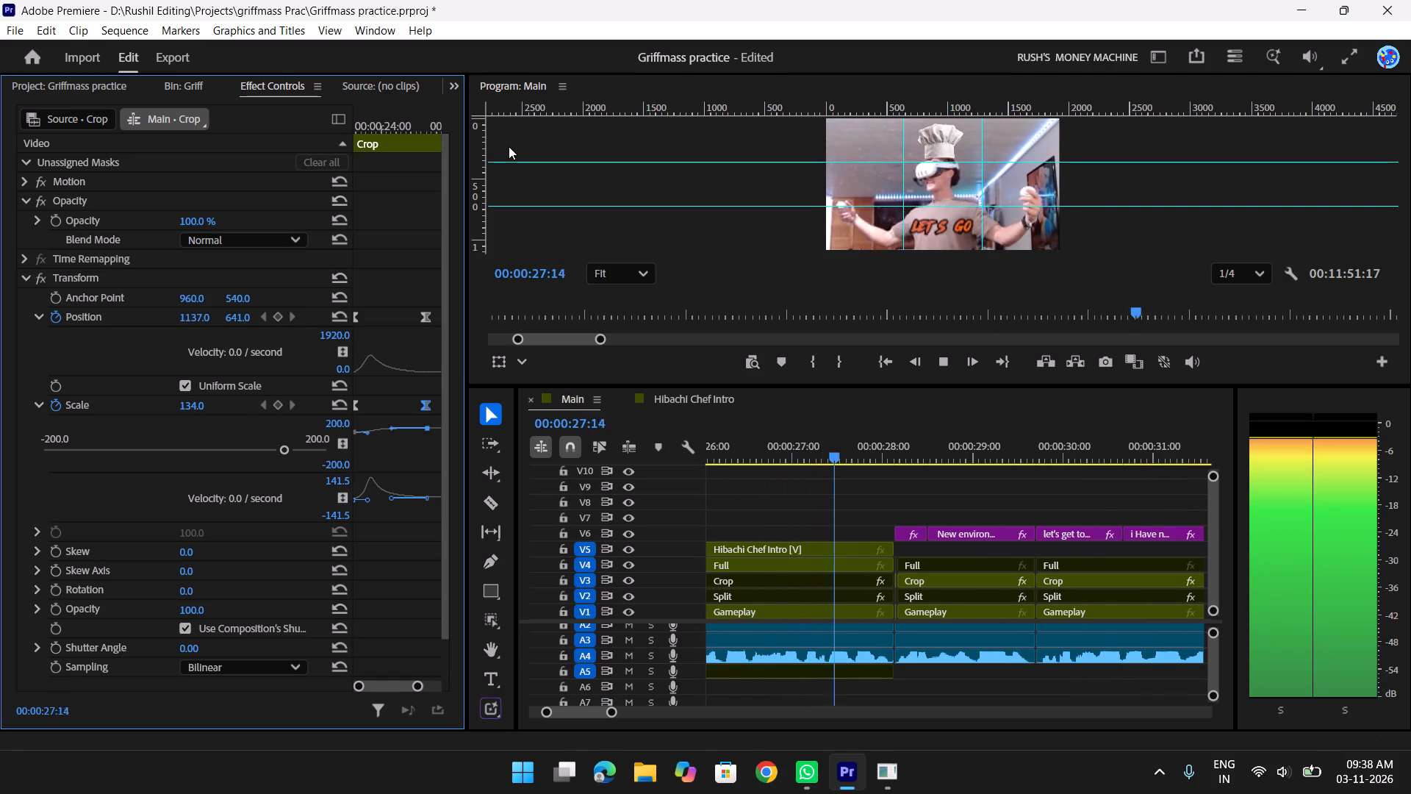
key("space")
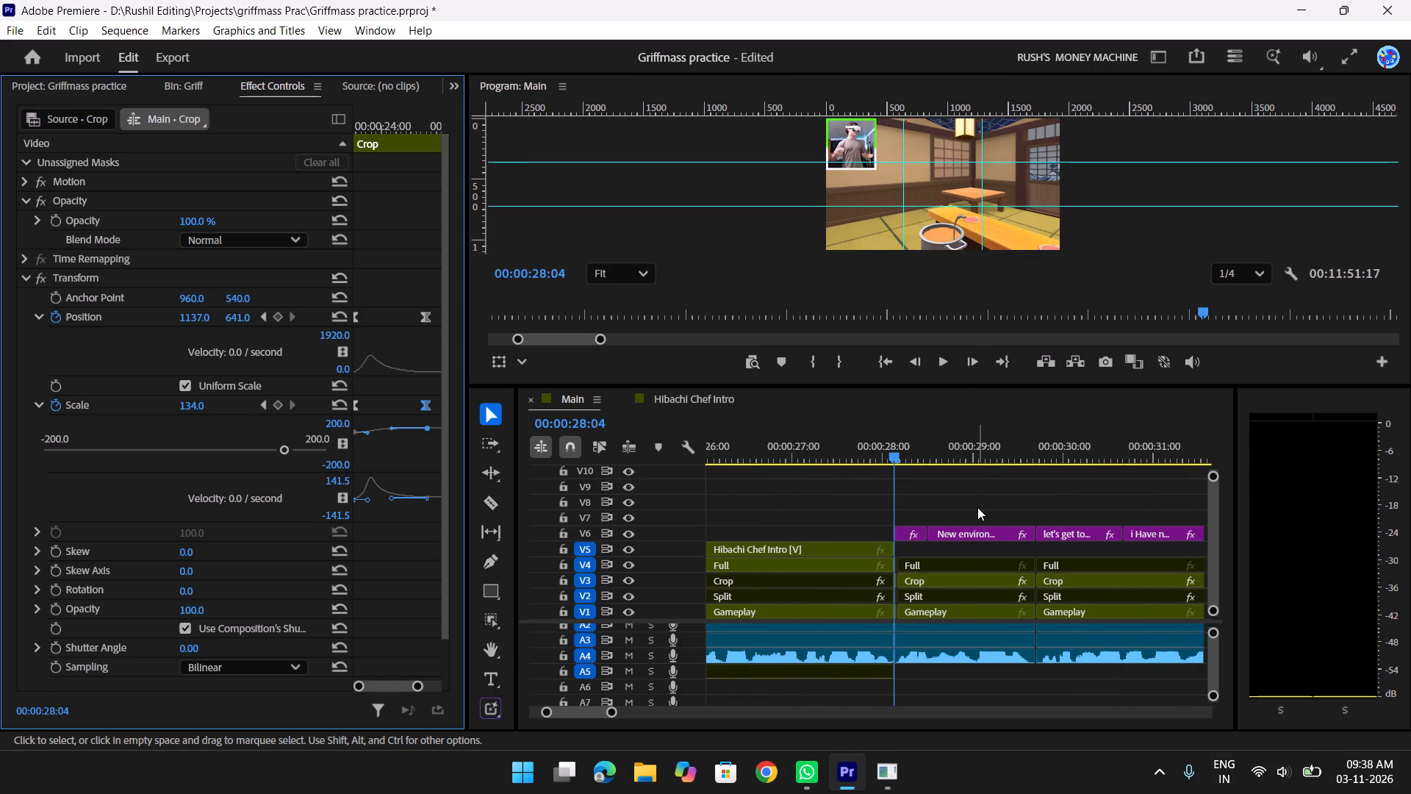
Replay the first gameplay section from the Crop clip's start into the Hibachi Chef Intro to review the enlargement's timing.
scroll(988, 491, "up", 7)
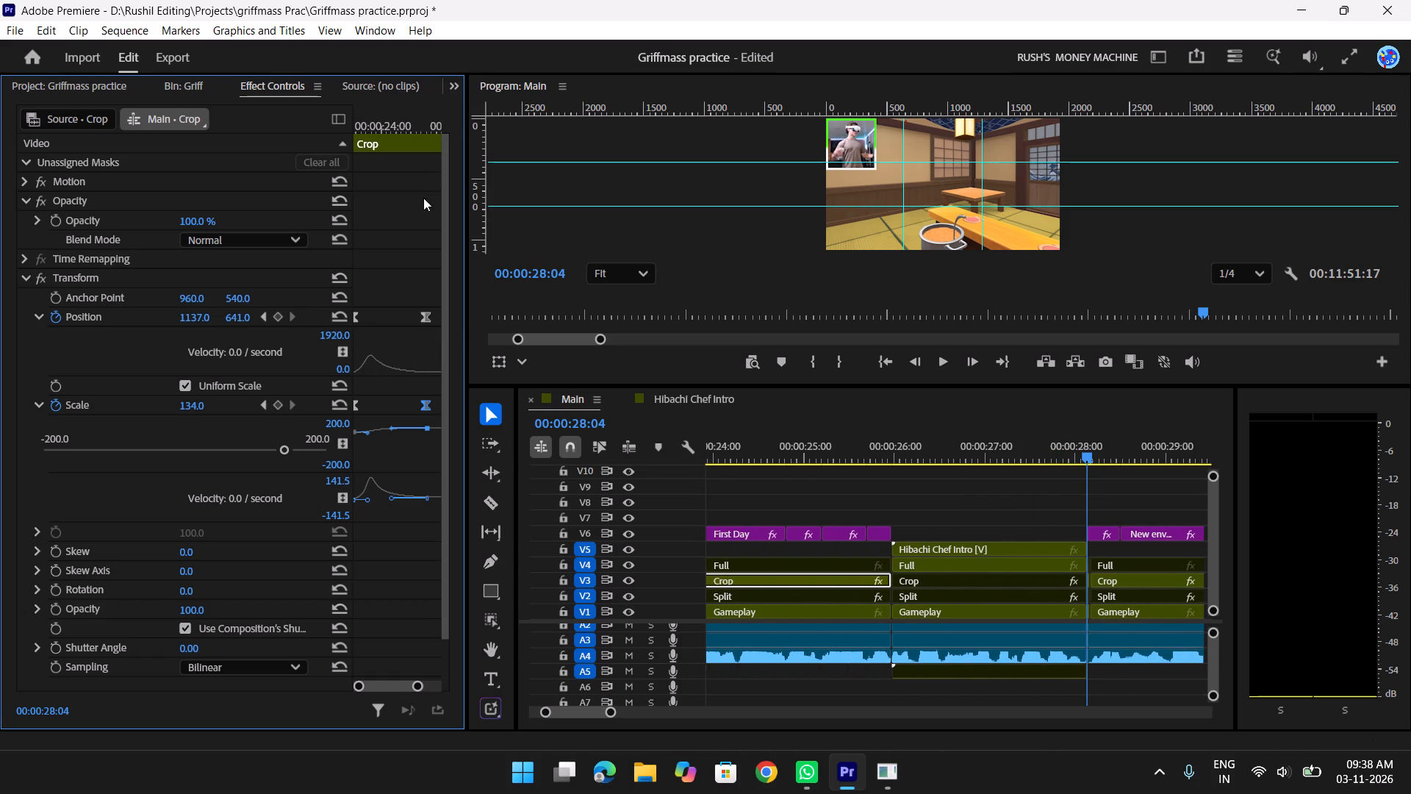
left_click_drag(386, 123, 383, 137)
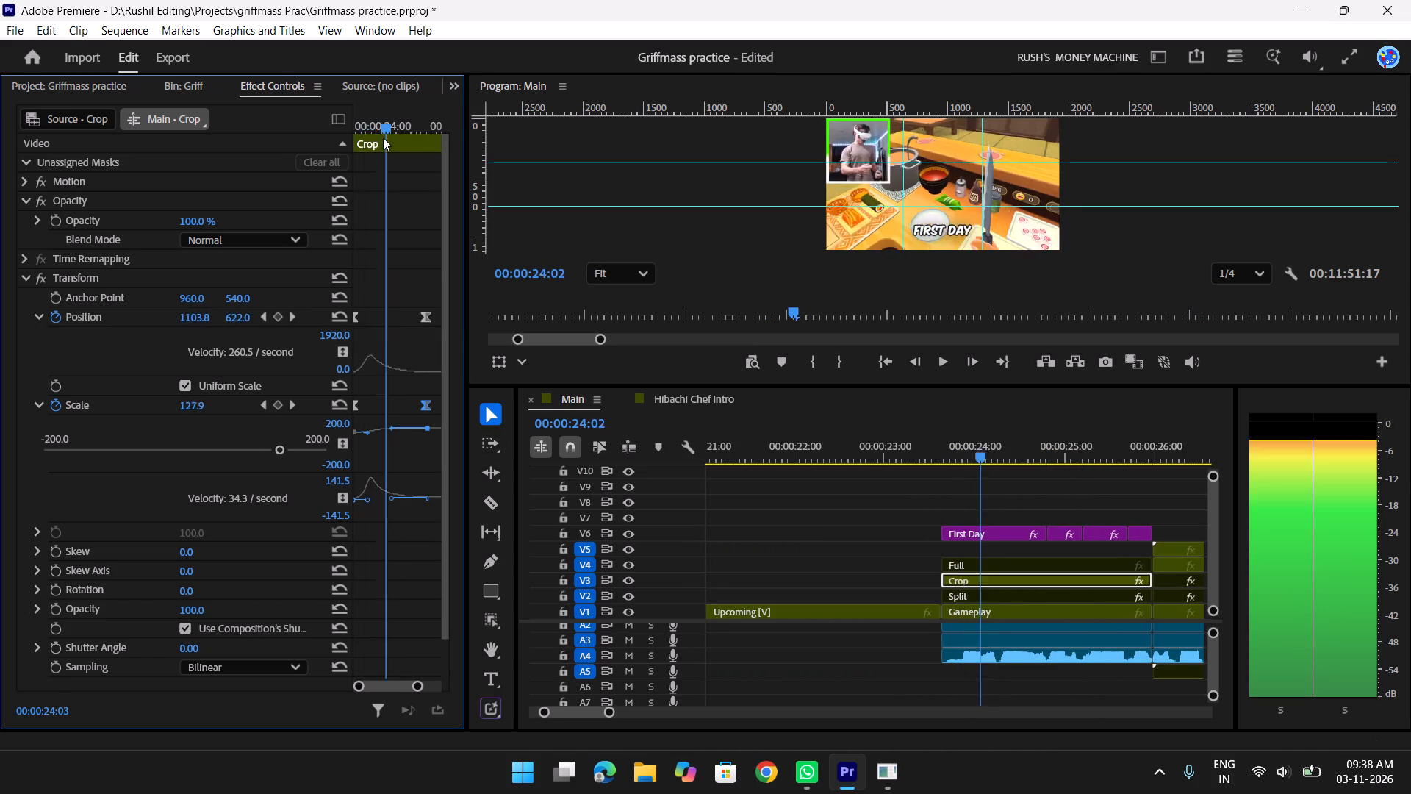
left_click_drag(383, 137, 341, 137)
key("space")
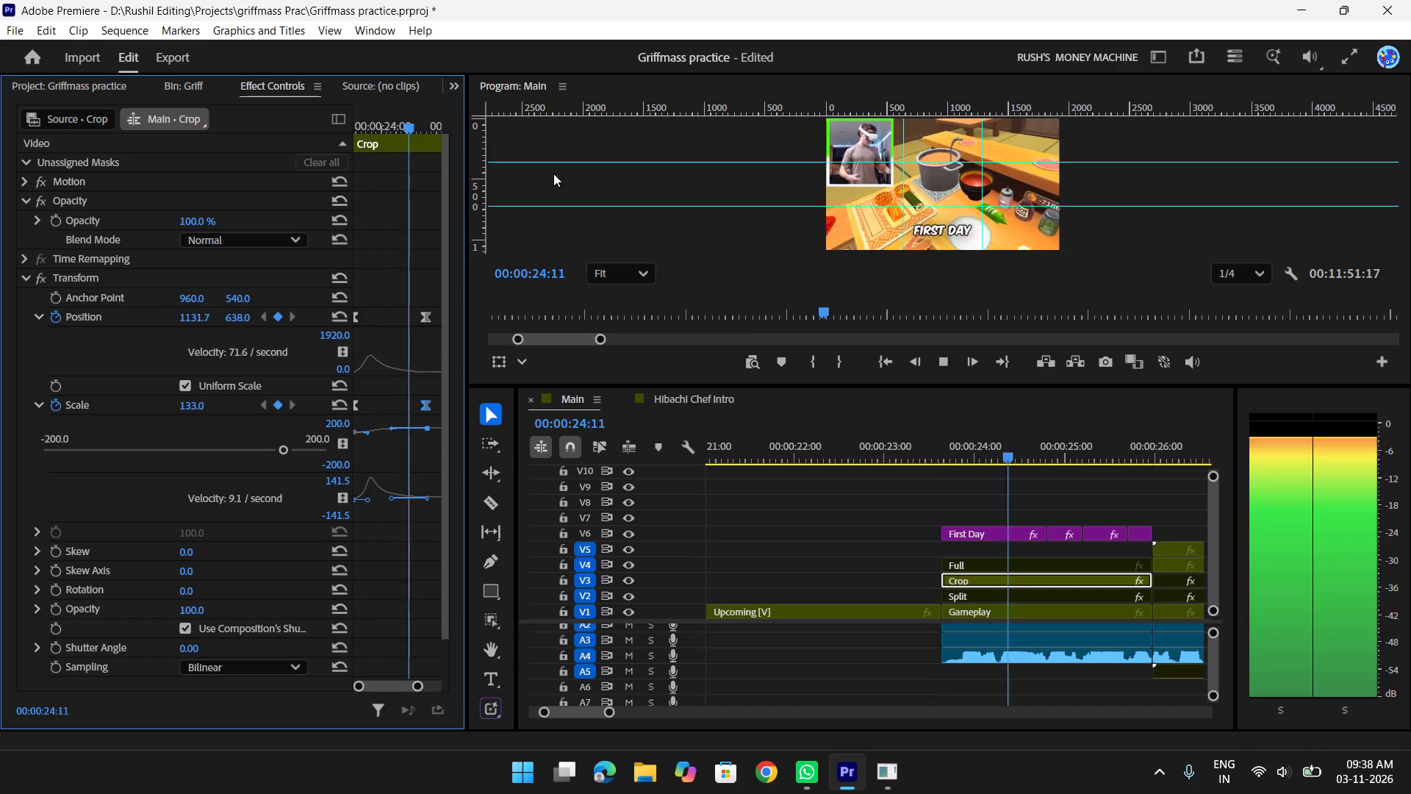
key("space")
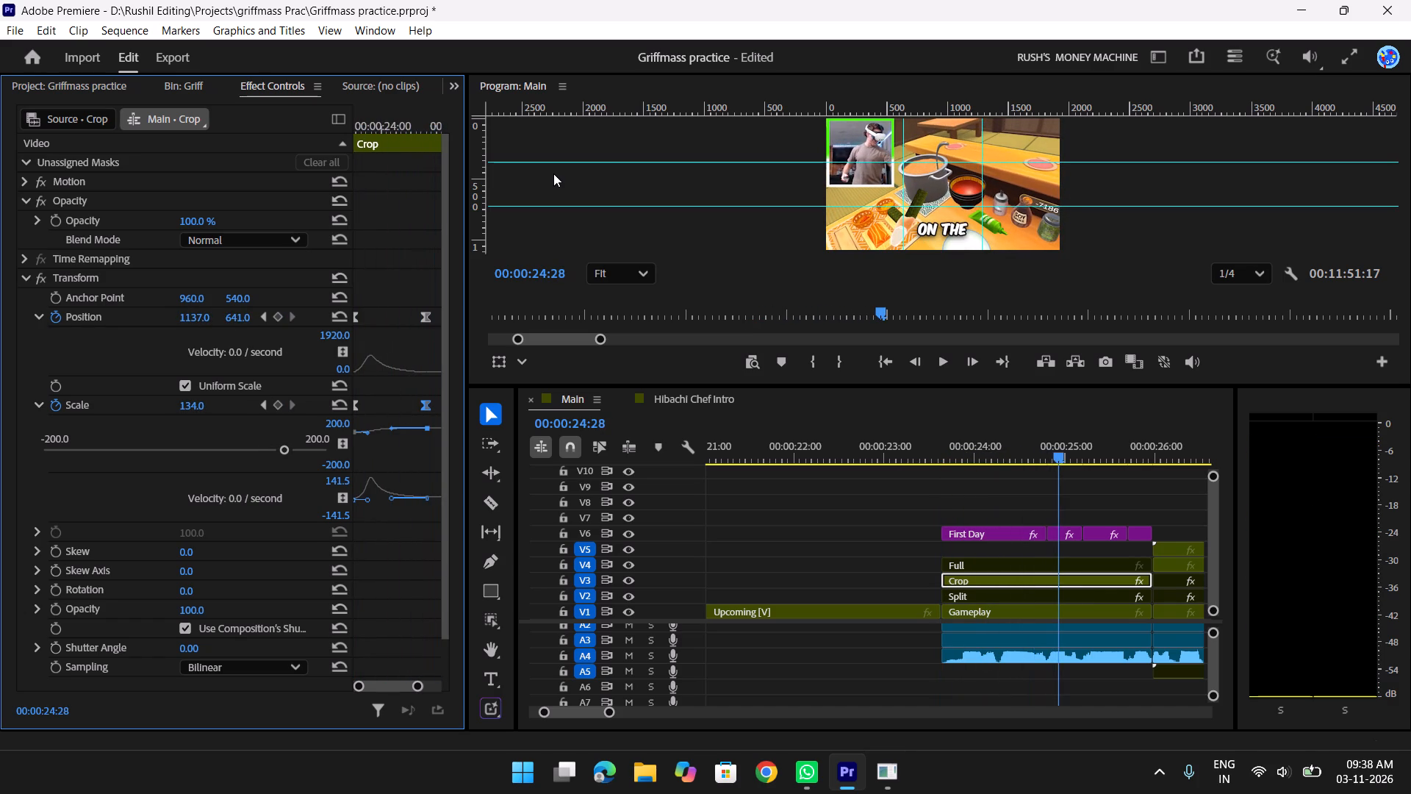
key("space")
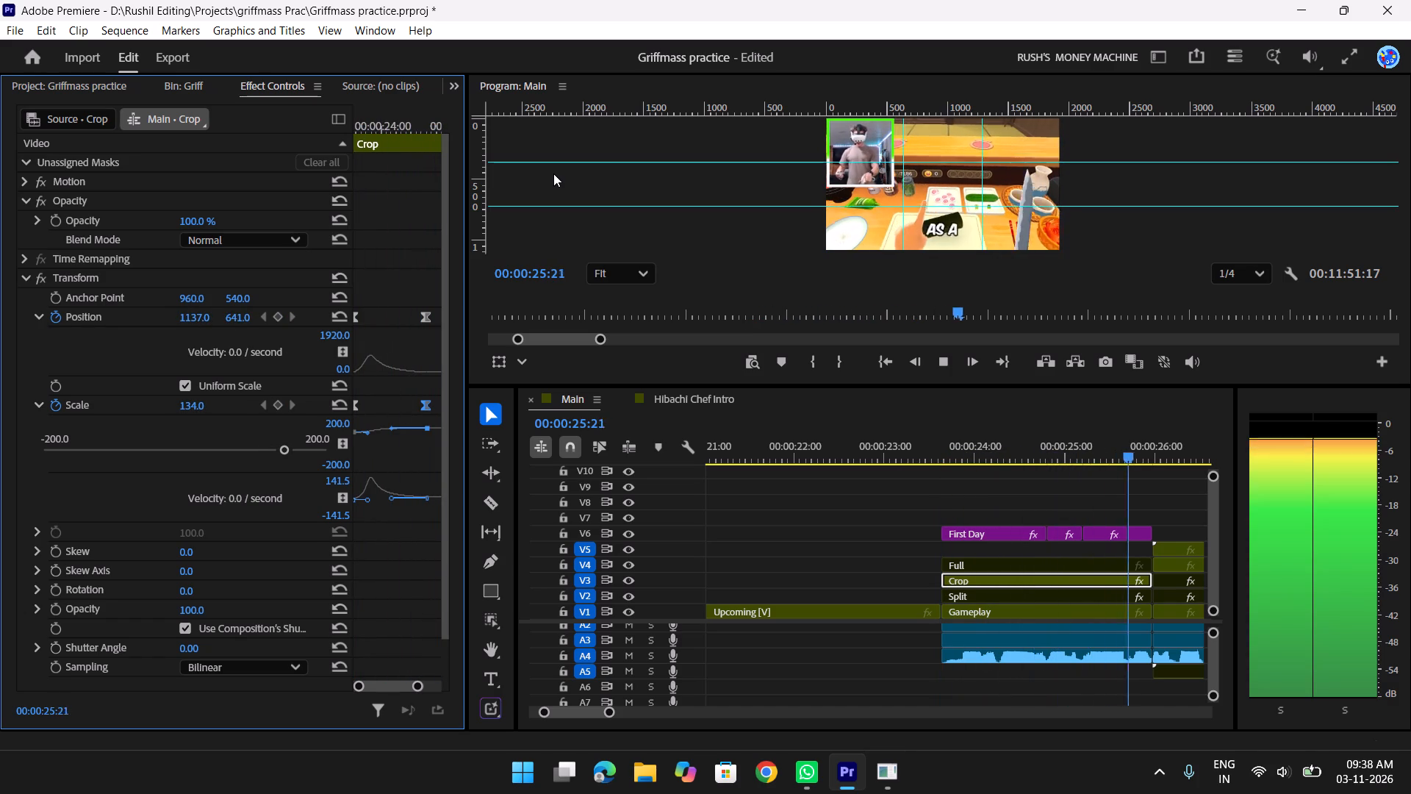
key("space")
key("space")
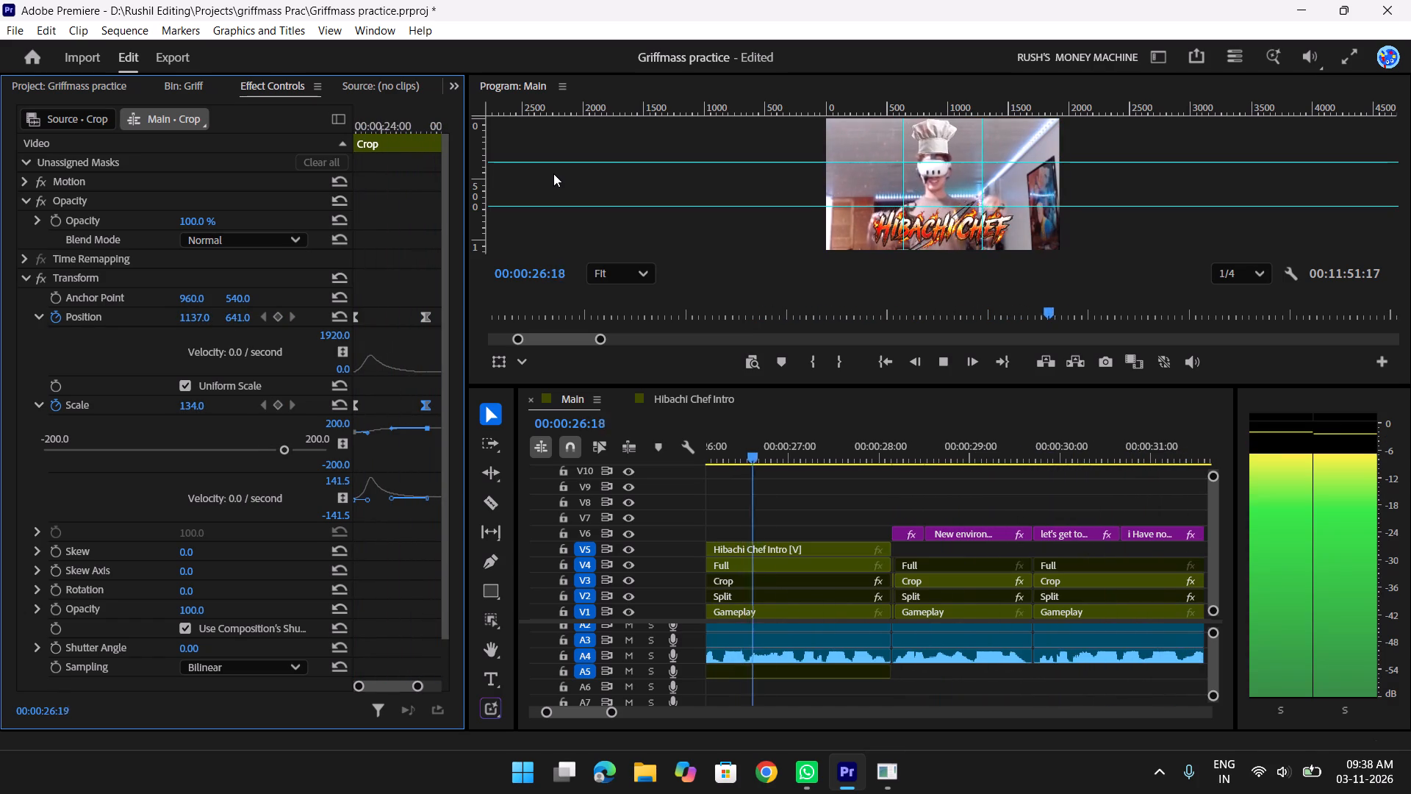
key("space")
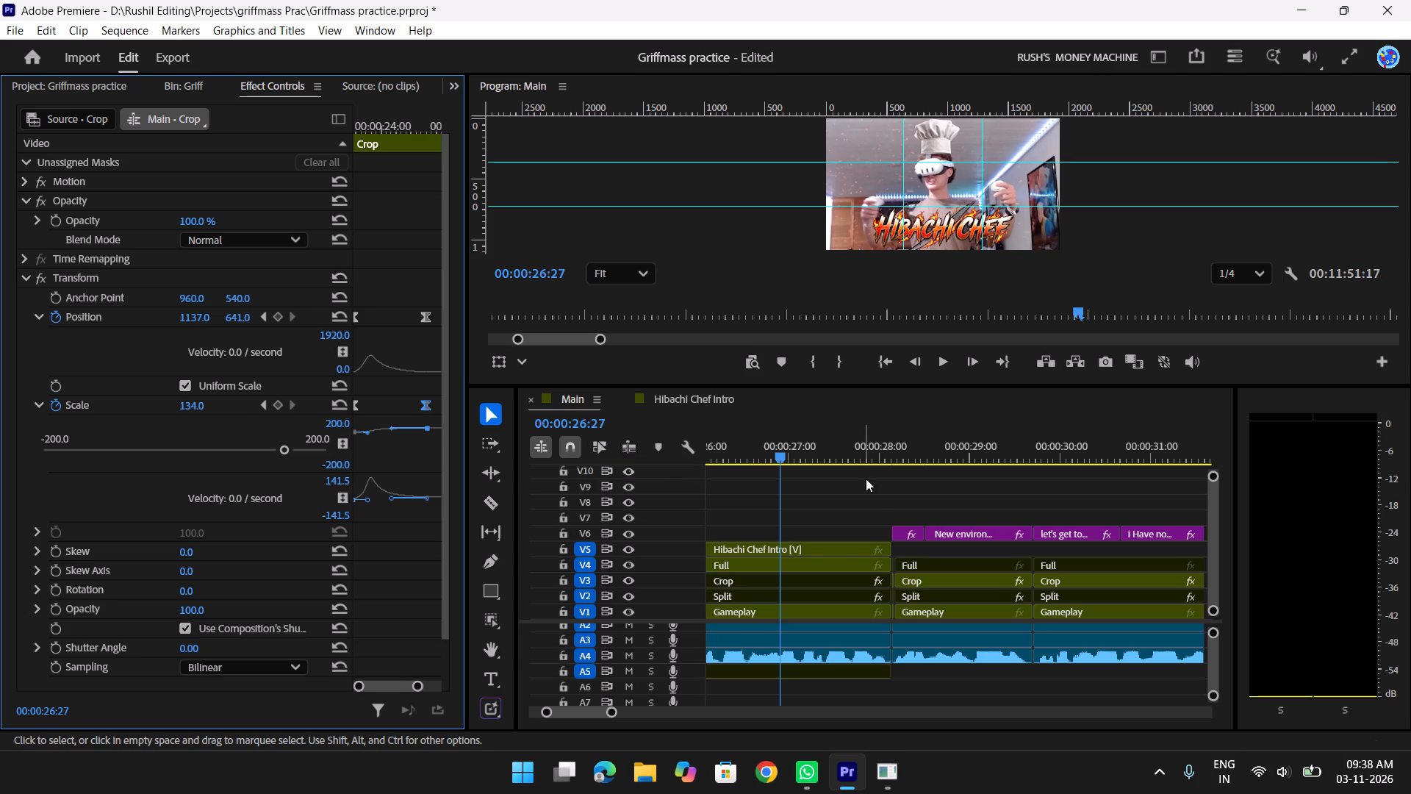
Review the eased facecam enlargement once more from 00:00:23:19 to near the end of the Crop clip.
scroll(873, 507, "up", 6)
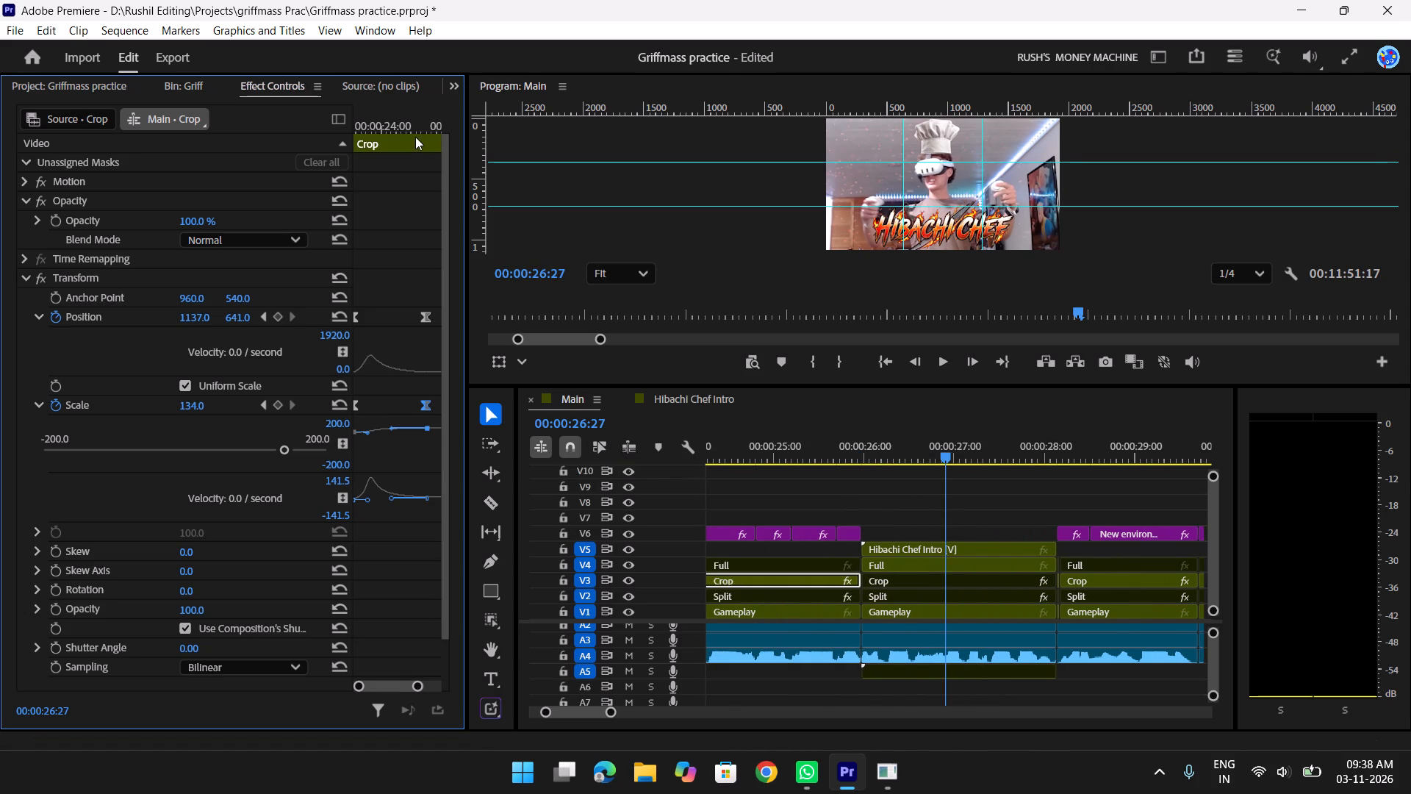
left_click_drag(413, 138, 380, 157)
left_click_drag(388, 115, 326, 144)
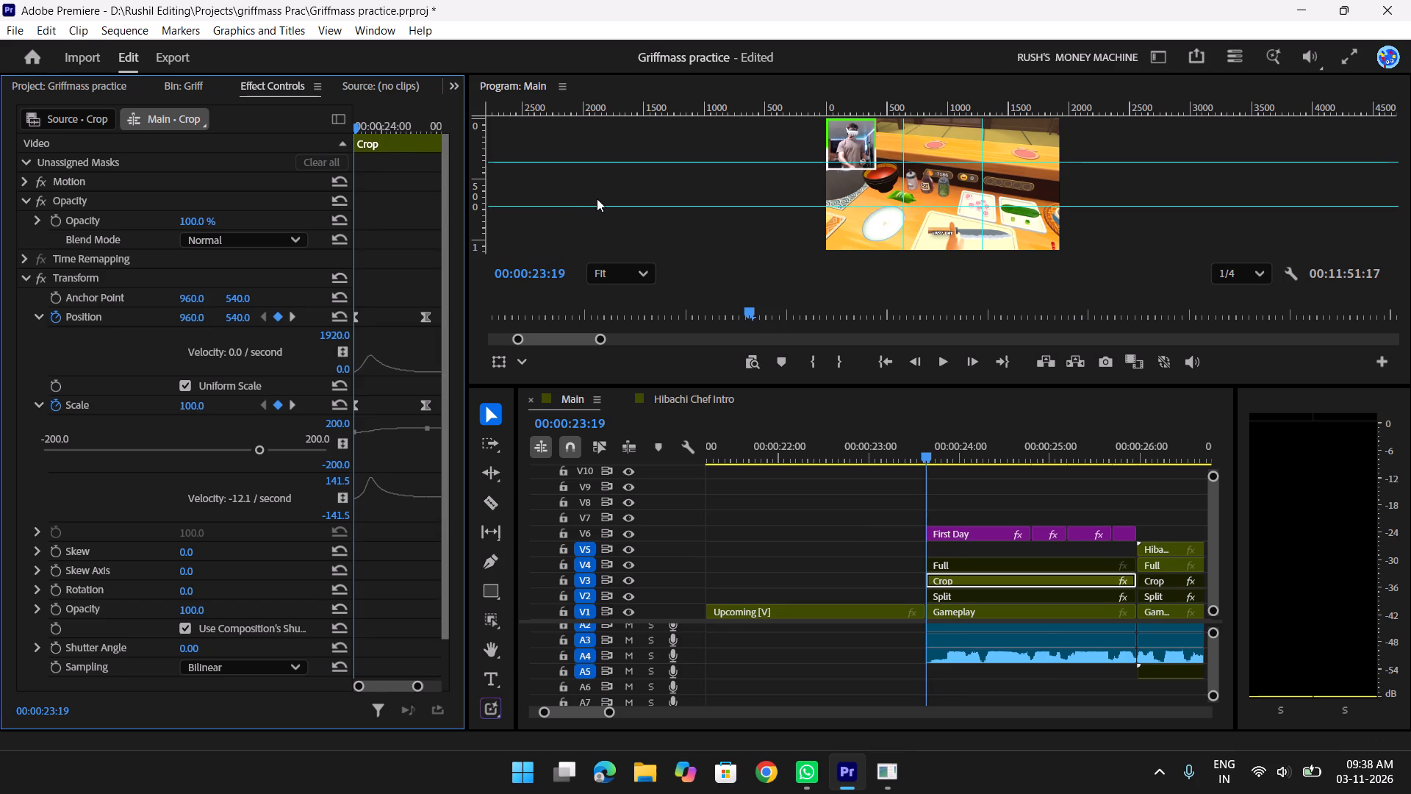
key("space")
key("space")
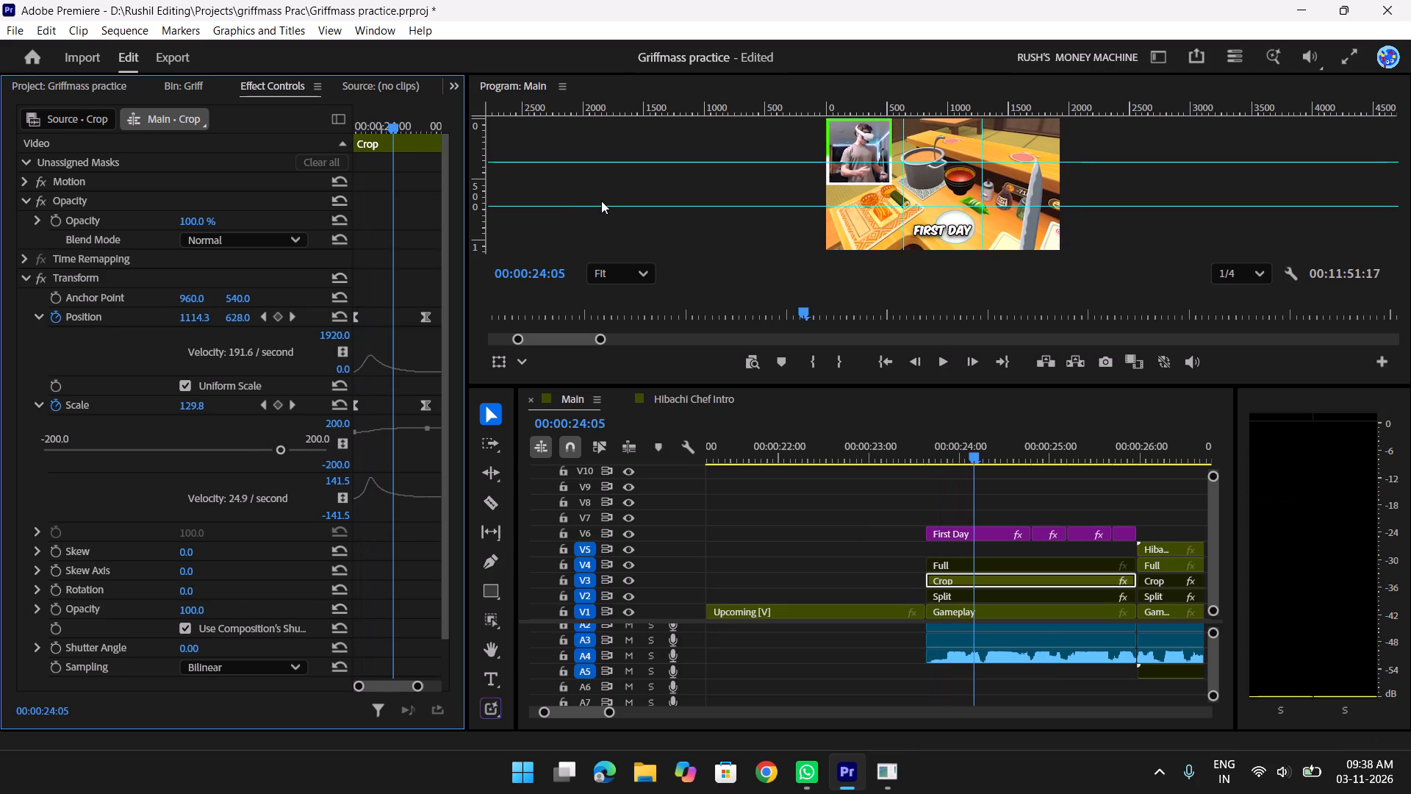
key("space")
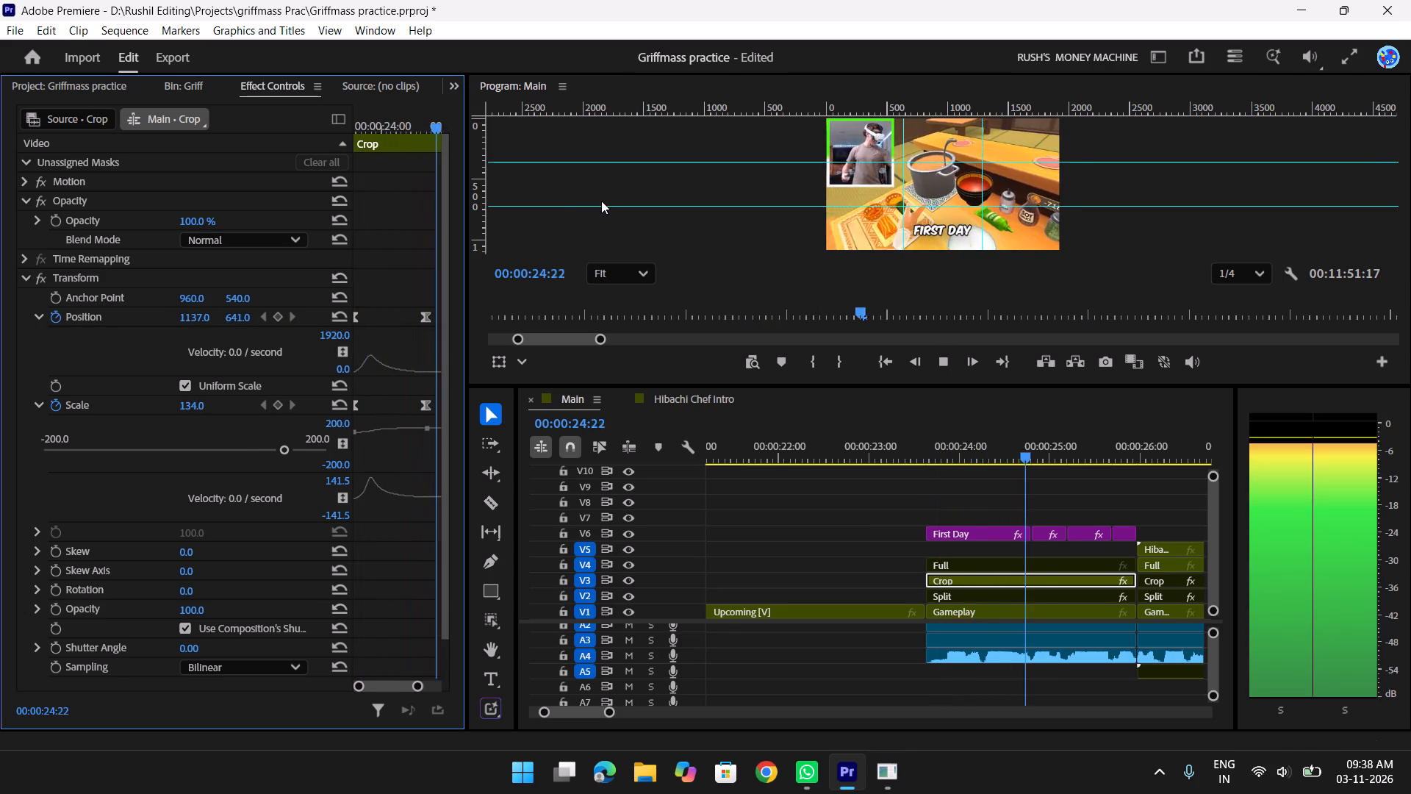
key("space")
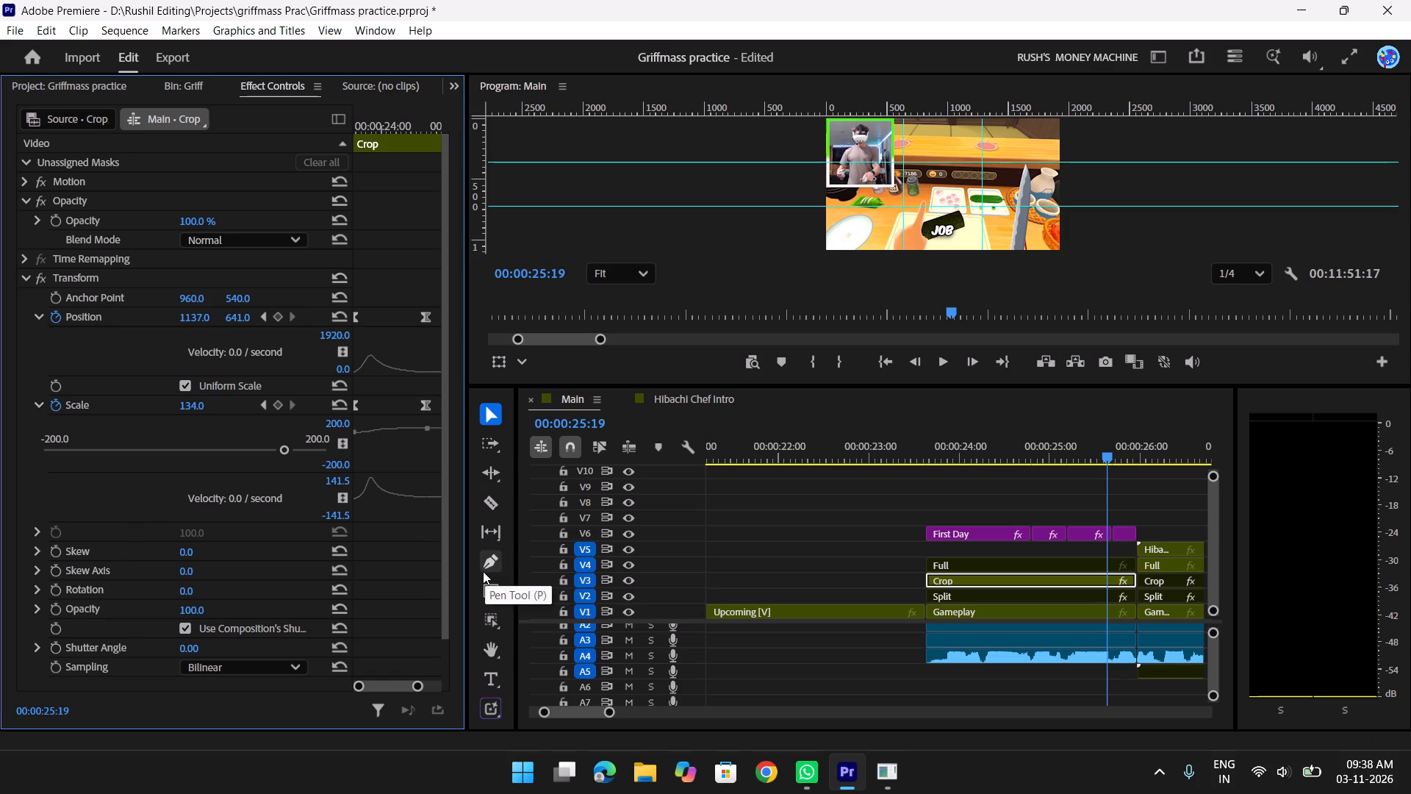
Examine the saved effect presets in the Presets bin to find ones that are no longer needed.
key("shift+z")
left_click(151, 135)
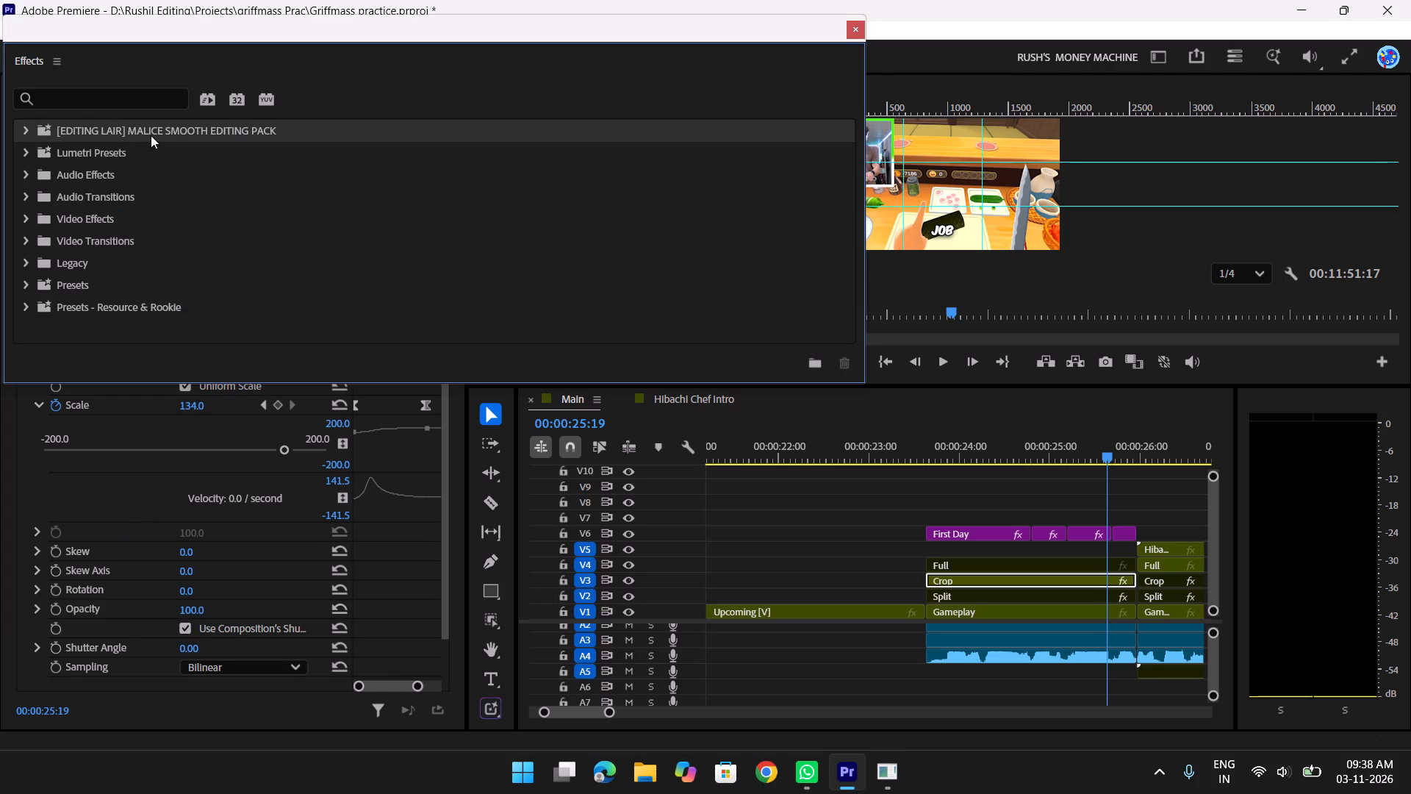
right_click(81, 285)
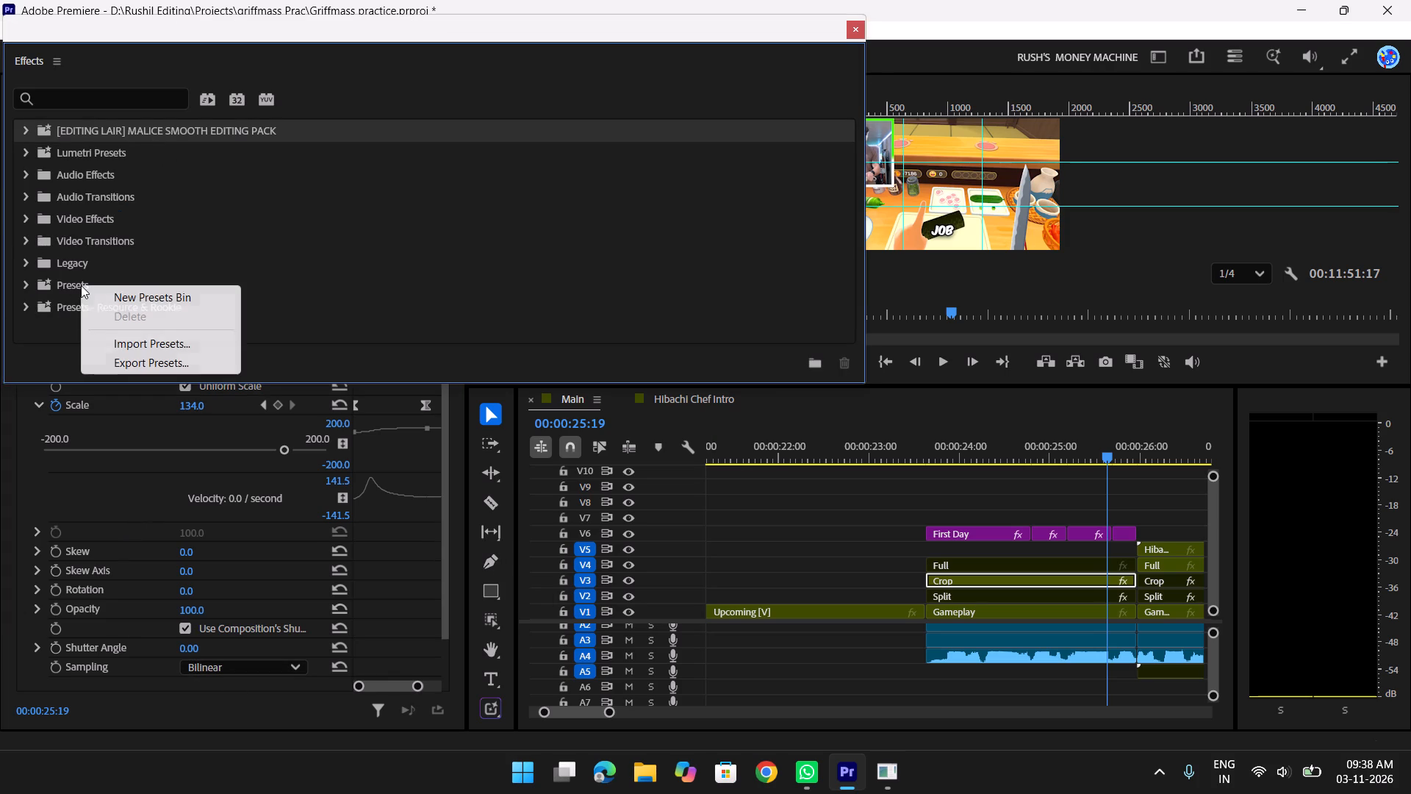
left_click(48, 340)
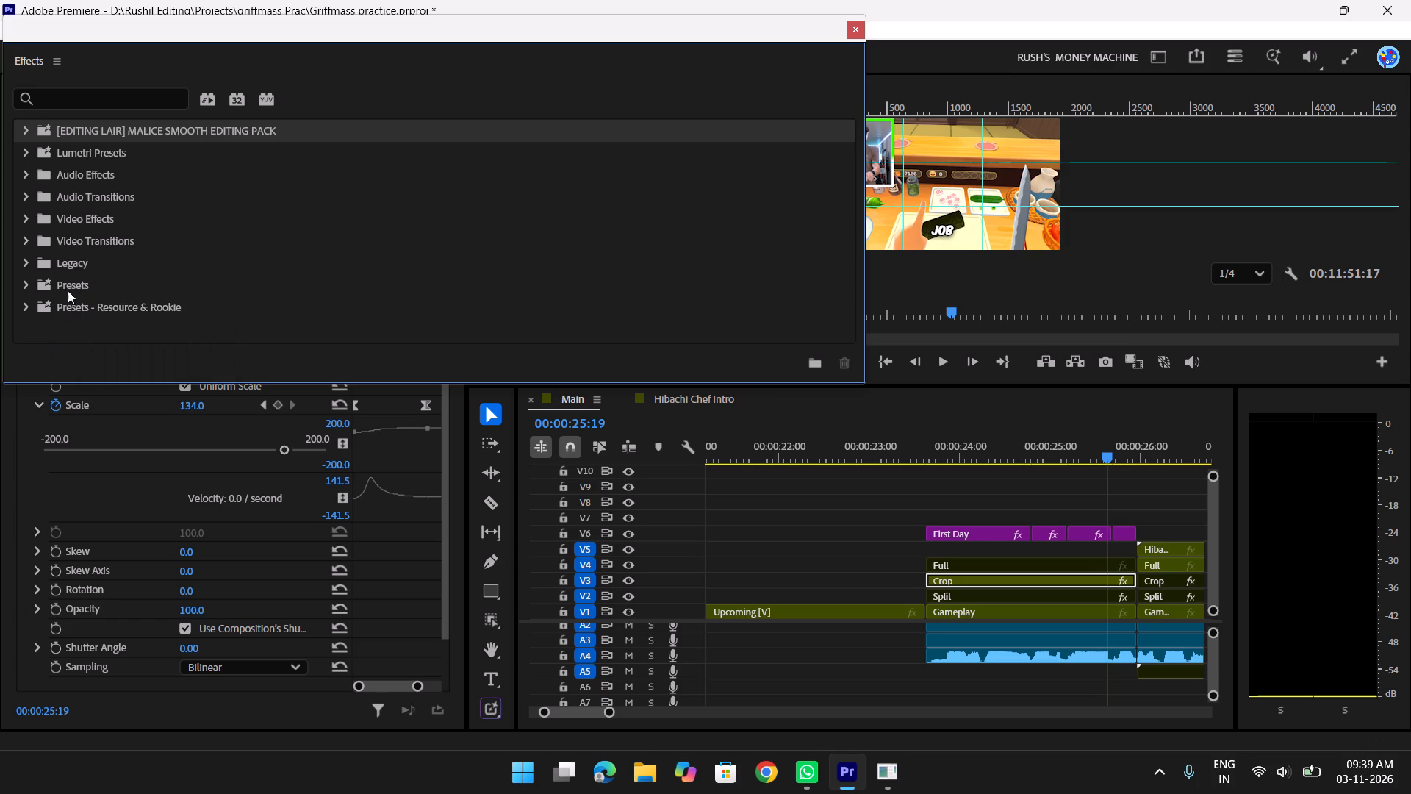
left_click(73, 278)
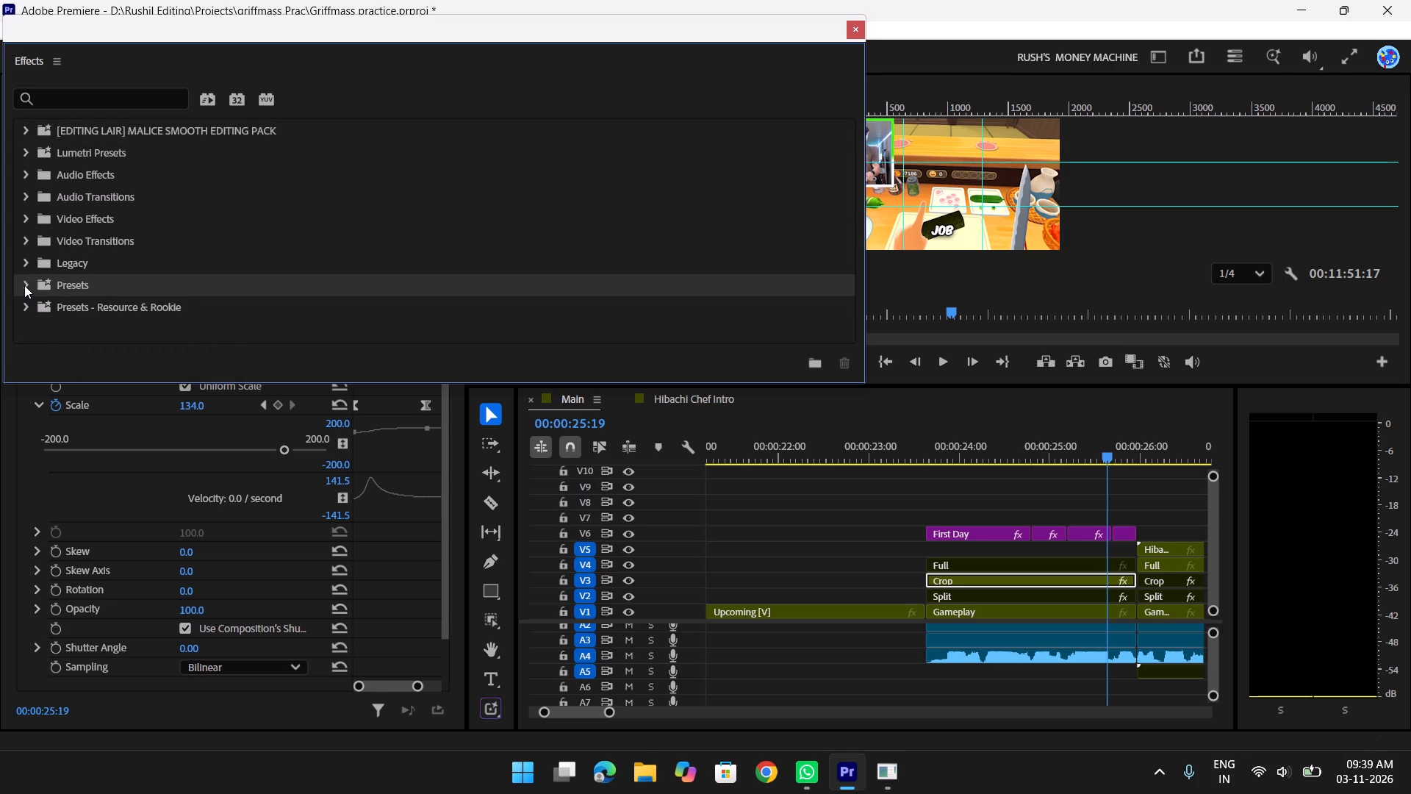
left_click(24, 285)
scroll(200, 280, "down", 6)
scroll(198, 287, "up", 2)
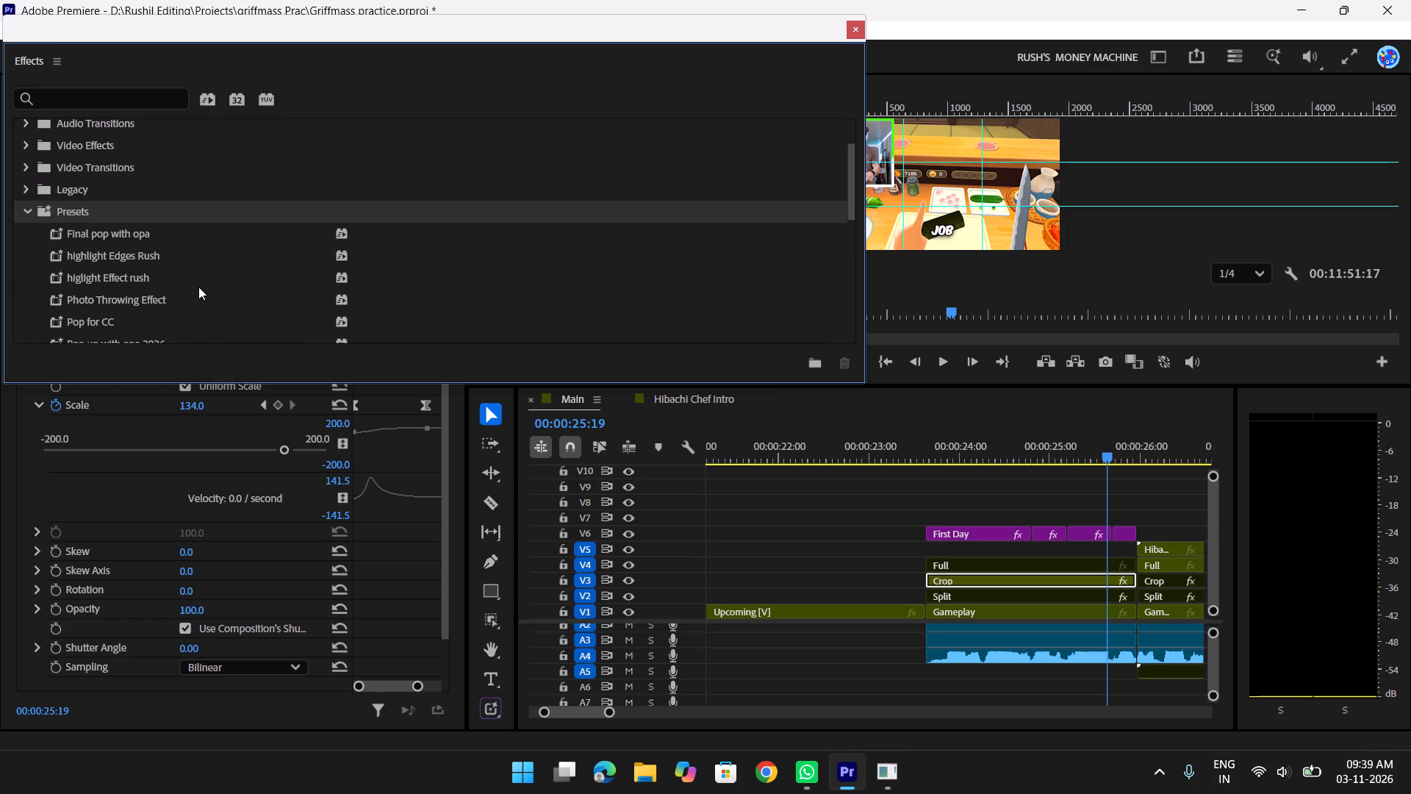
scroll(152, 268, "down", 7)
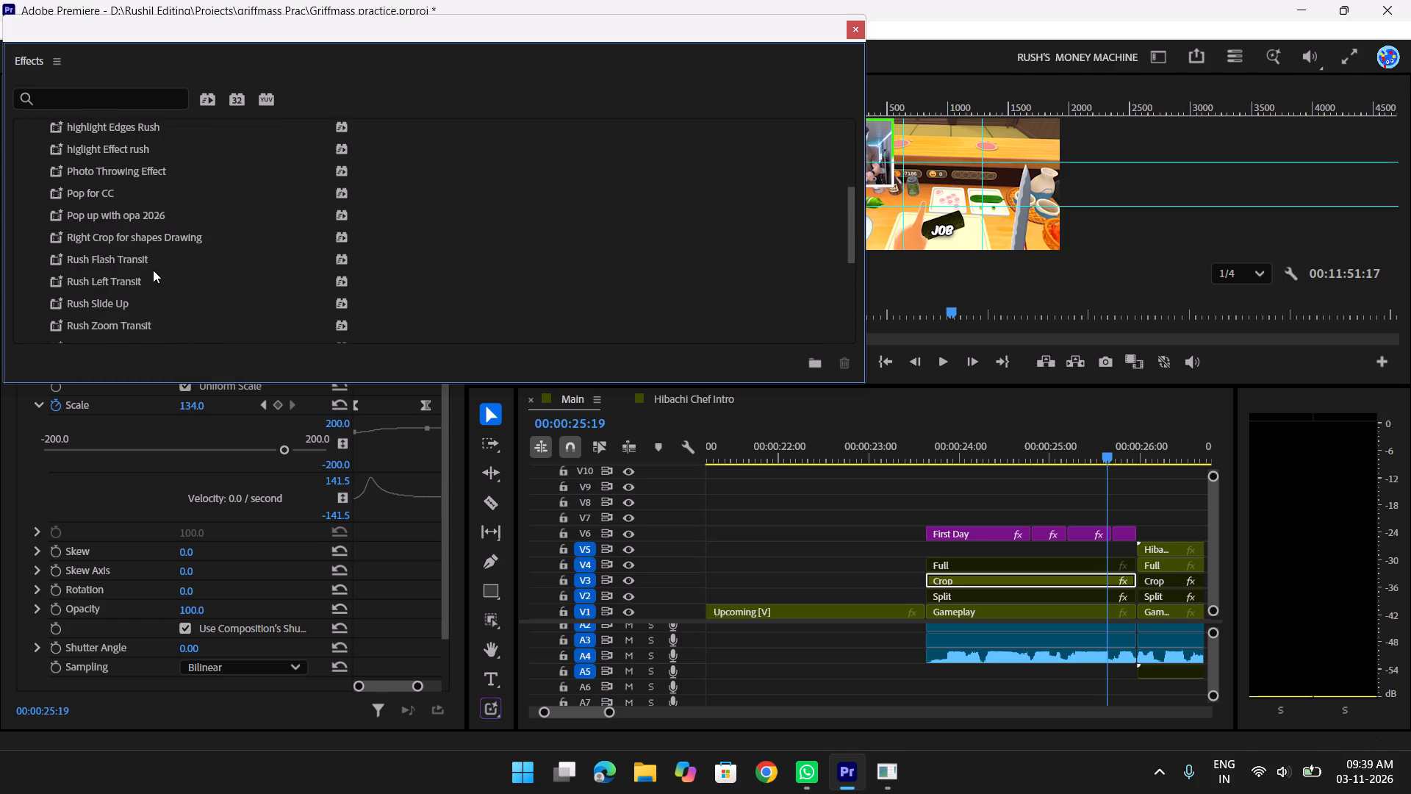
scroll(153, 270, "down", 1)
scroll(153, 270, "up", 1)
left_click(128, 240)
left_click(168, 214)
scroll(168, 214, "down", 4)
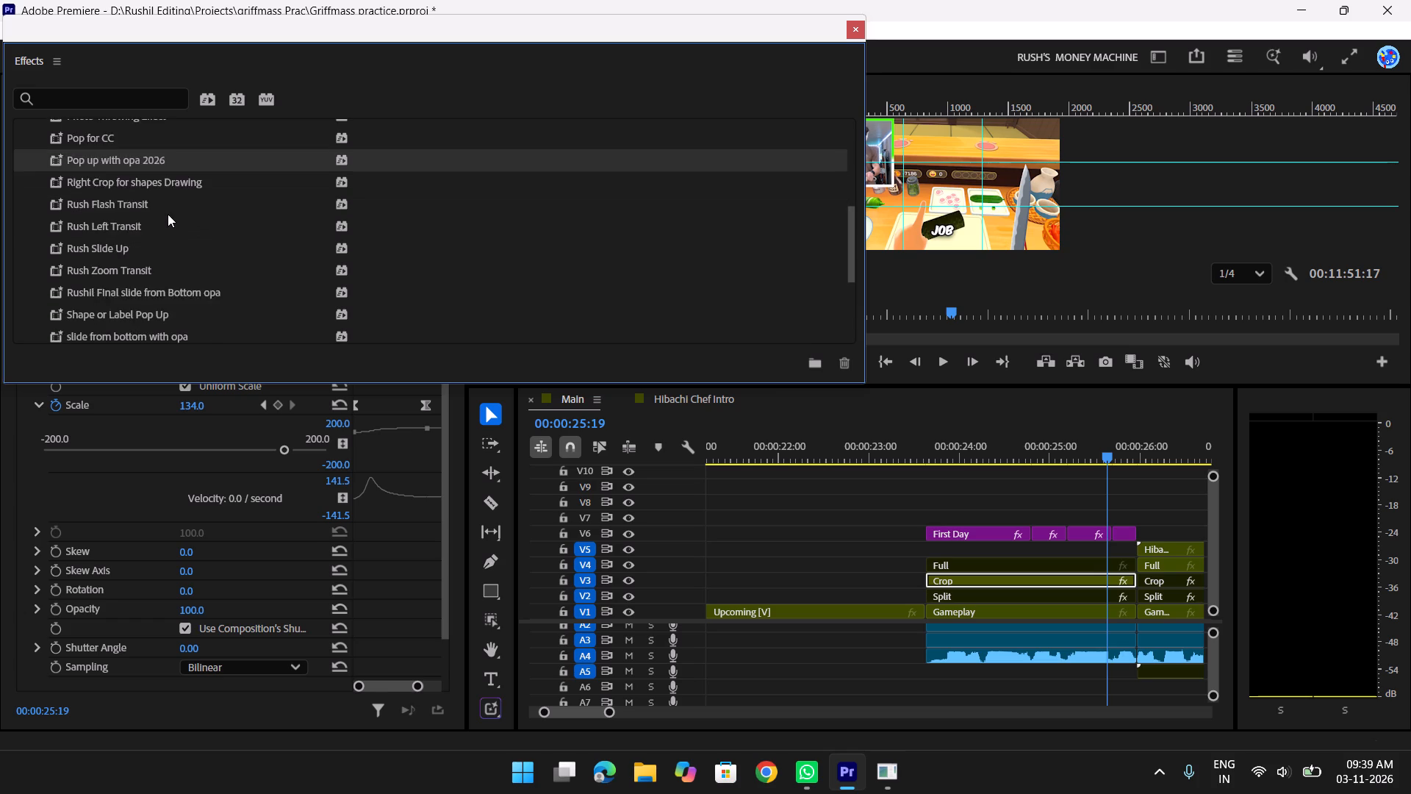
scroll(168, 214, "down", 4)
scroll(173, 258, "up", 10)
left_click(124, 223)
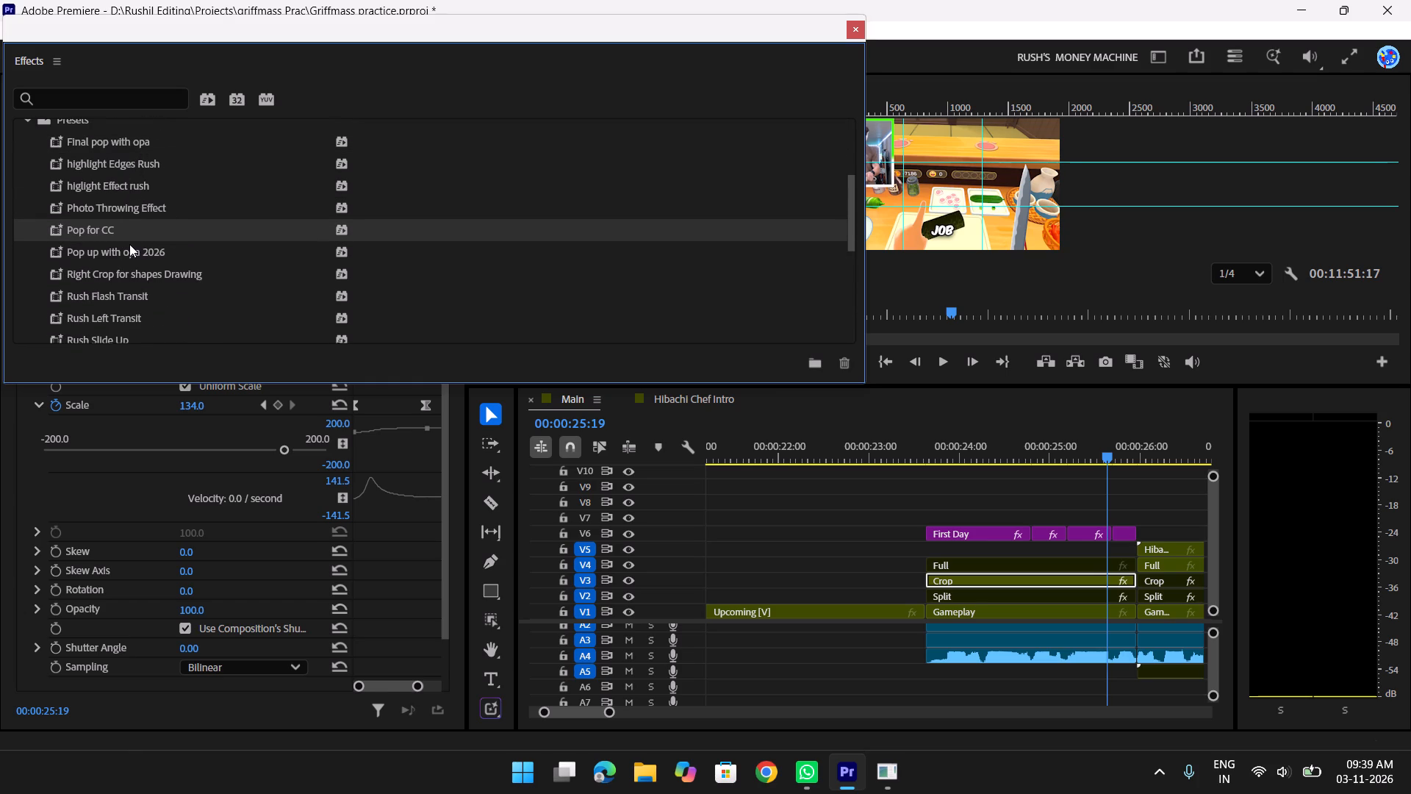
scroll(129, 244, "down", 8)
scroll(129, 245, "up", 14)
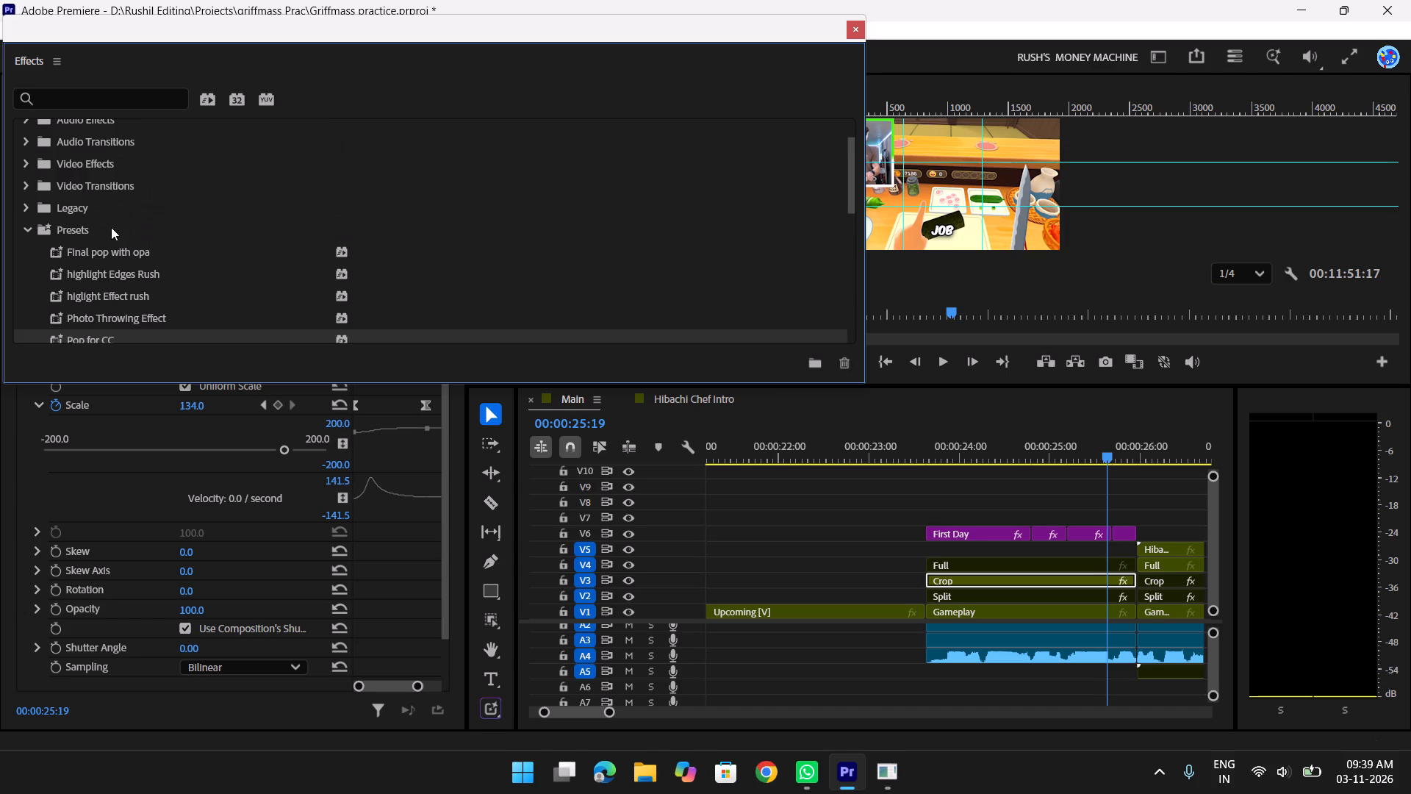
Delete the "Final pop with opa" preset from the Presets bin.
left_click(115, 258)
key("Delete")
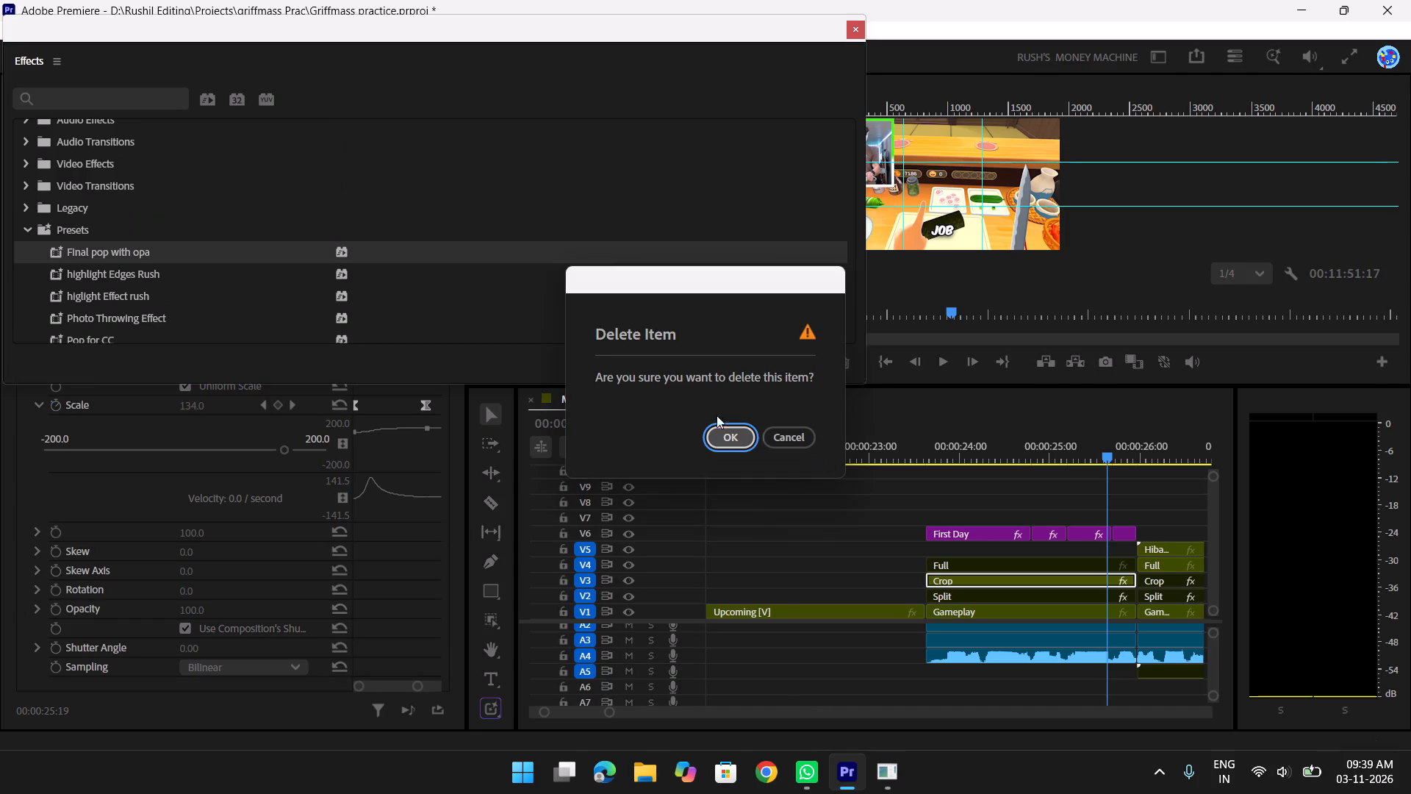
left_click(721, 437)
Look through the remaining saved presets and delete "slide from bottom with opa".
scroll(168, 291, "down", 4)
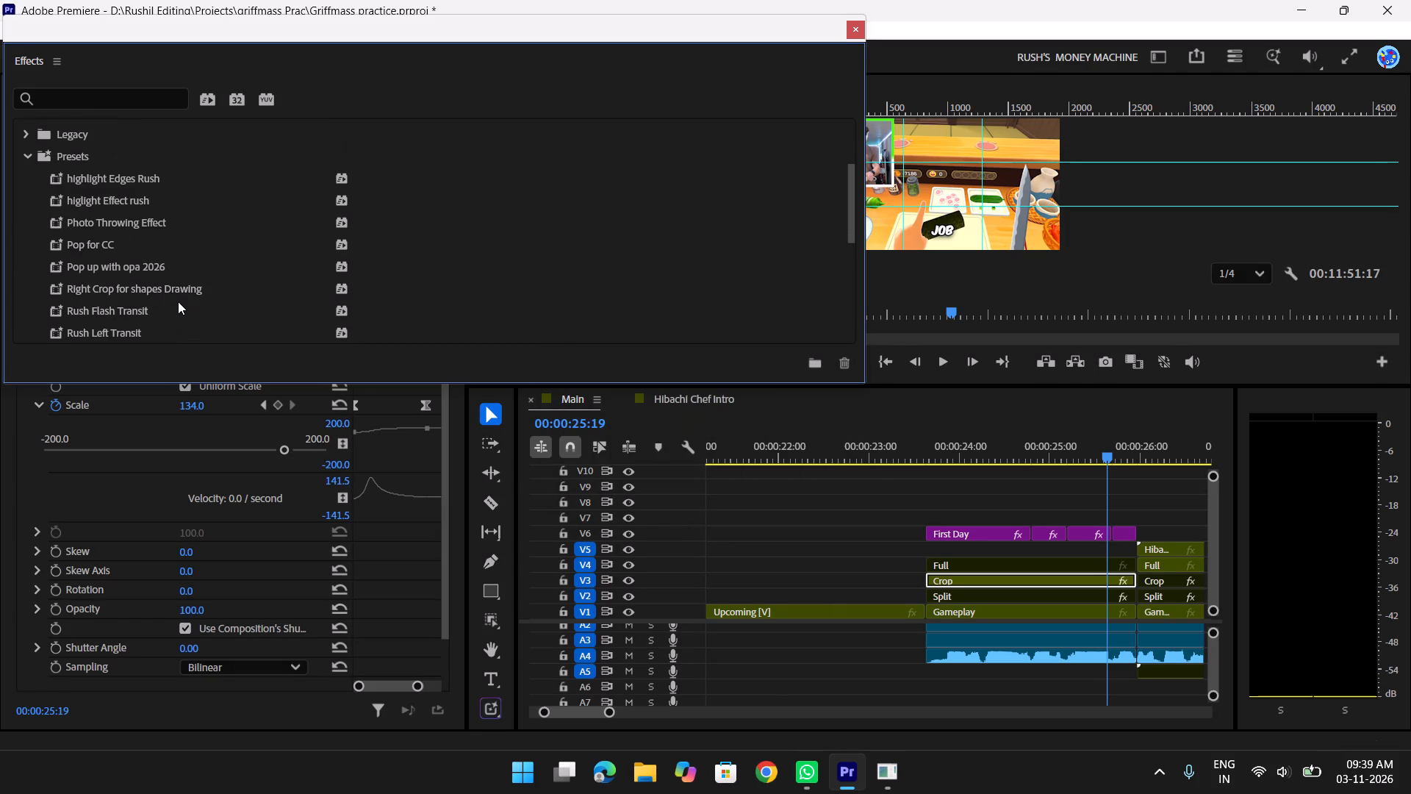
scroll(178, 301, "down", 4)
left_click(146, 244)
left_click(148, 265)
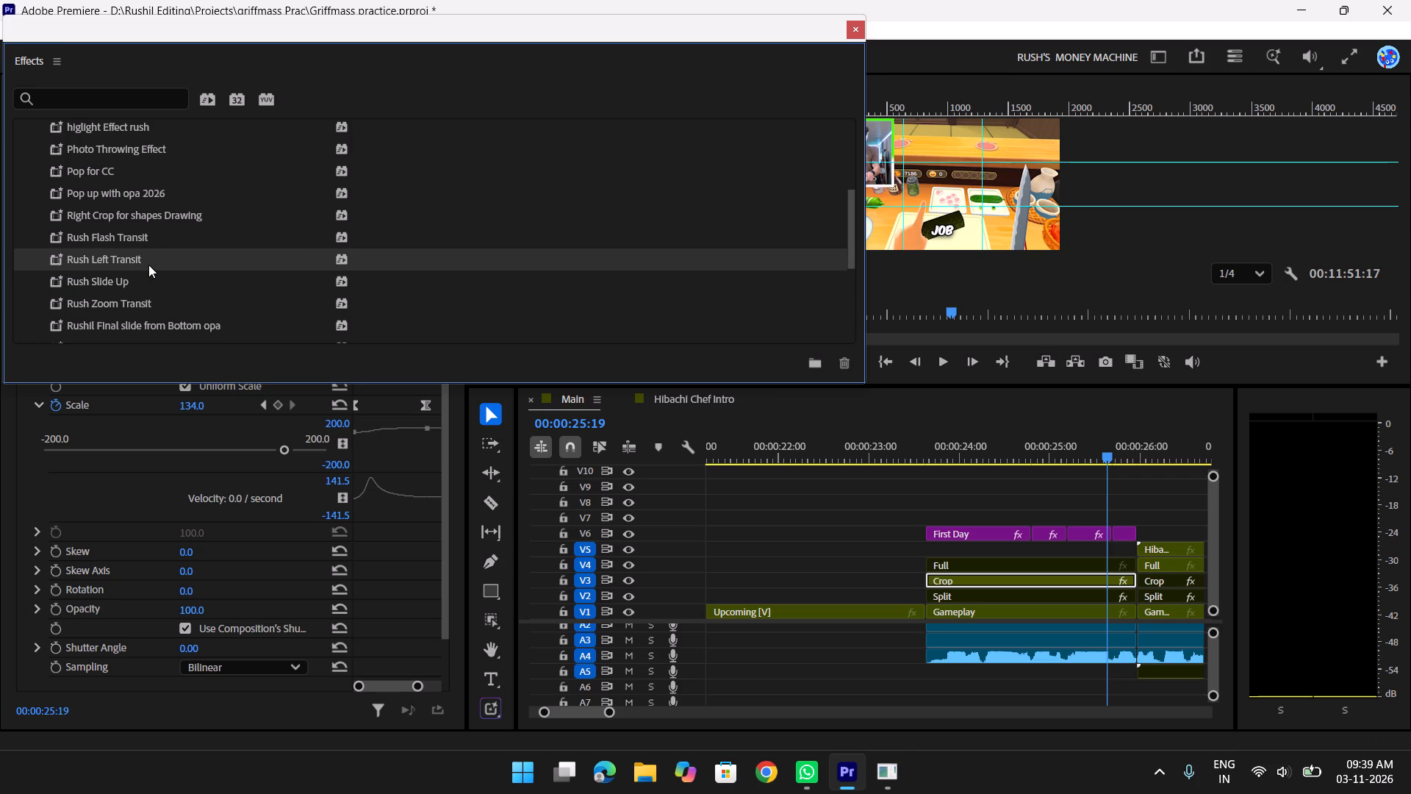
scroll(148, 293, "down", 3)
left_click(123, 240)
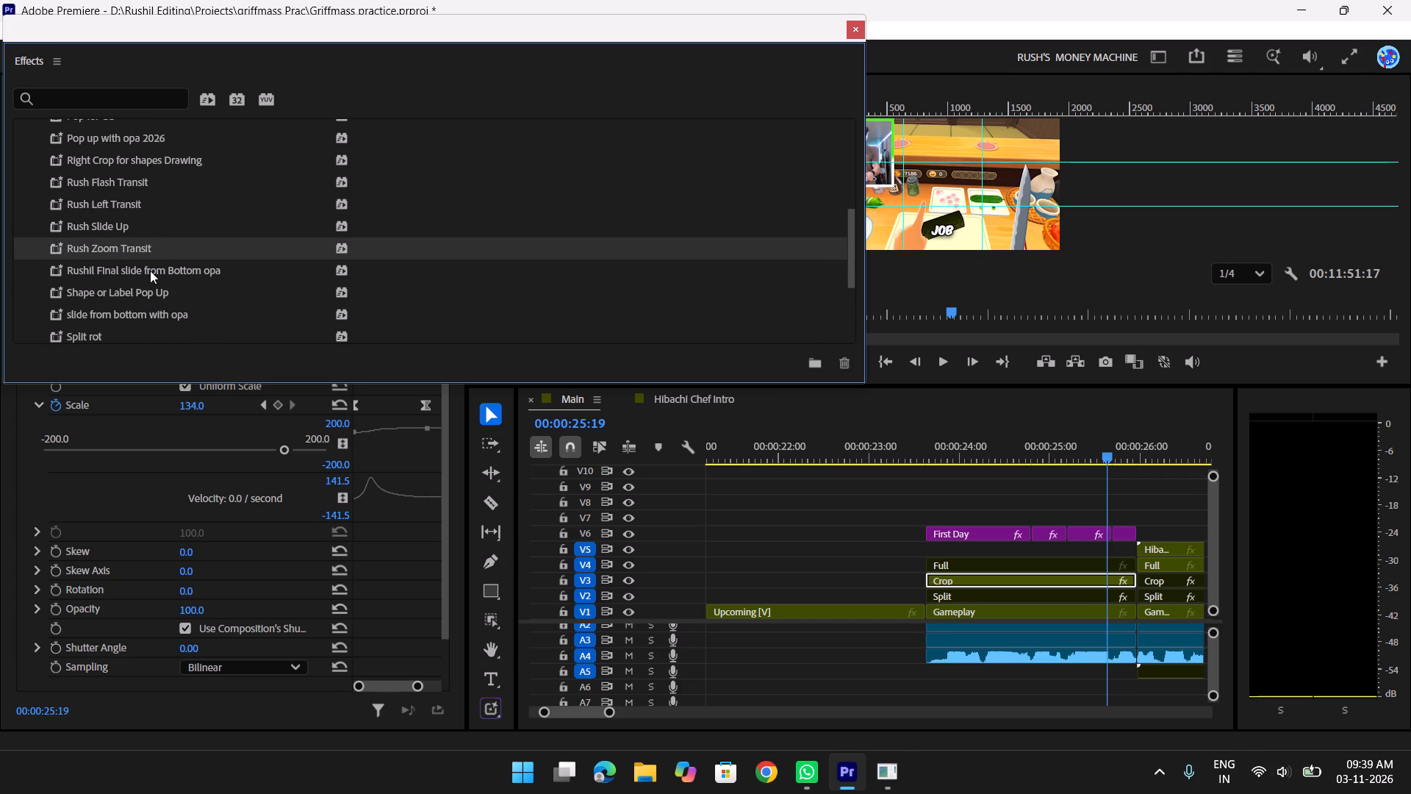
left_click(150, 271)
scroll(191, 293, "down", 2)
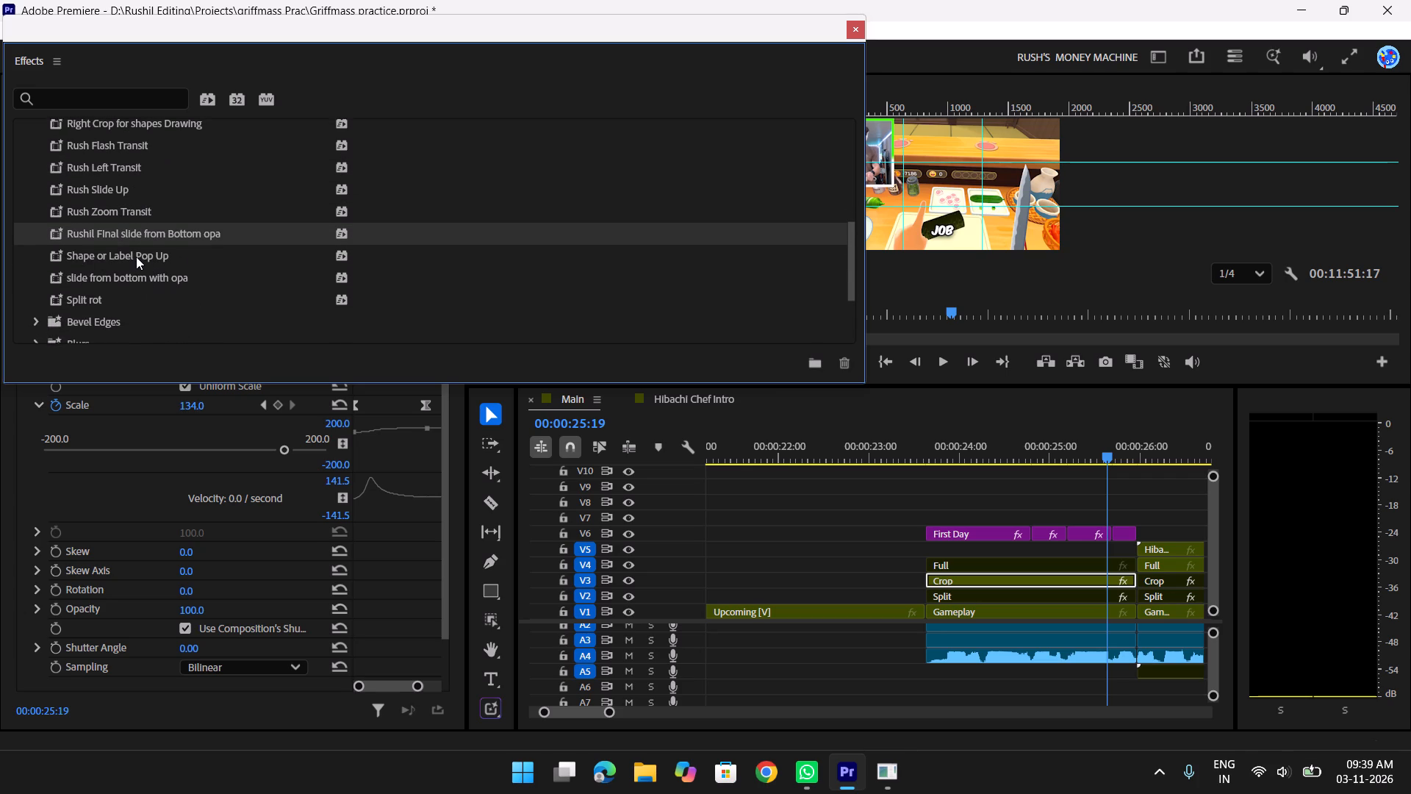
left_click(136, 257)
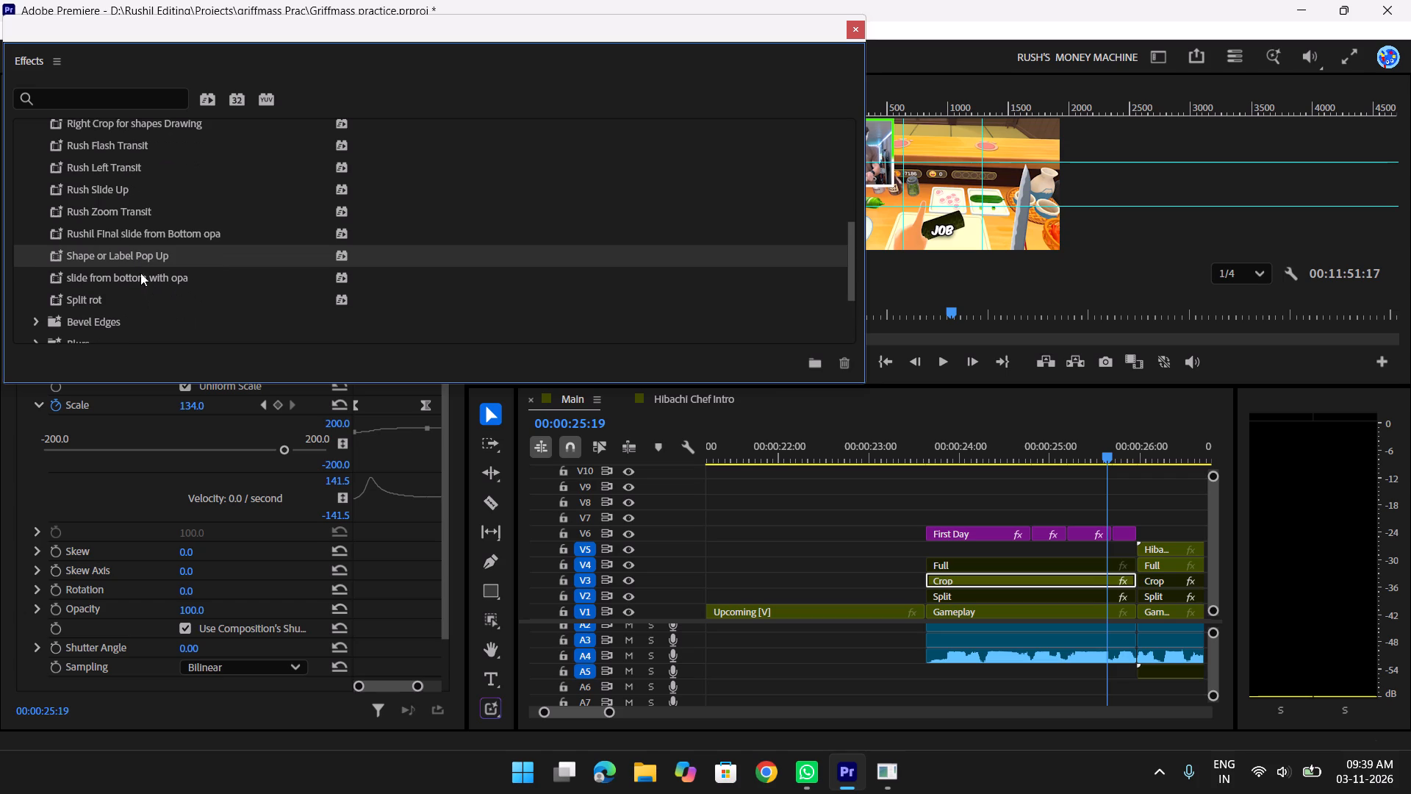
left_click(148, 282)
key("Delete")
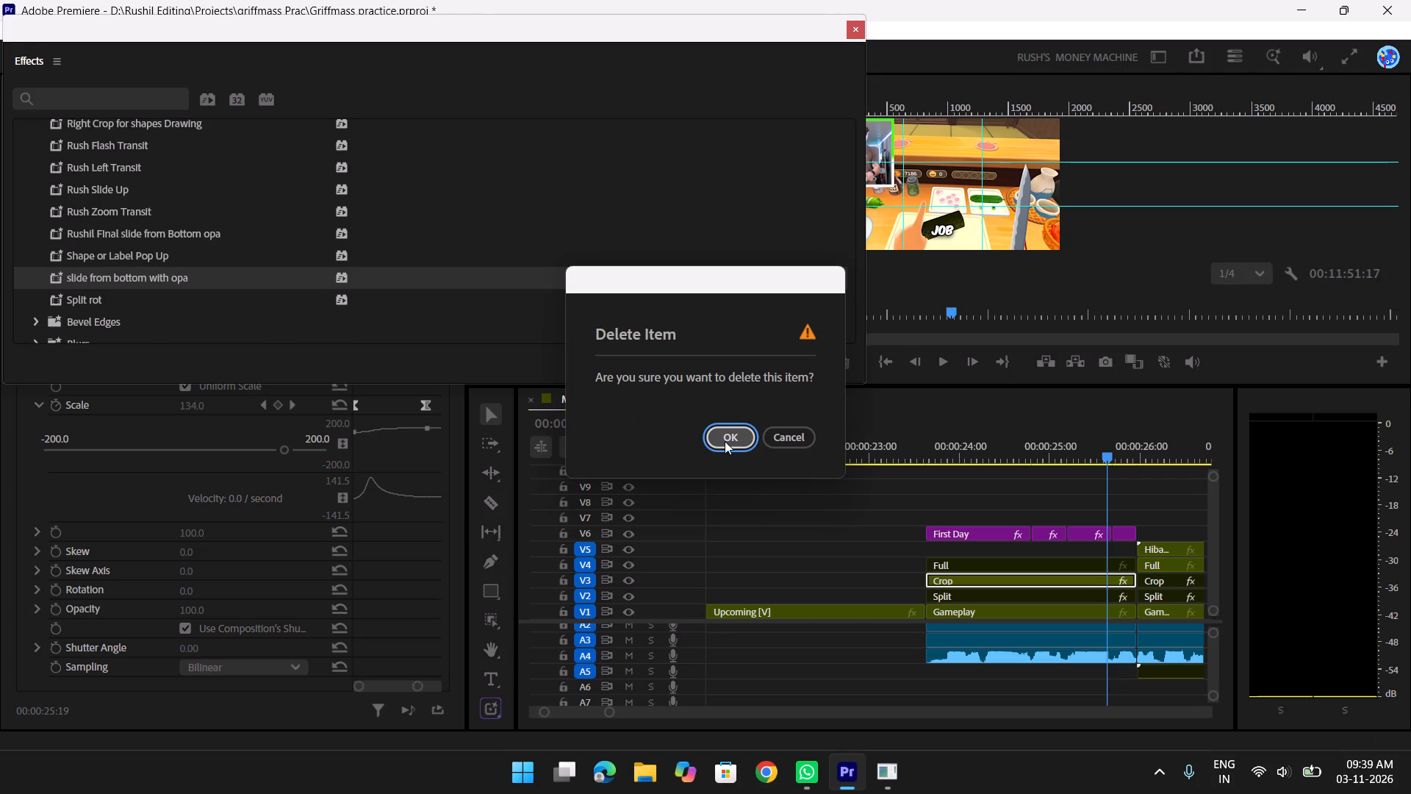
left_click(725, 441)
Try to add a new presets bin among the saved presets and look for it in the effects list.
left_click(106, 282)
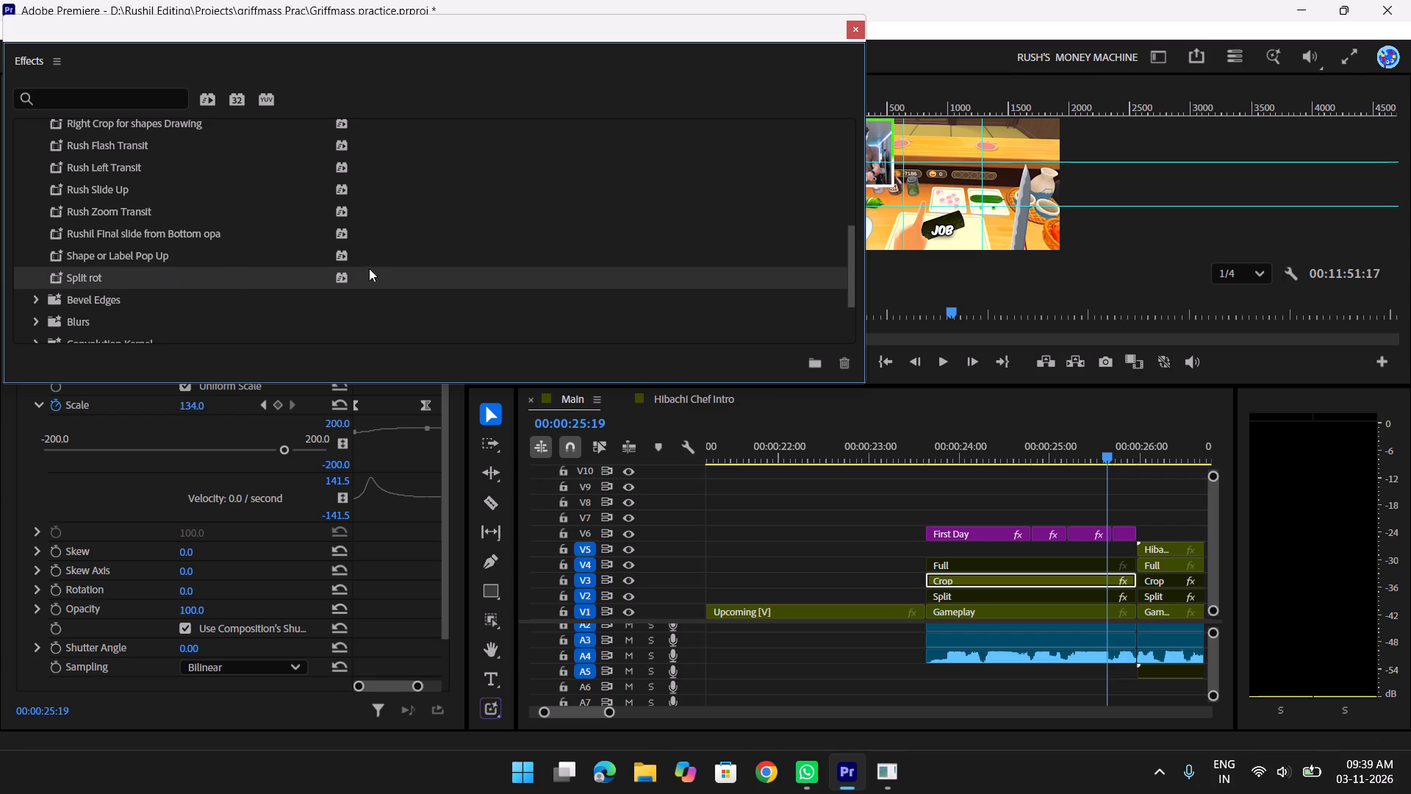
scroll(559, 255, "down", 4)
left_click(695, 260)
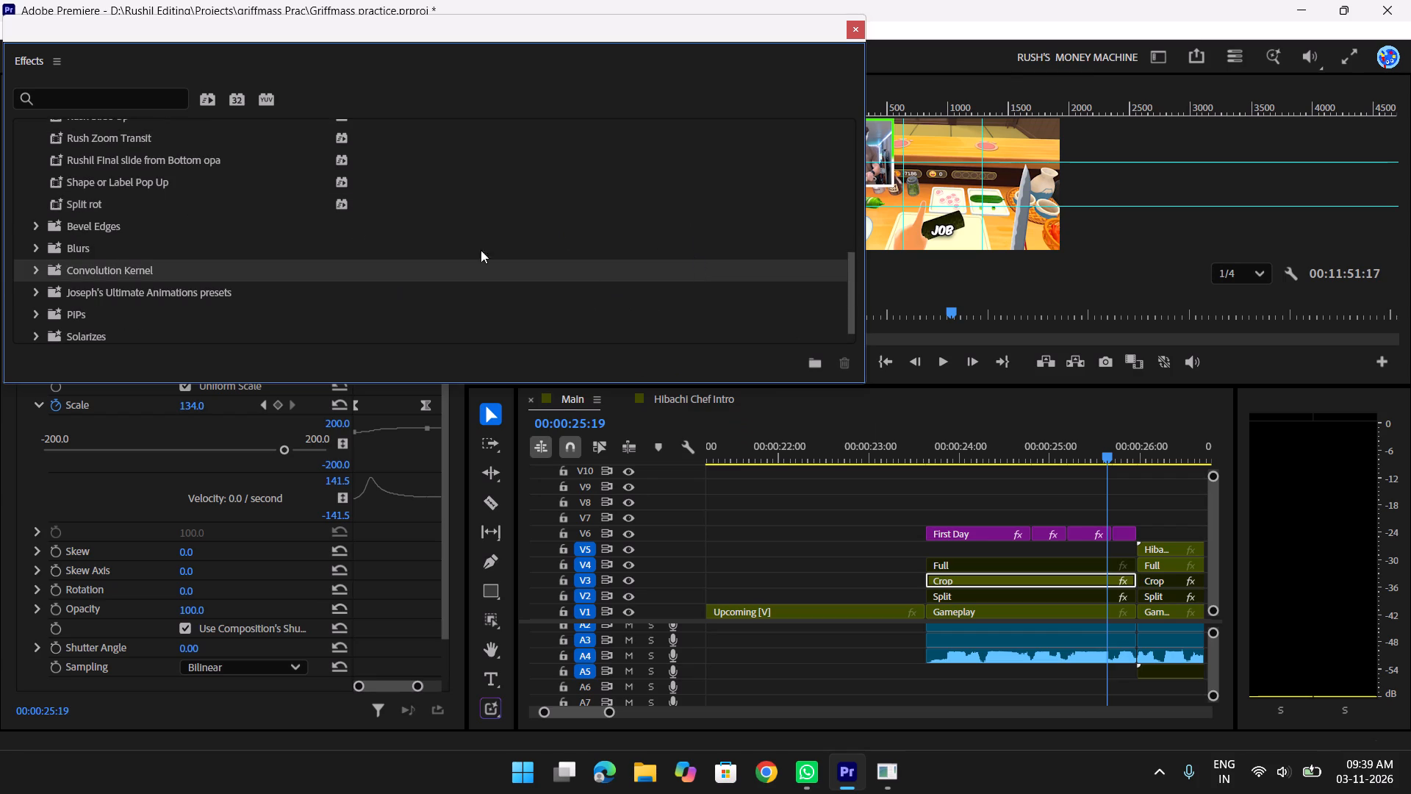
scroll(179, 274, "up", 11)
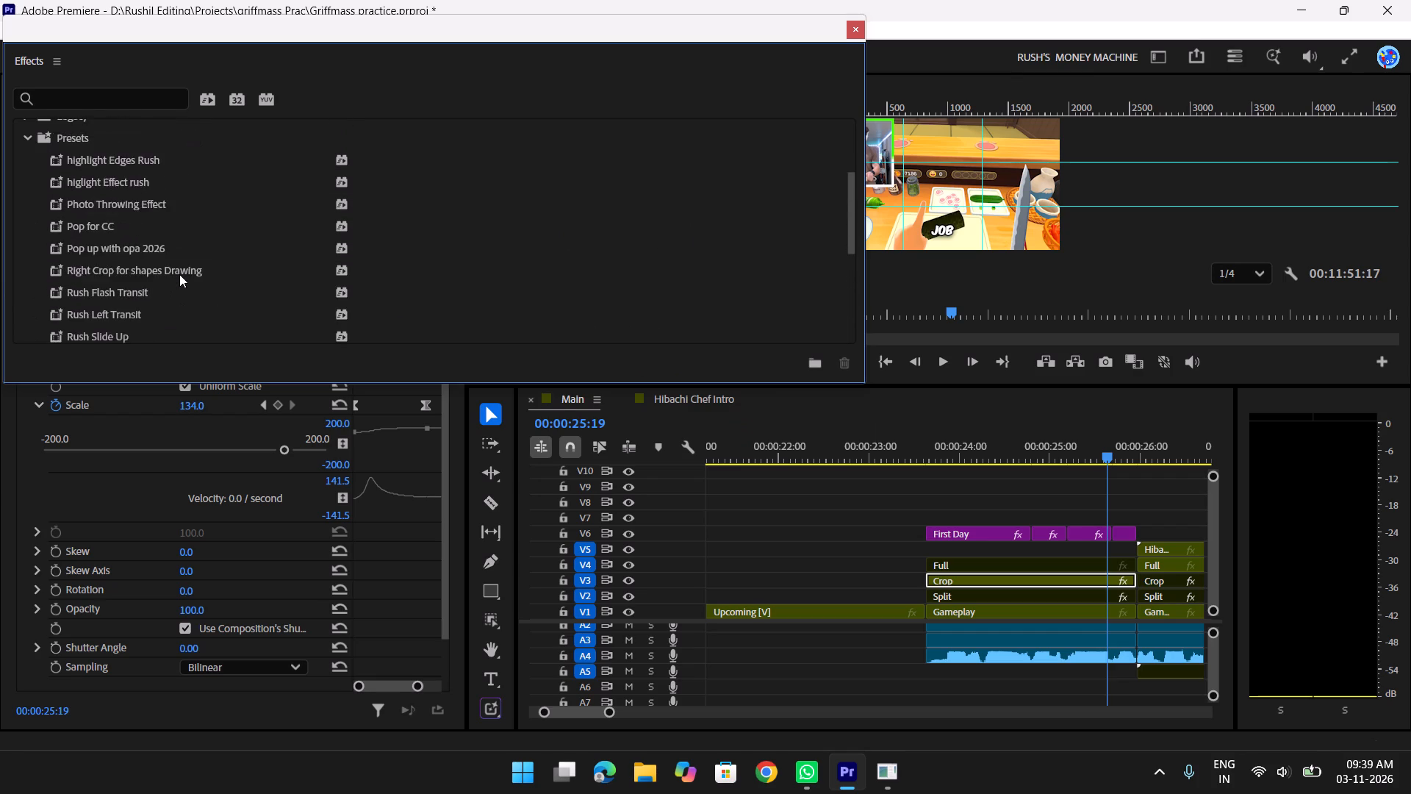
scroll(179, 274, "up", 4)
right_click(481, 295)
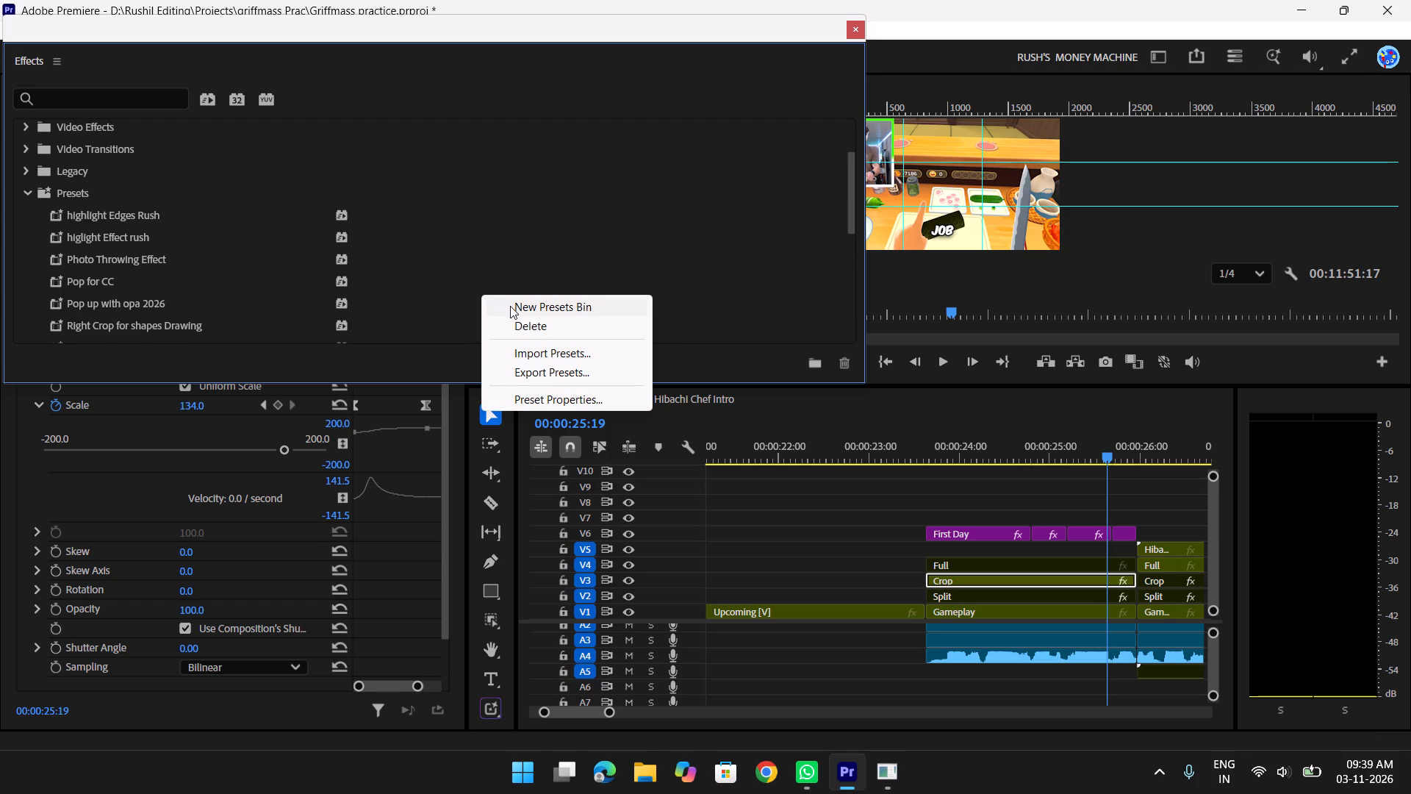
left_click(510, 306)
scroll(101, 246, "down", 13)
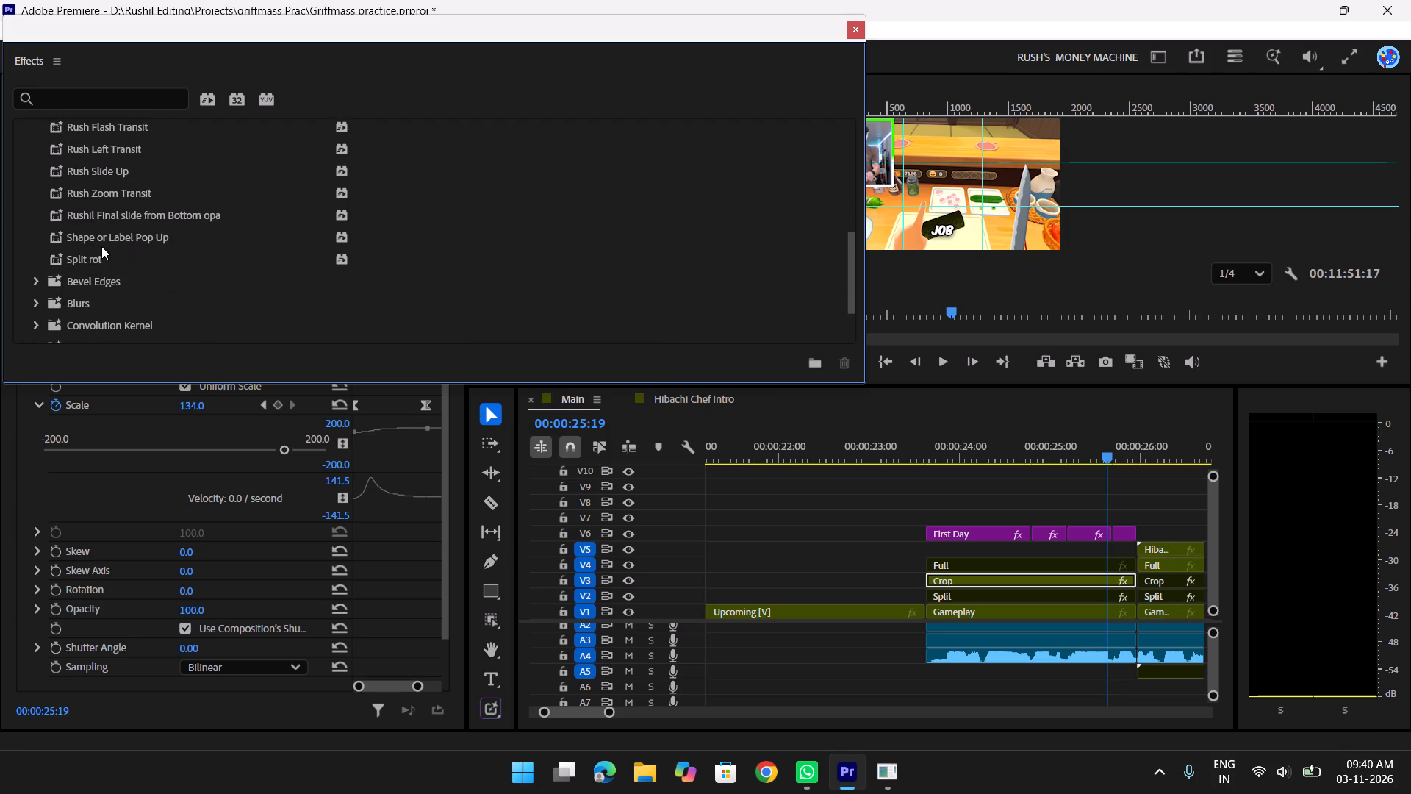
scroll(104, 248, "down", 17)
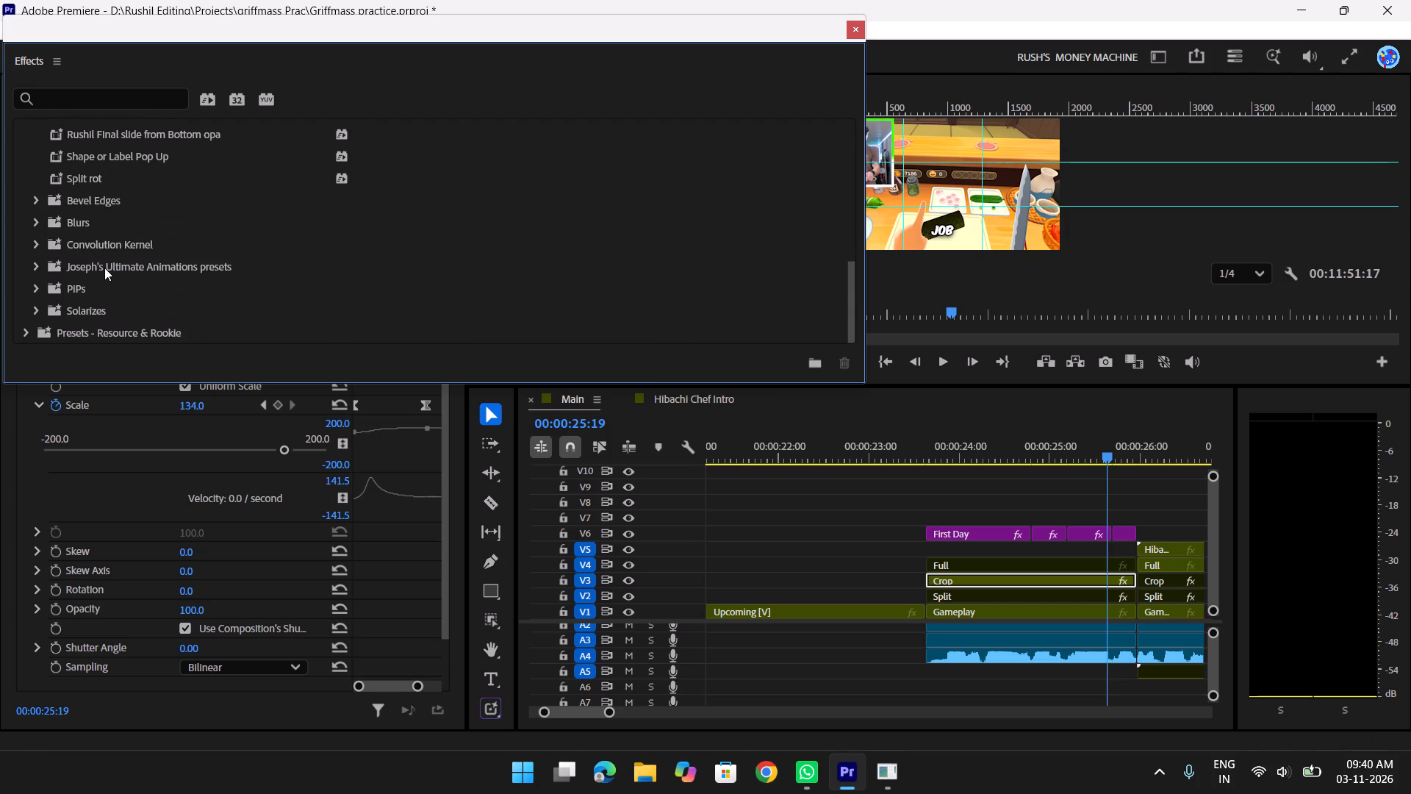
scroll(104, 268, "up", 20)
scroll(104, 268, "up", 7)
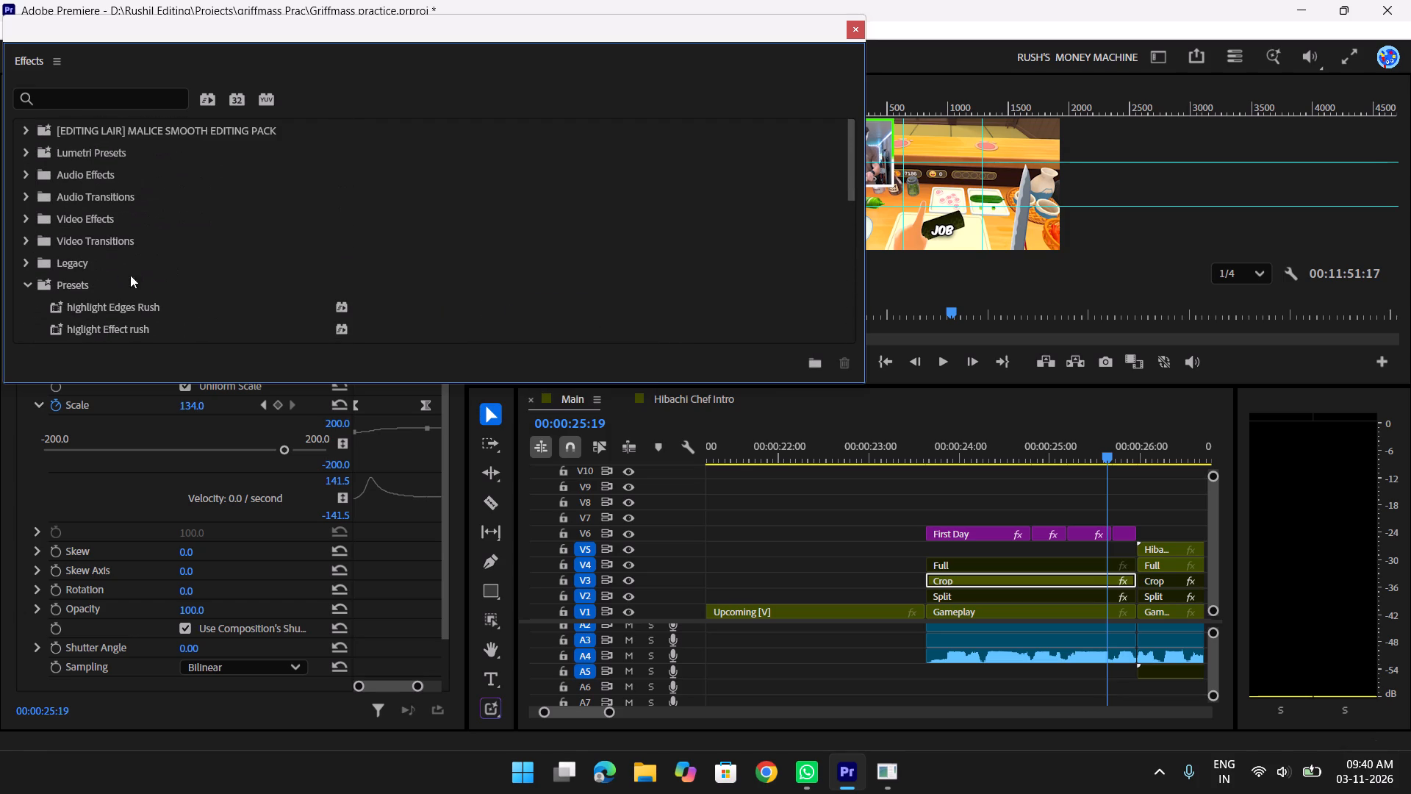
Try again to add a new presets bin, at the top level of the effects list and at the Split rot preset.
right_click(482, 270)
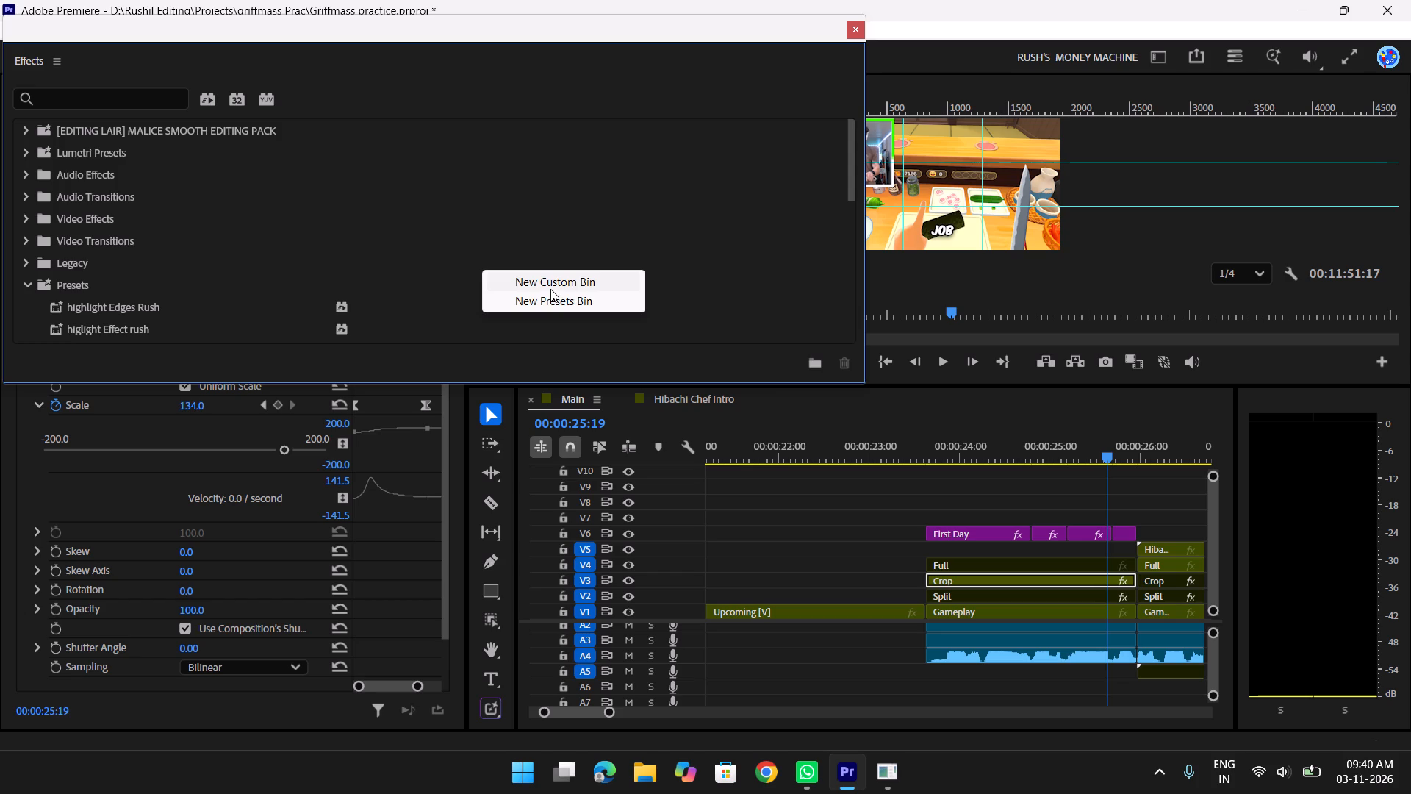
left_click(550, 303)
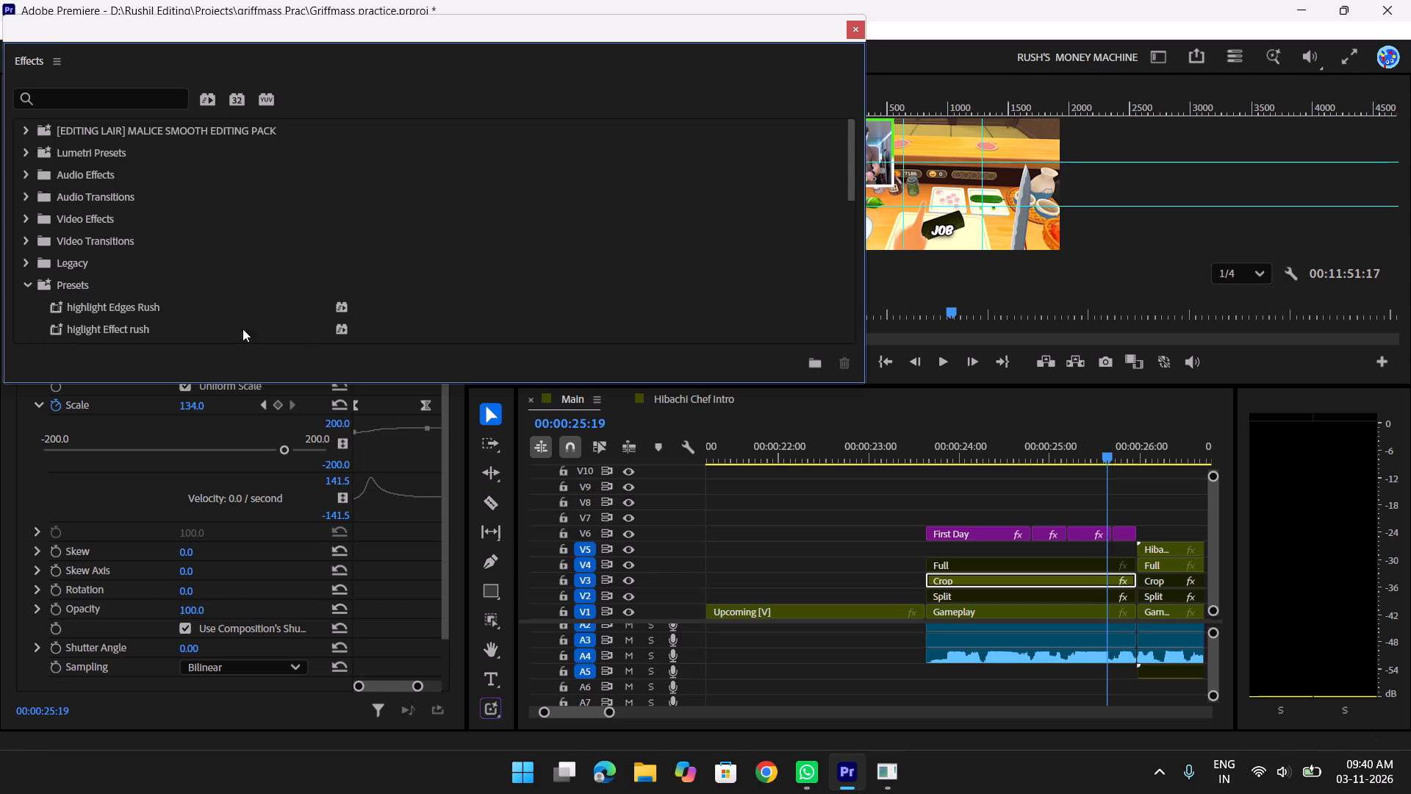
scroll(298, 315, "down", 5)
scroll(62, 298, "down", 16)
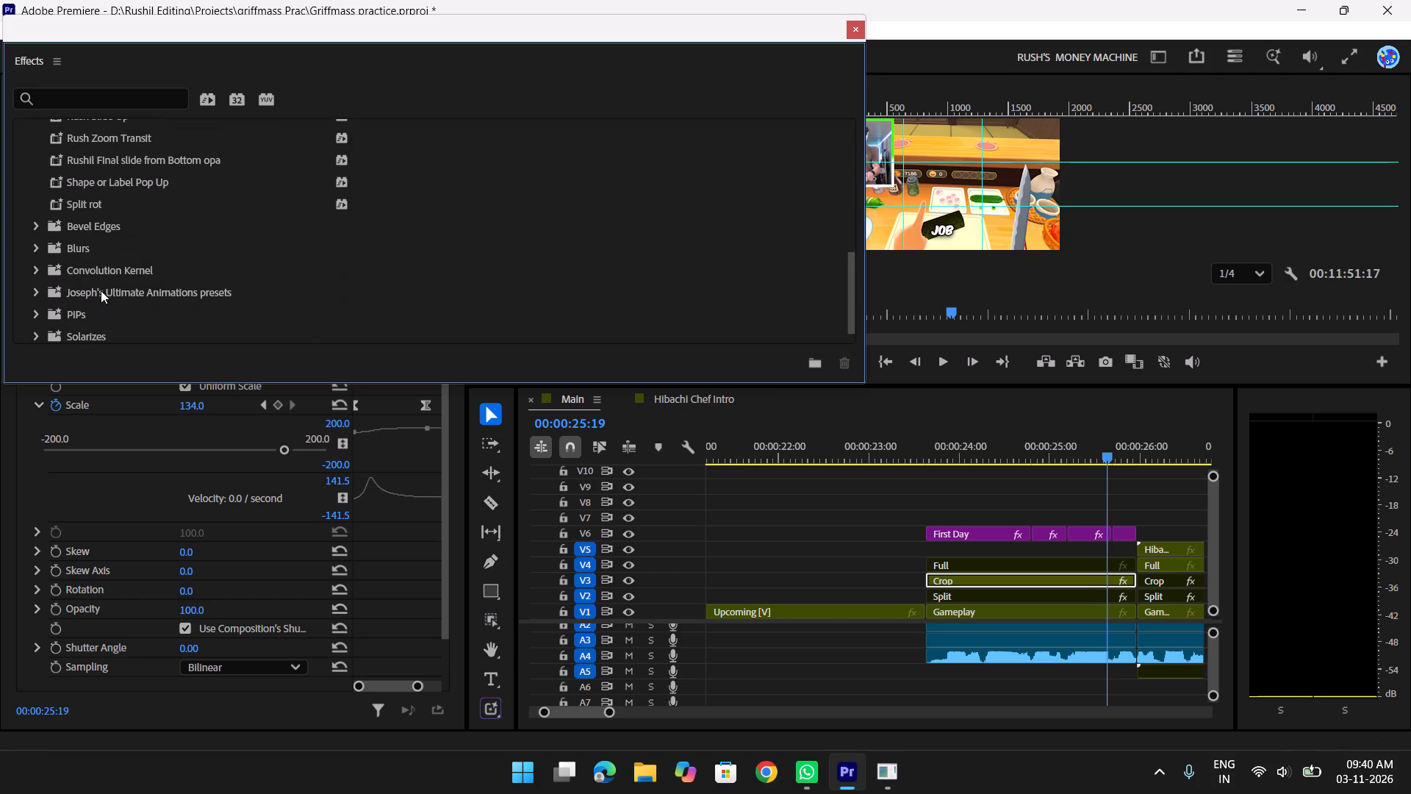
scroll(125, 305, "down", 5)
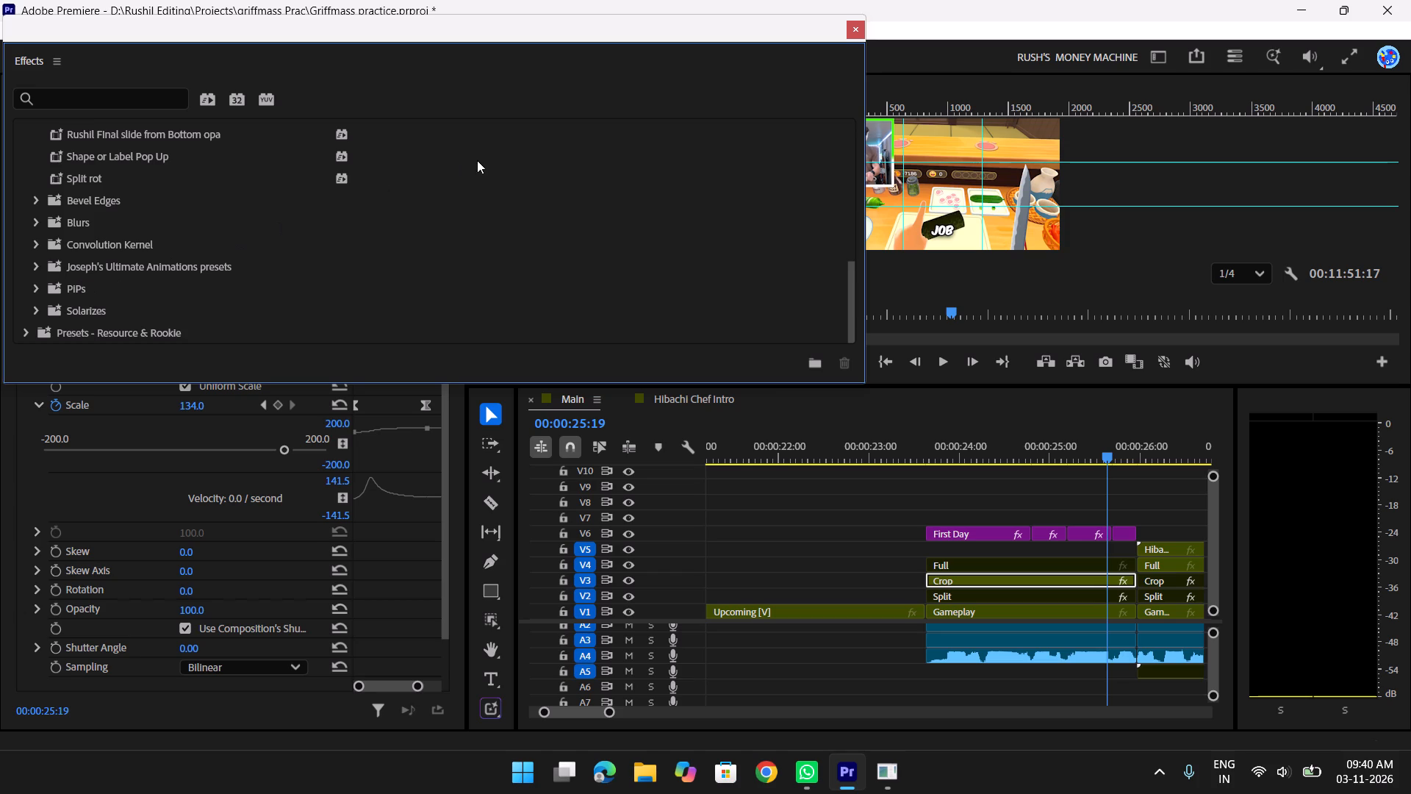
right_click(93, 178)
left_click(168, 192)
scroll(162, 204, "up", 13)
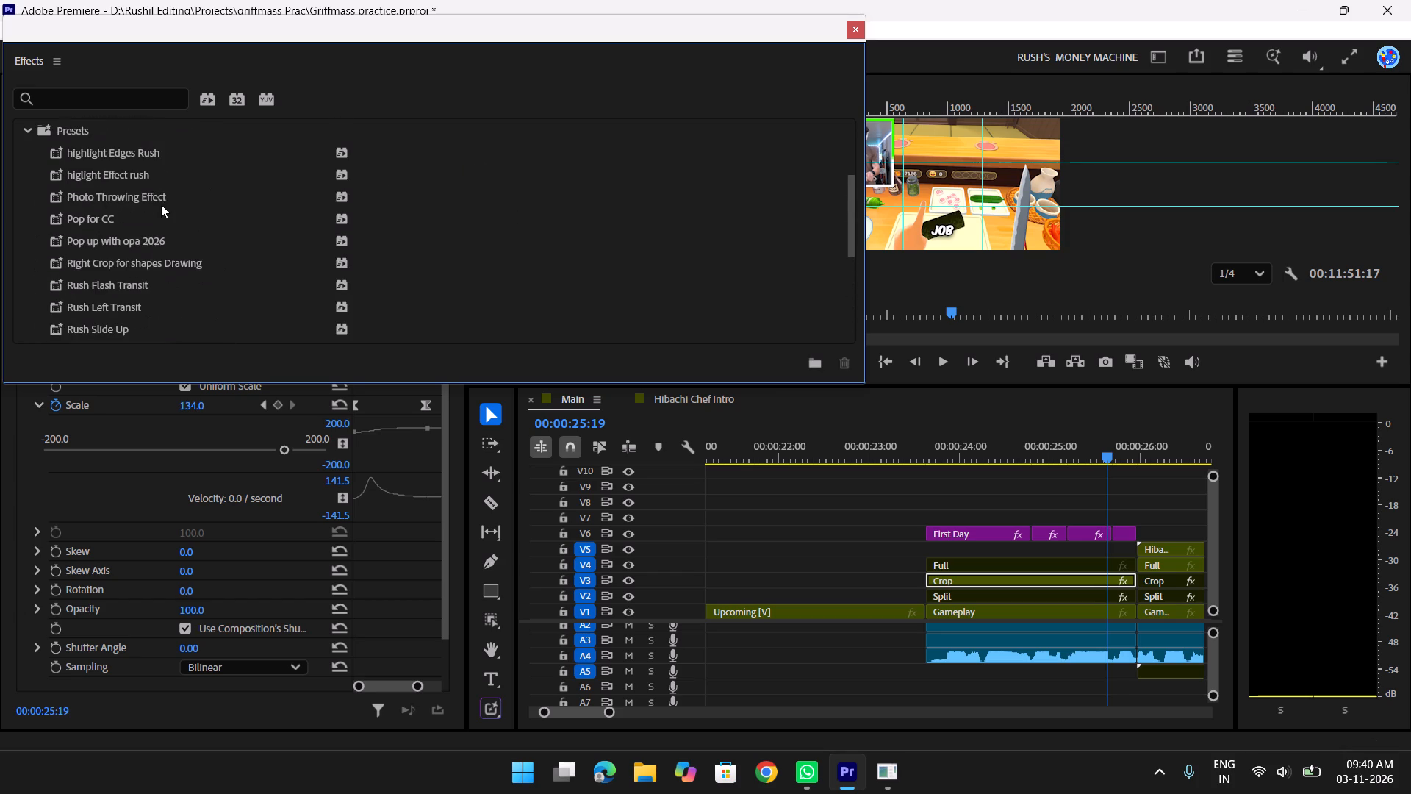
Create two new presets bins directly inside the Presets bin.
right_click(98, 124)
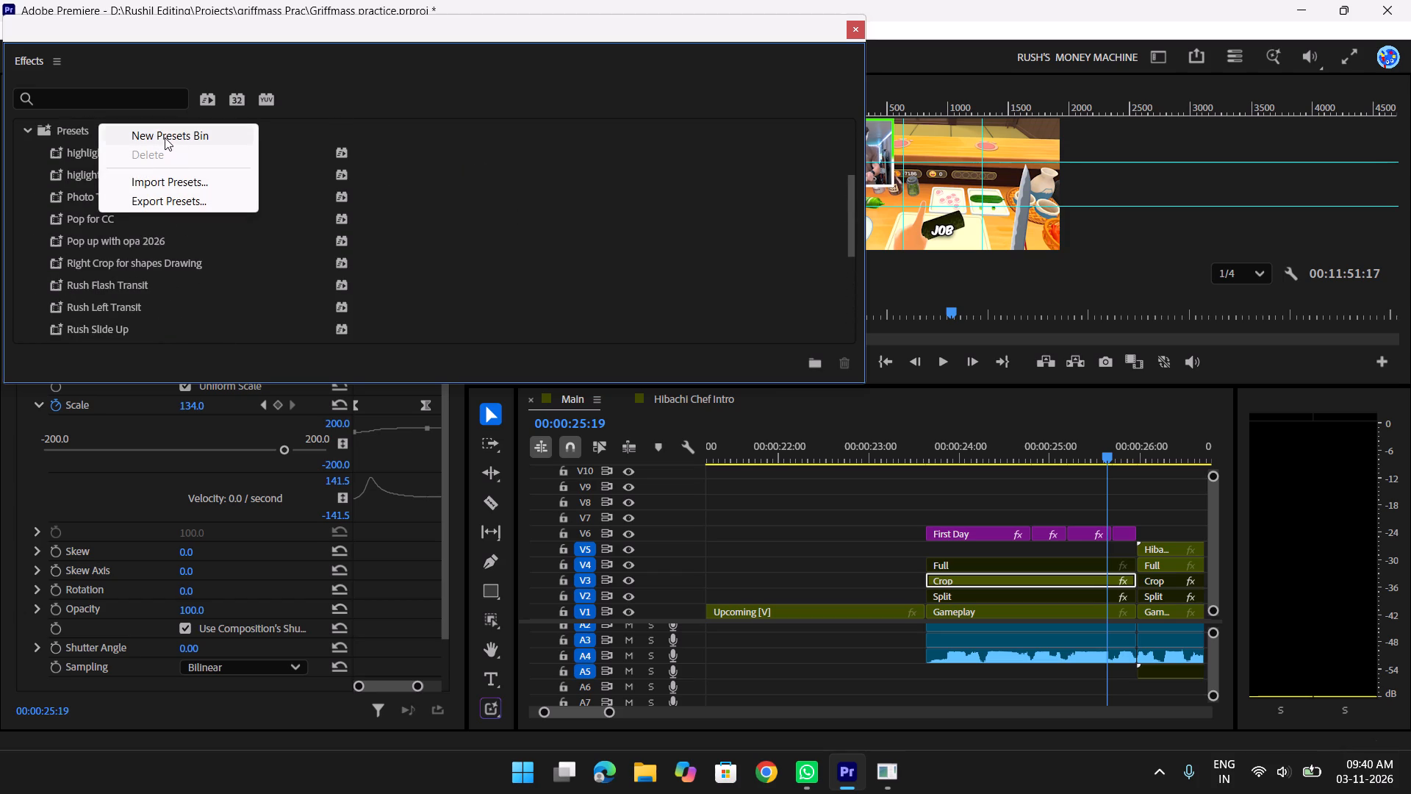
left_click(165, 137)
right_click(165, 137)
left_click(209, 149)
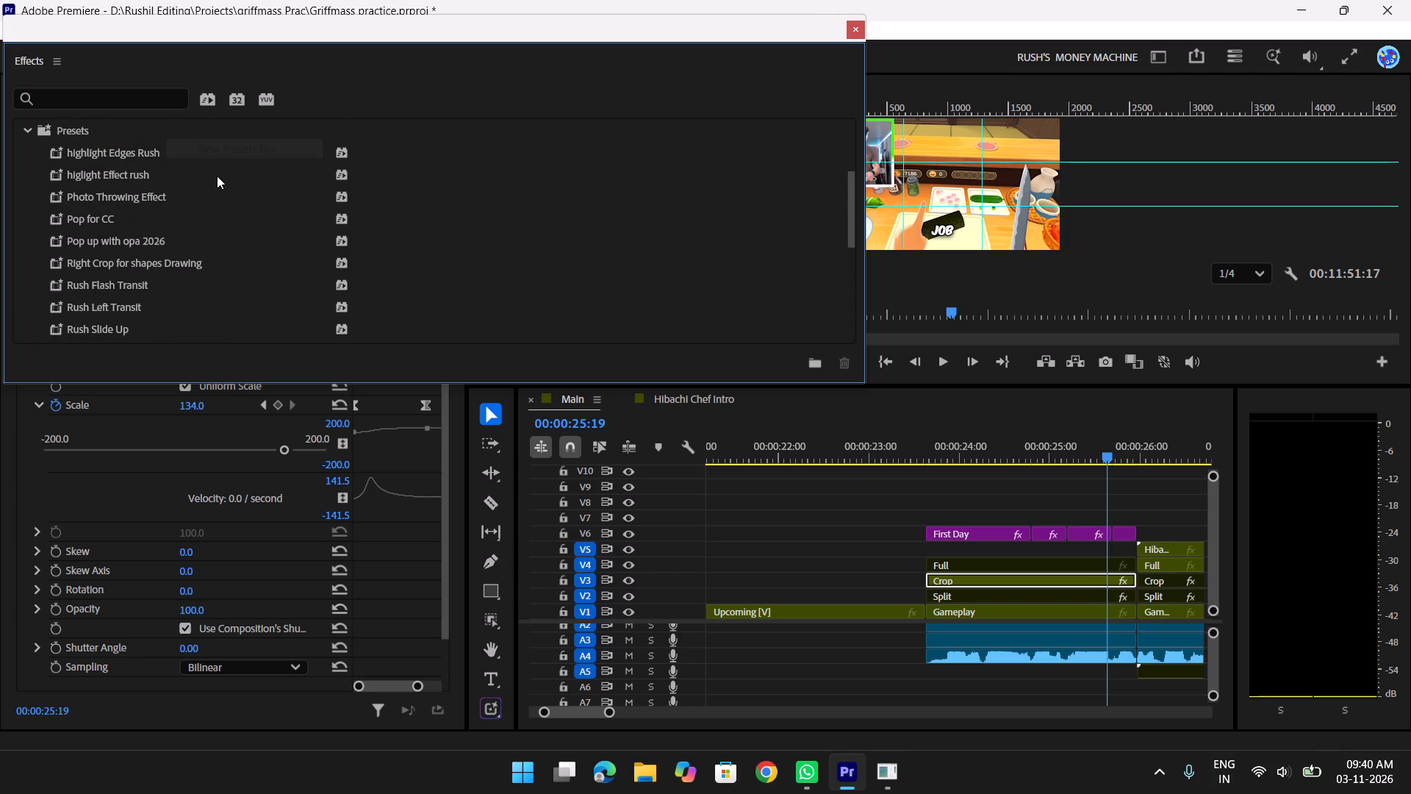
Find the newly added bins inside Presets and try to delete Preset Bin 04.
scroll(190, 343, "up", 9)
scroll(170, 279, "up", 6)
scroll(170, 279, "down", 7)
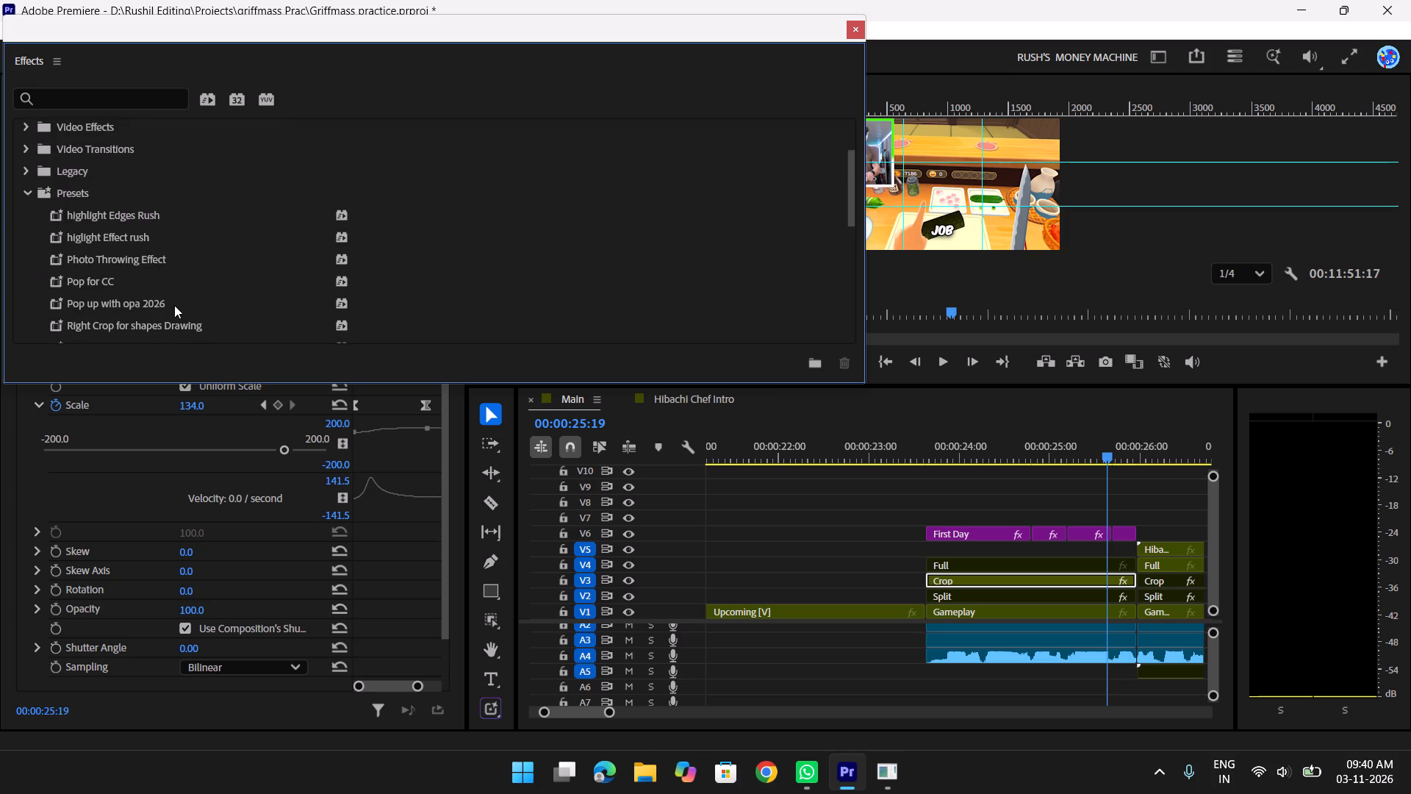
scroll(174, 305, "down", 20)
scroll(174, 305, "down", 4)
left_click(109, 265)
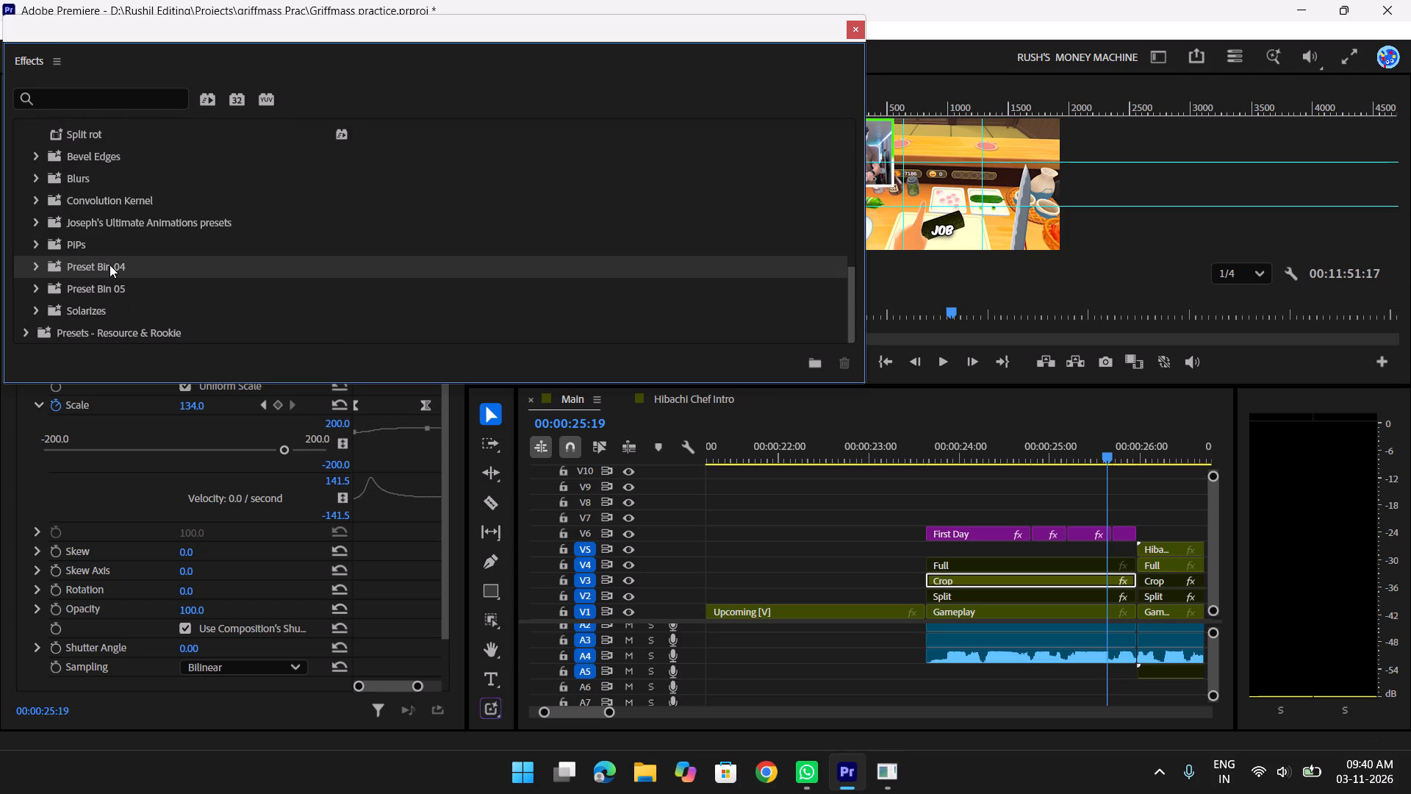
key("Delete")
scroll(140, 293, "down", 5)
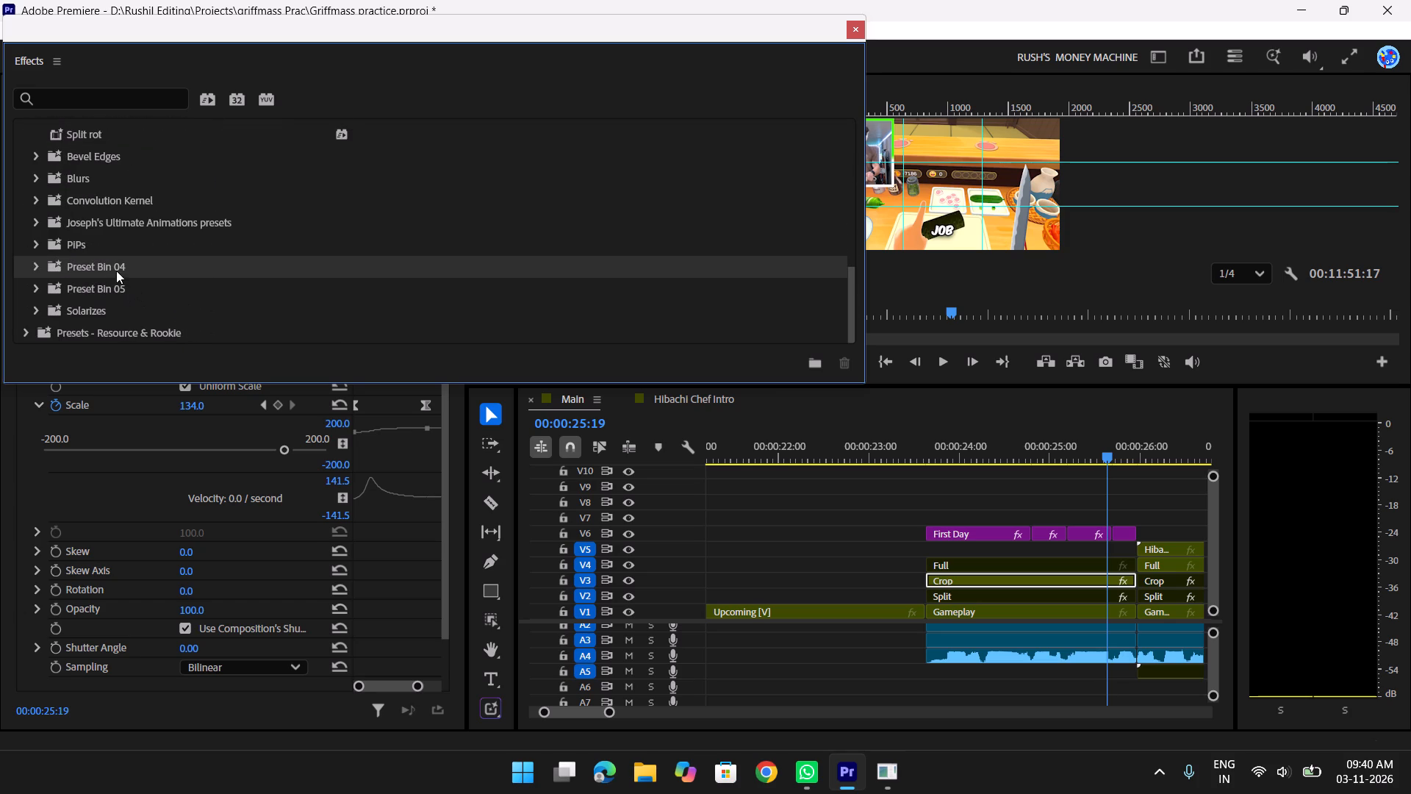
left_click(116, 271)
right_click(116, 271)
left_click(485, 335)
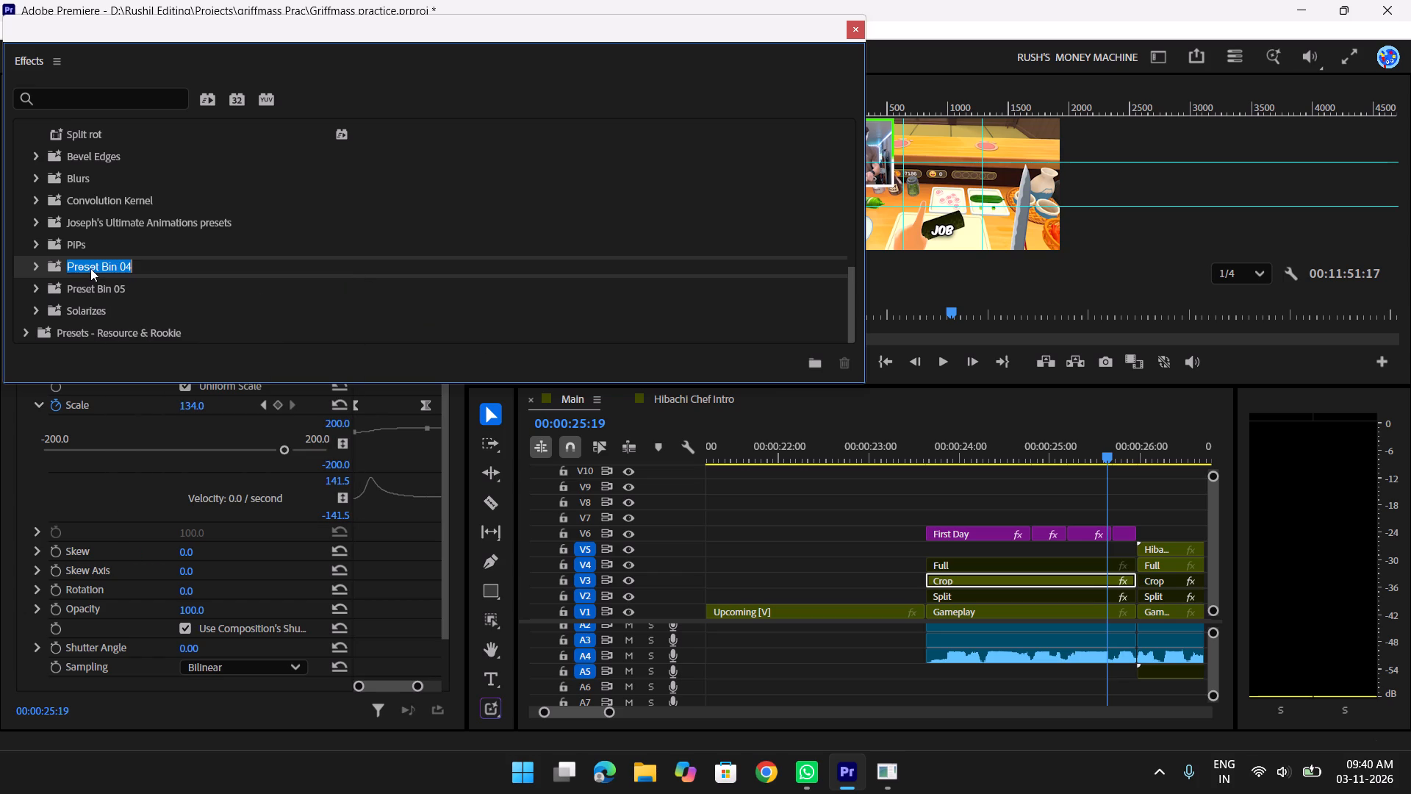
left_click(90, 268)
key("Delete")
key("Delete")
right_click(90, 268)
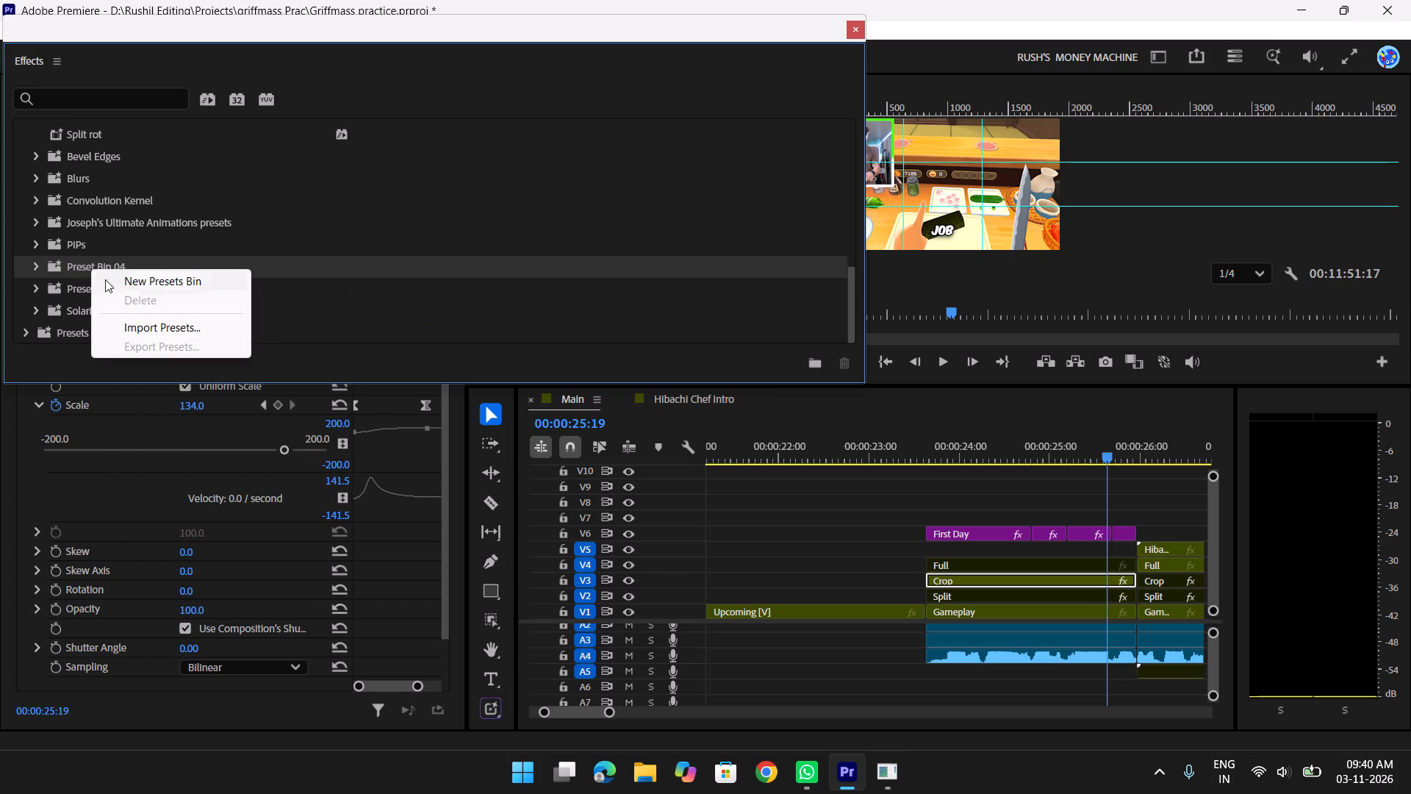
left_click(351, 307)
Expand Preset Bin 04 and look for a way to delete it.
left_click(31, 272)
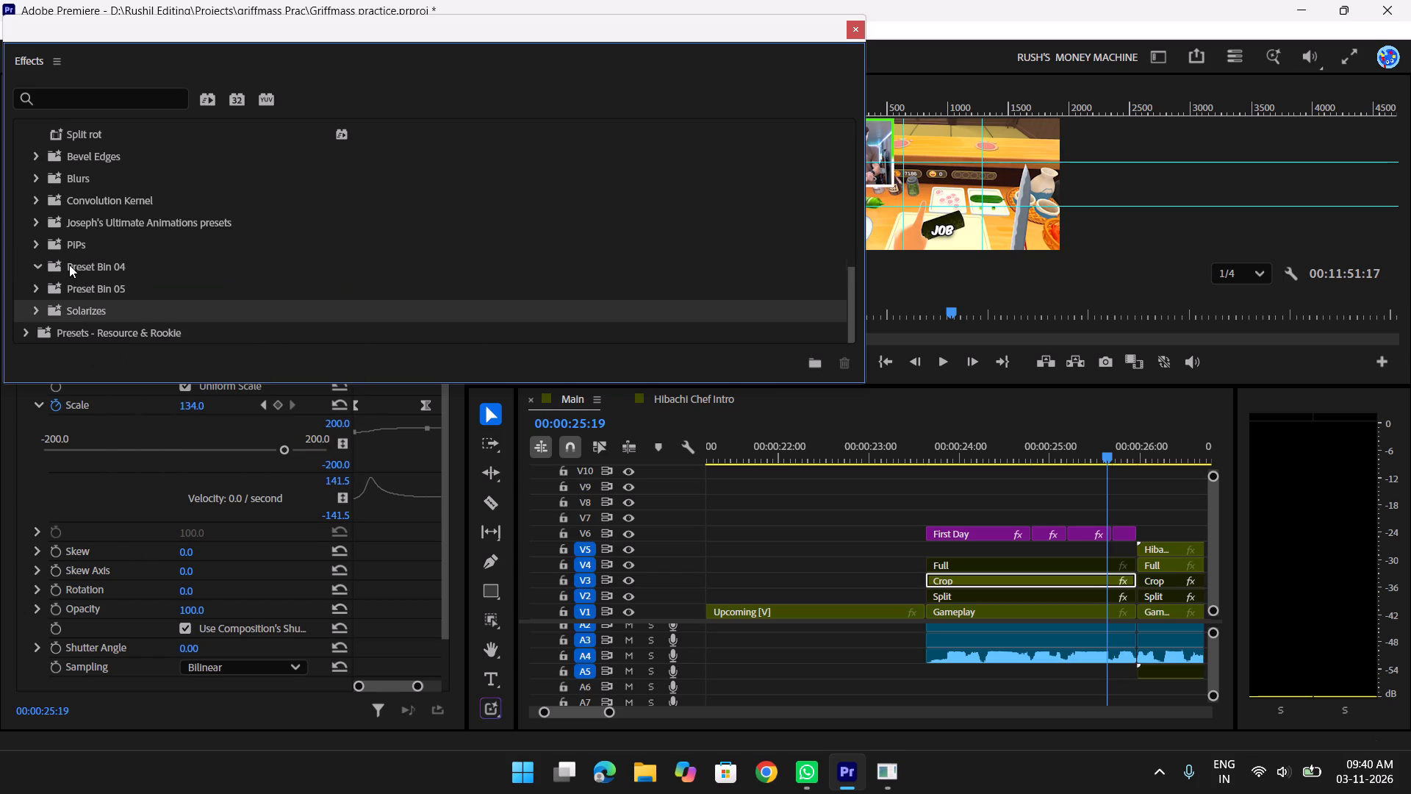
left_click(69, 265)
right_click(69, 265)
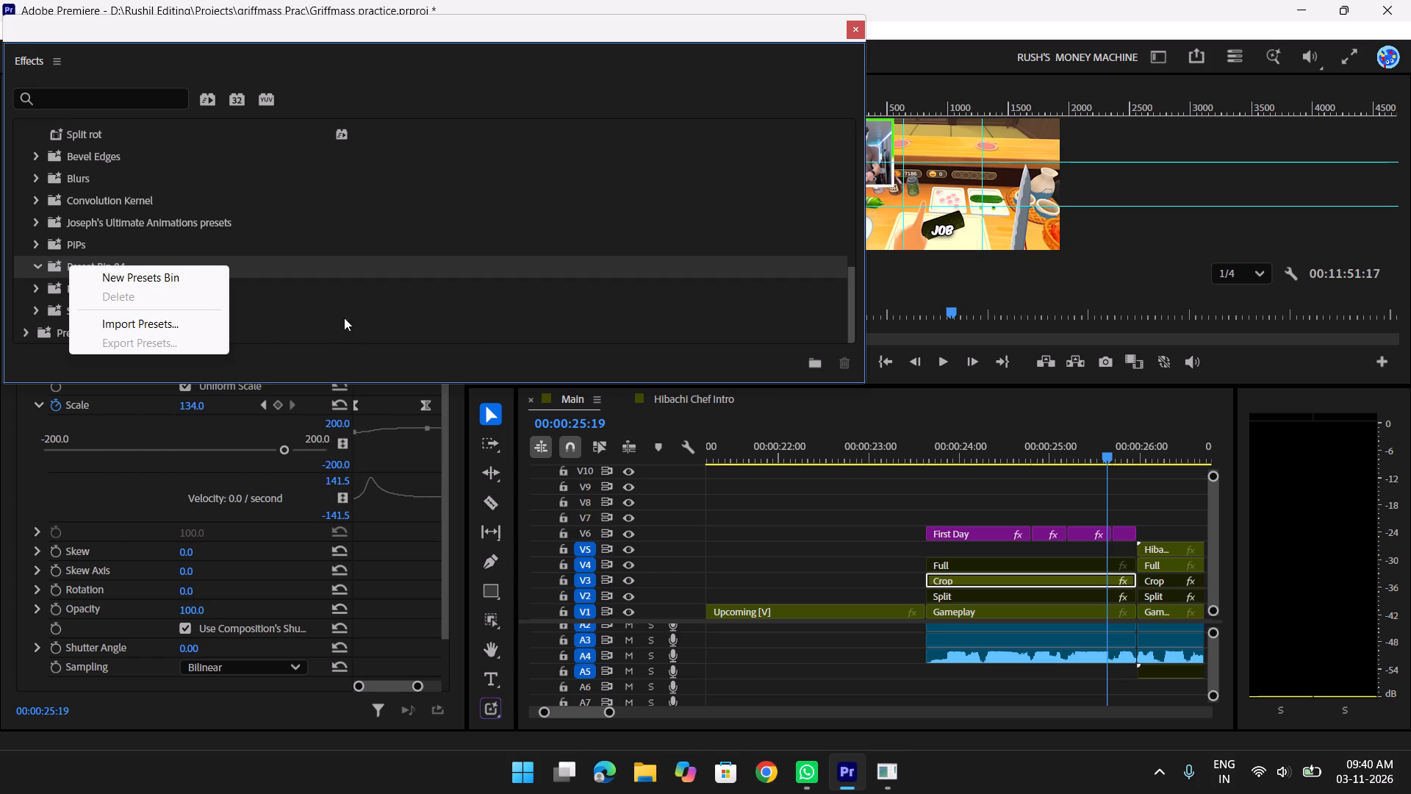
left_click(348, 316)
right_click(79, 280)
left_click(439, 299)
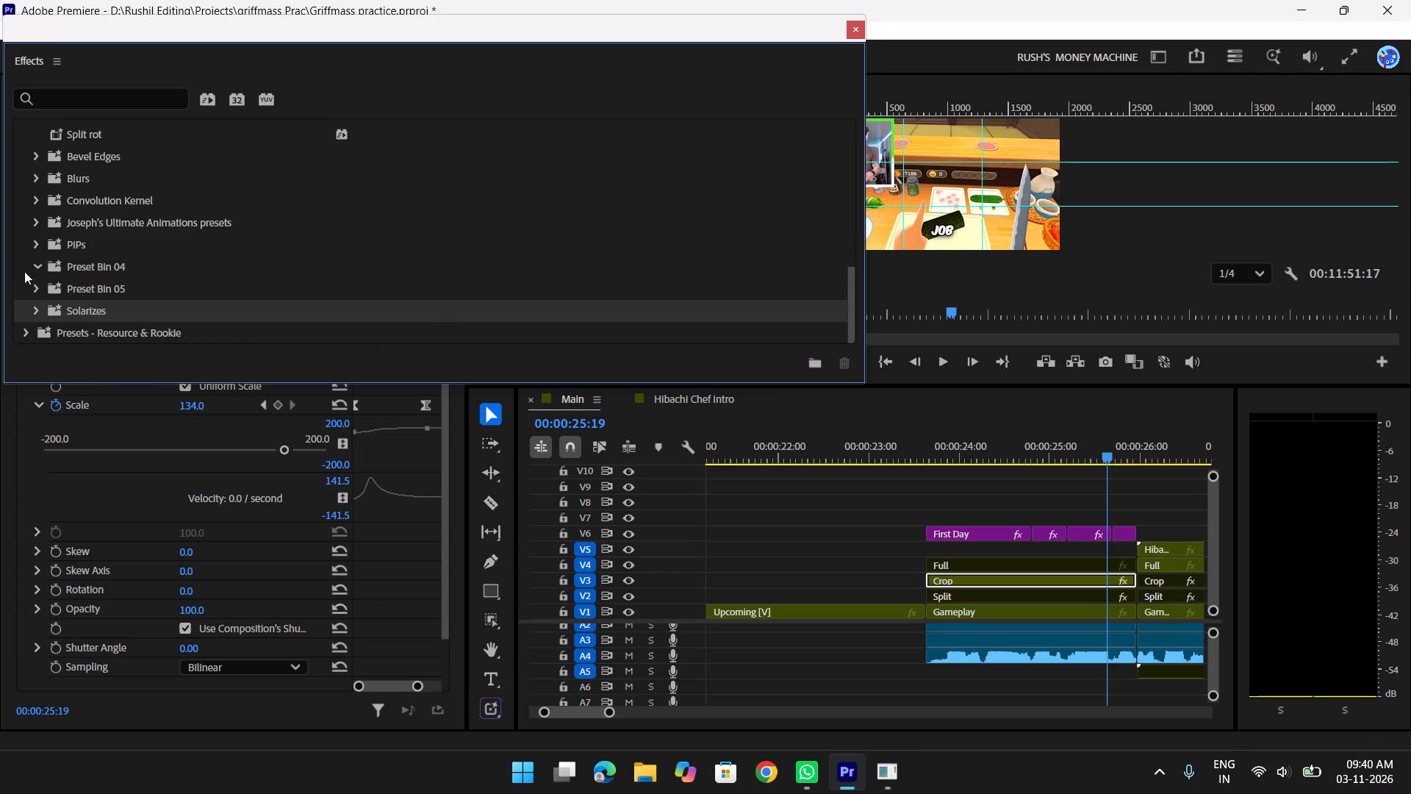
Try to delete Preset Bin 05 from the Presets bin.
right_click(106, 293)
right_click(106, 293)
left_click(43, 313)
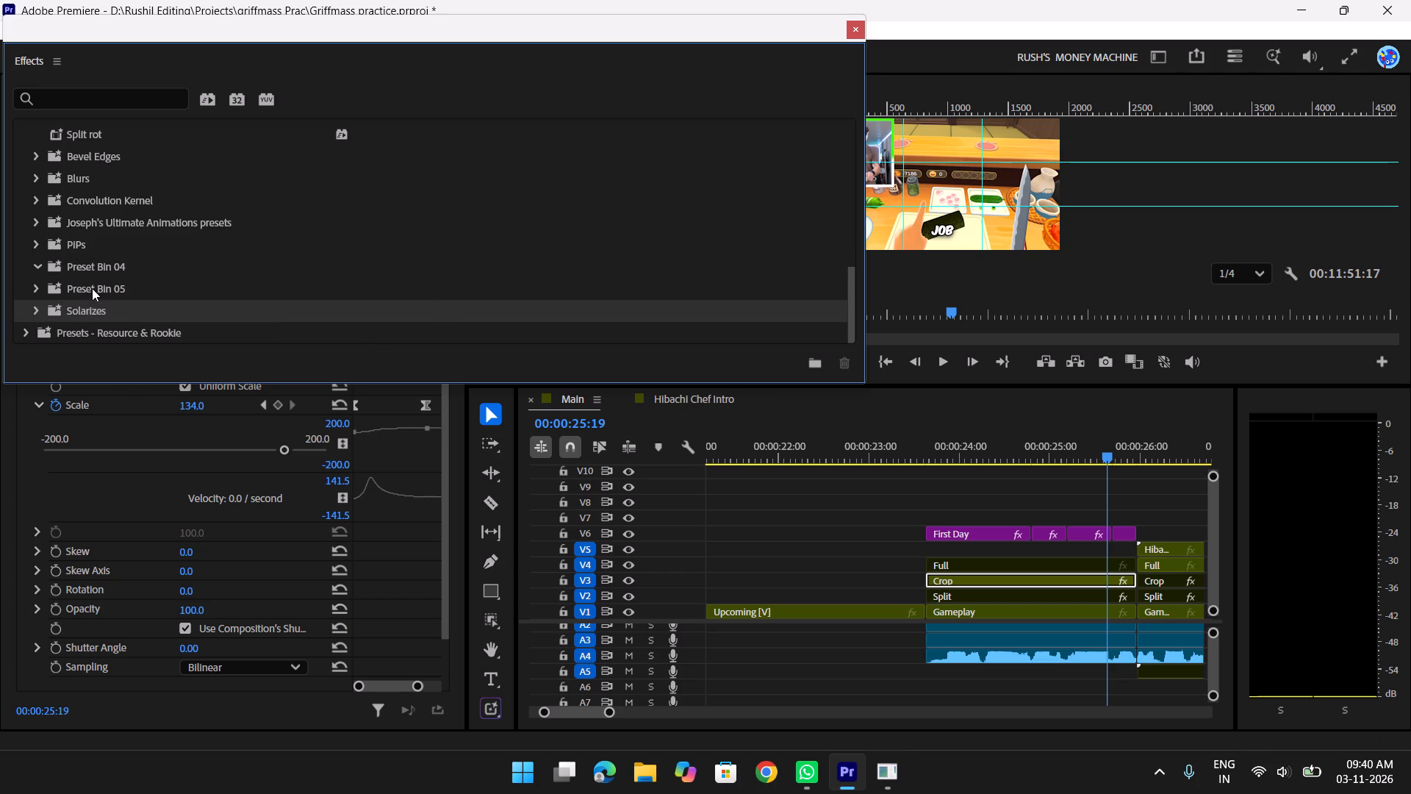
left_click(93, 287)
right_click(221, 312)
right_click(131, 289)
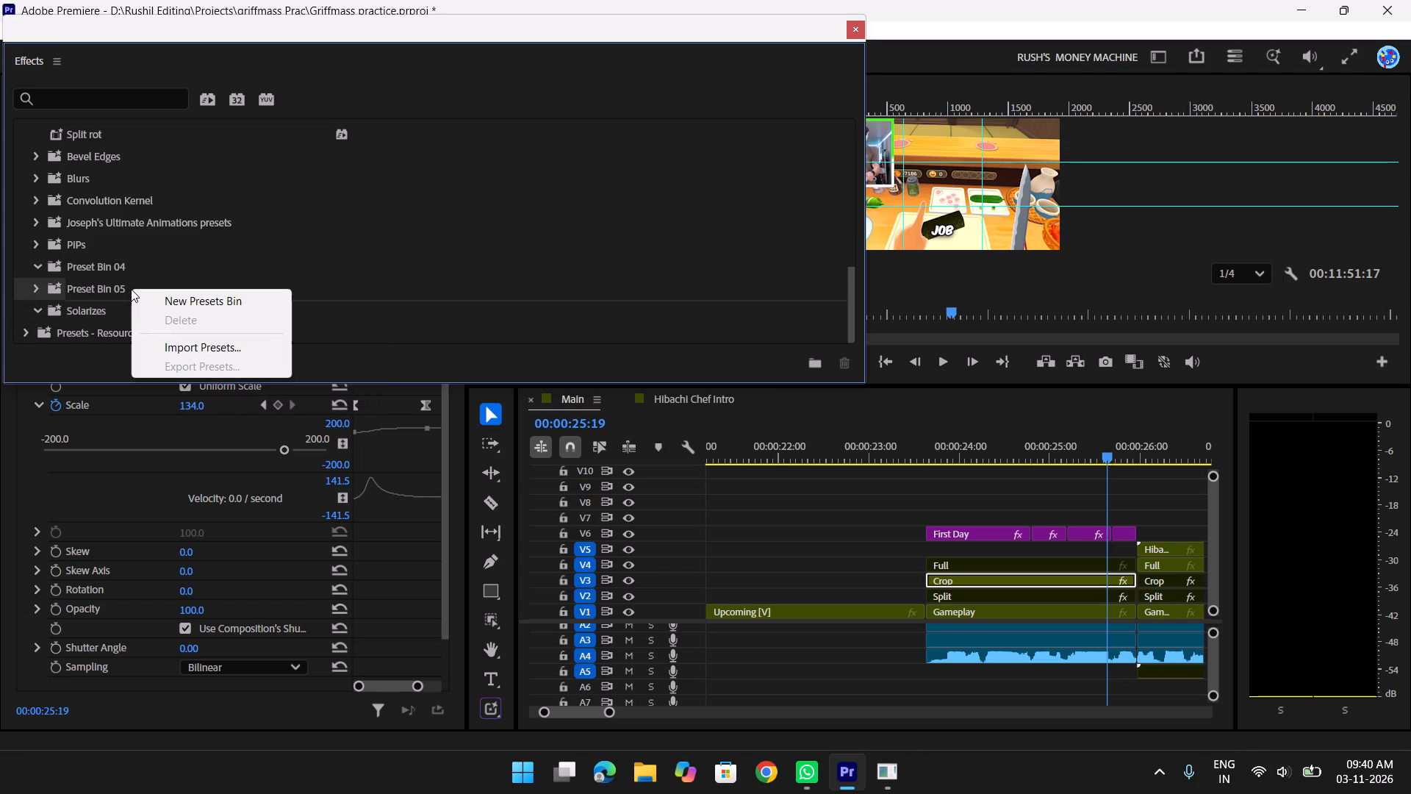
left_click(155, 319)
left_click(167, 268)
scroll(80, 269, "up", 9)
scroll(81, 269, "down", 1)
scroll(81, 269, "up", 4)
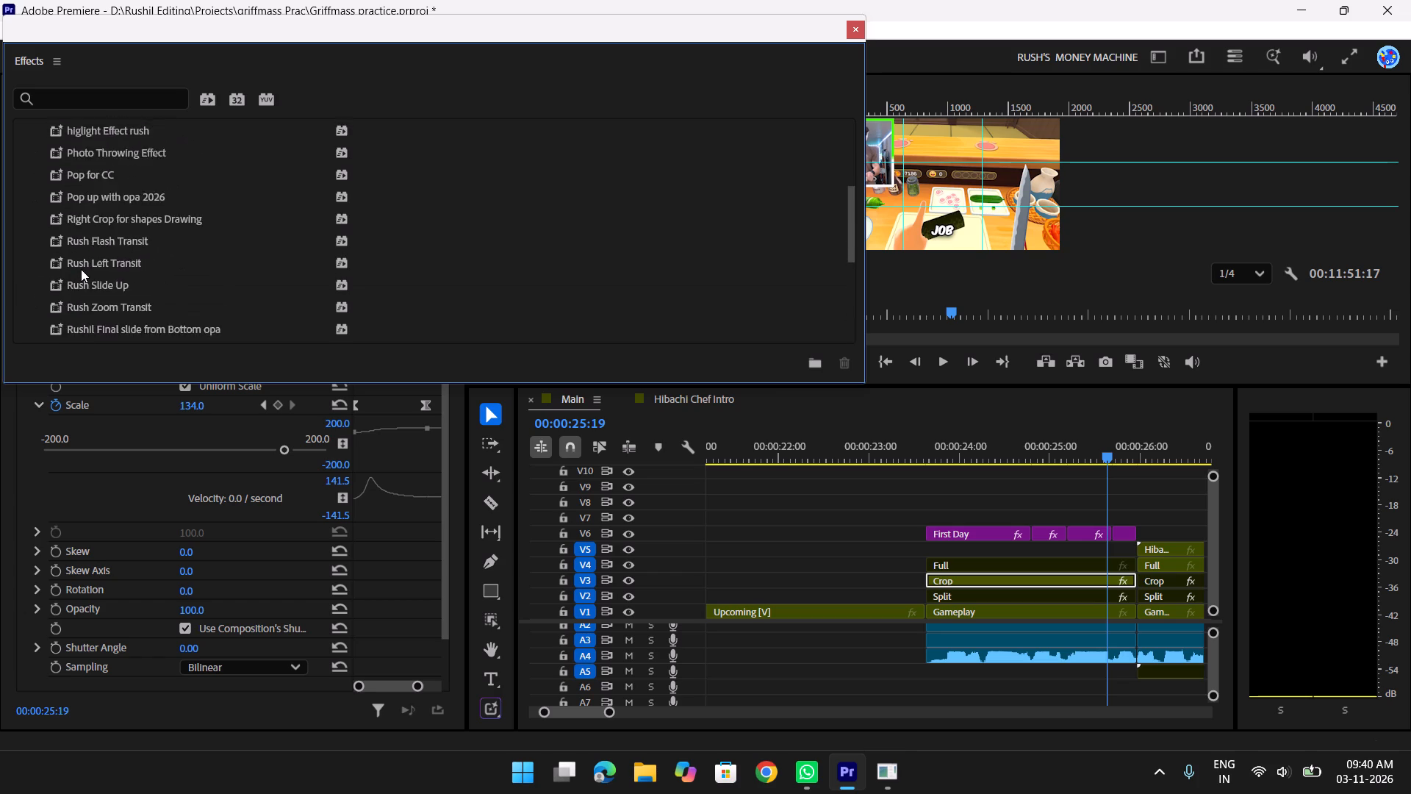
Rename Preset Bin 04 inside the Presets bin as Gaming Rush.
scroll(81, 269, "up", 10)
scroll(81, 269, "down", 5)
scroll(81, 269, "up", 16)
scroll(81, 269, "down", 2)
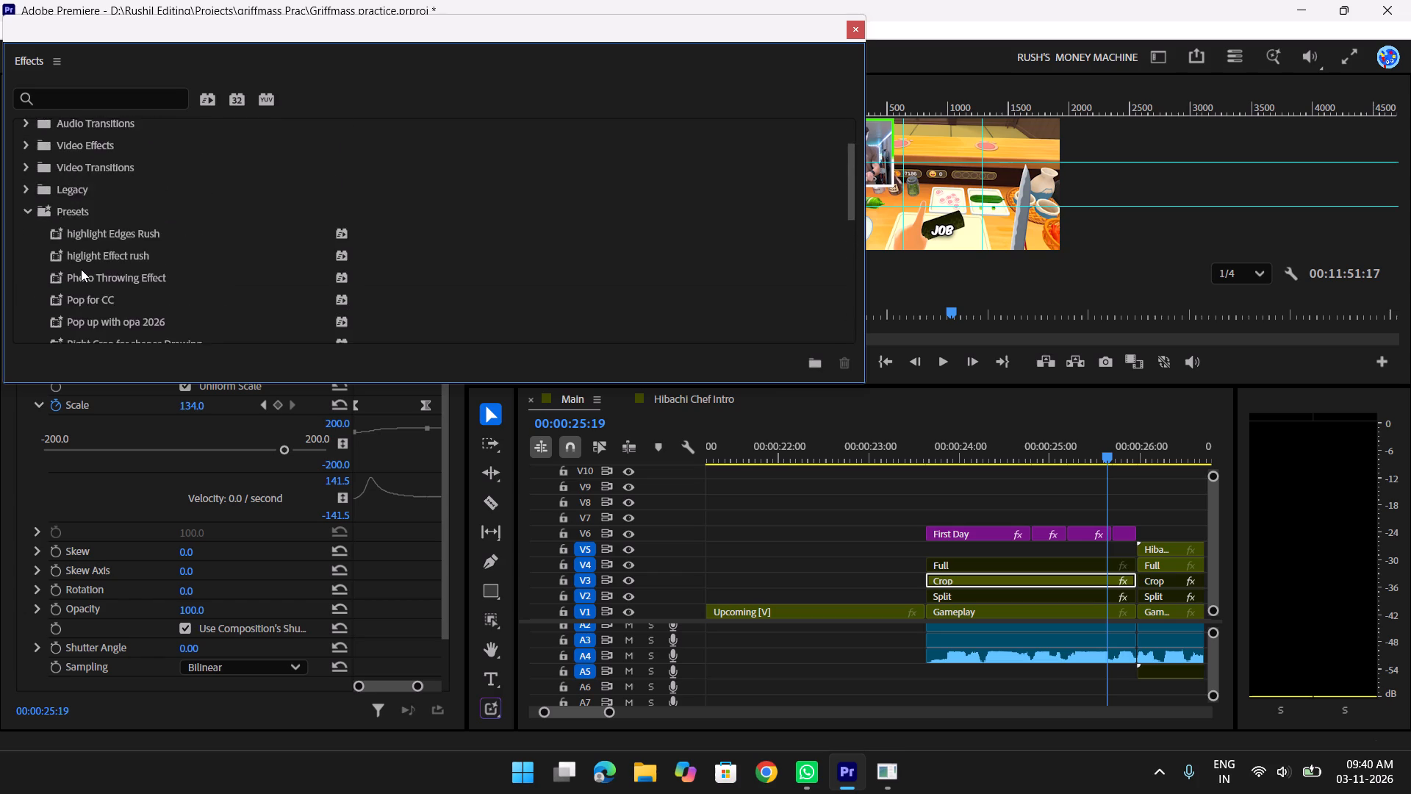
scroll(81, 269, "down", 20)
scroll(81, 269, "down", 1)
left_click(108, 276)
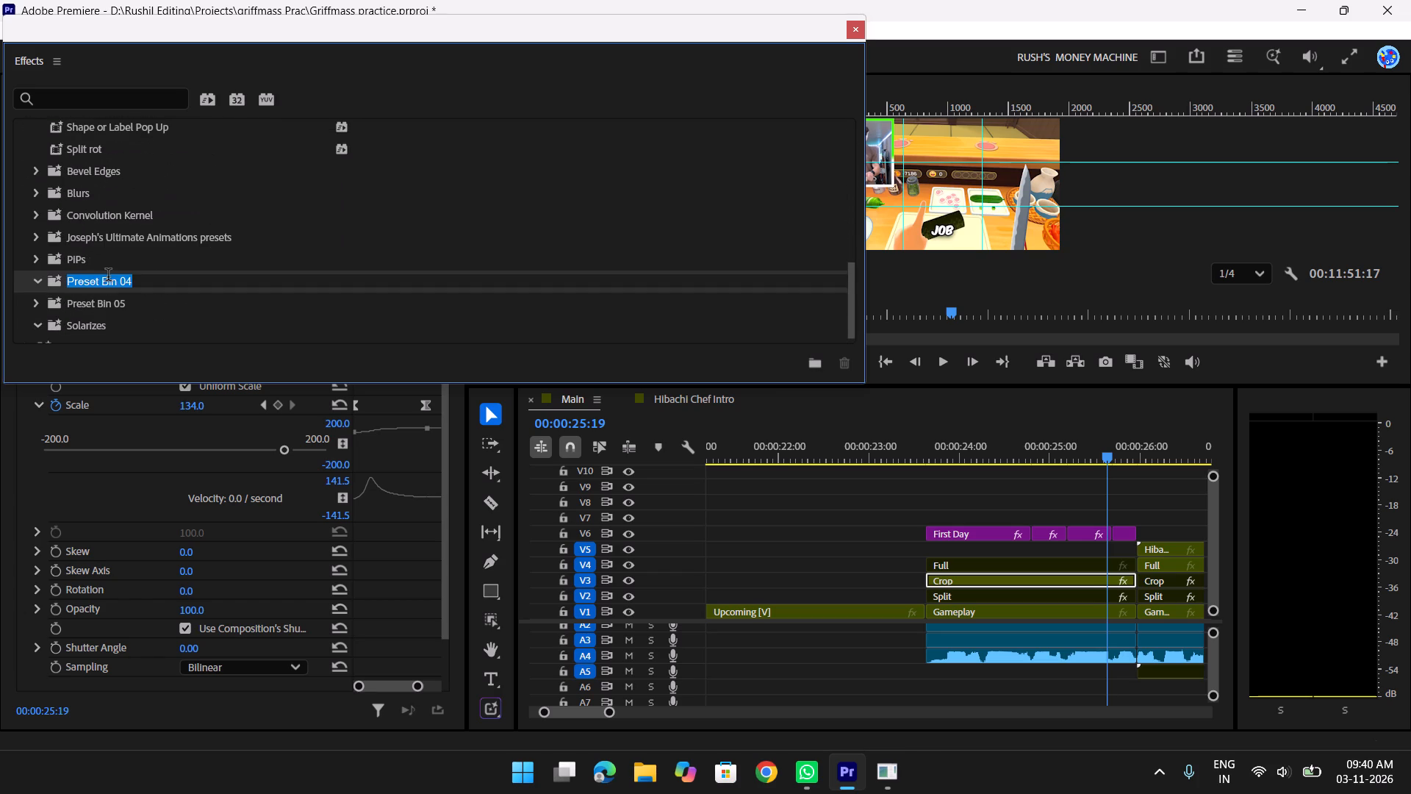
key("BackSpace")
type("Gaming")
key("Return")
left_click(115, 282)
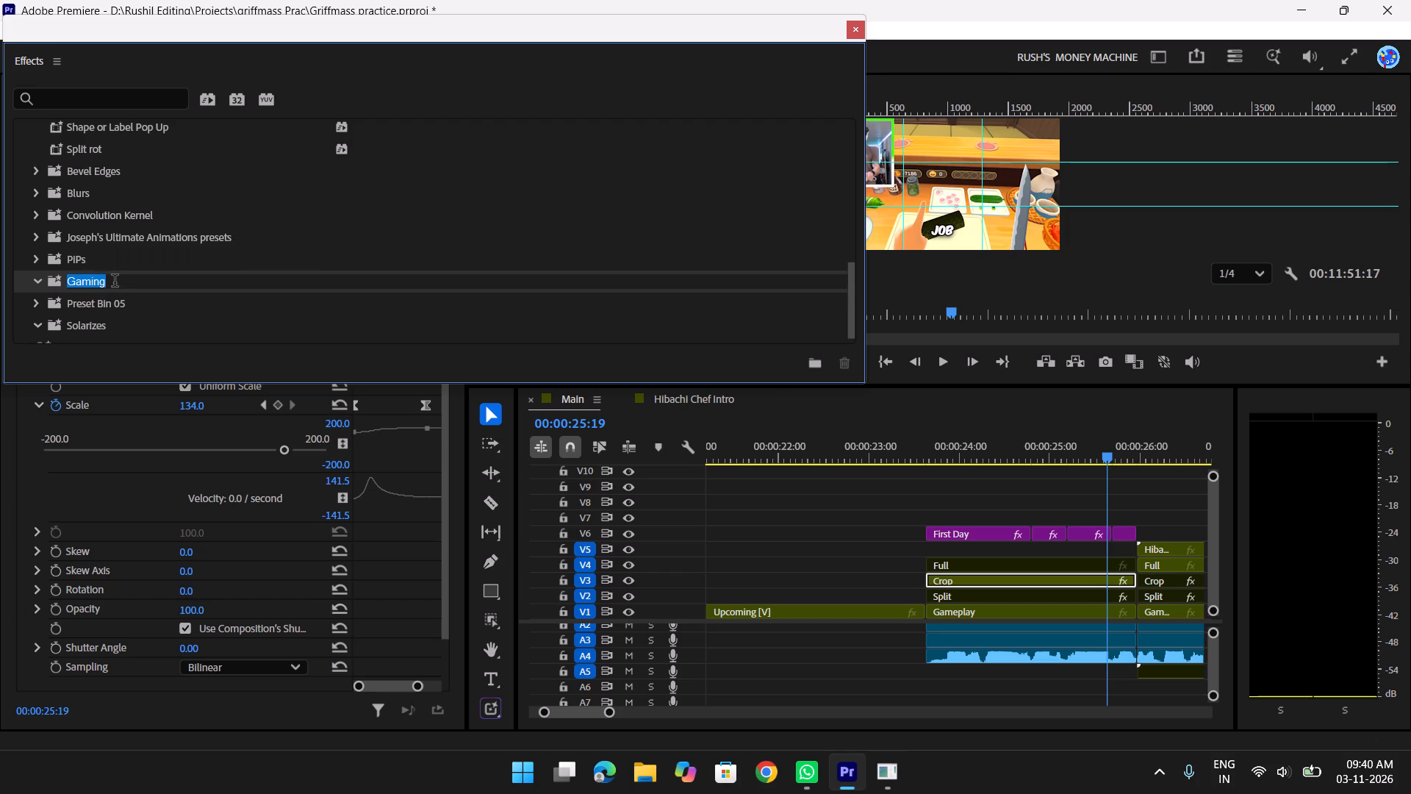
key("Down")
key("space")
type("Rush")
left_click(187, 294)
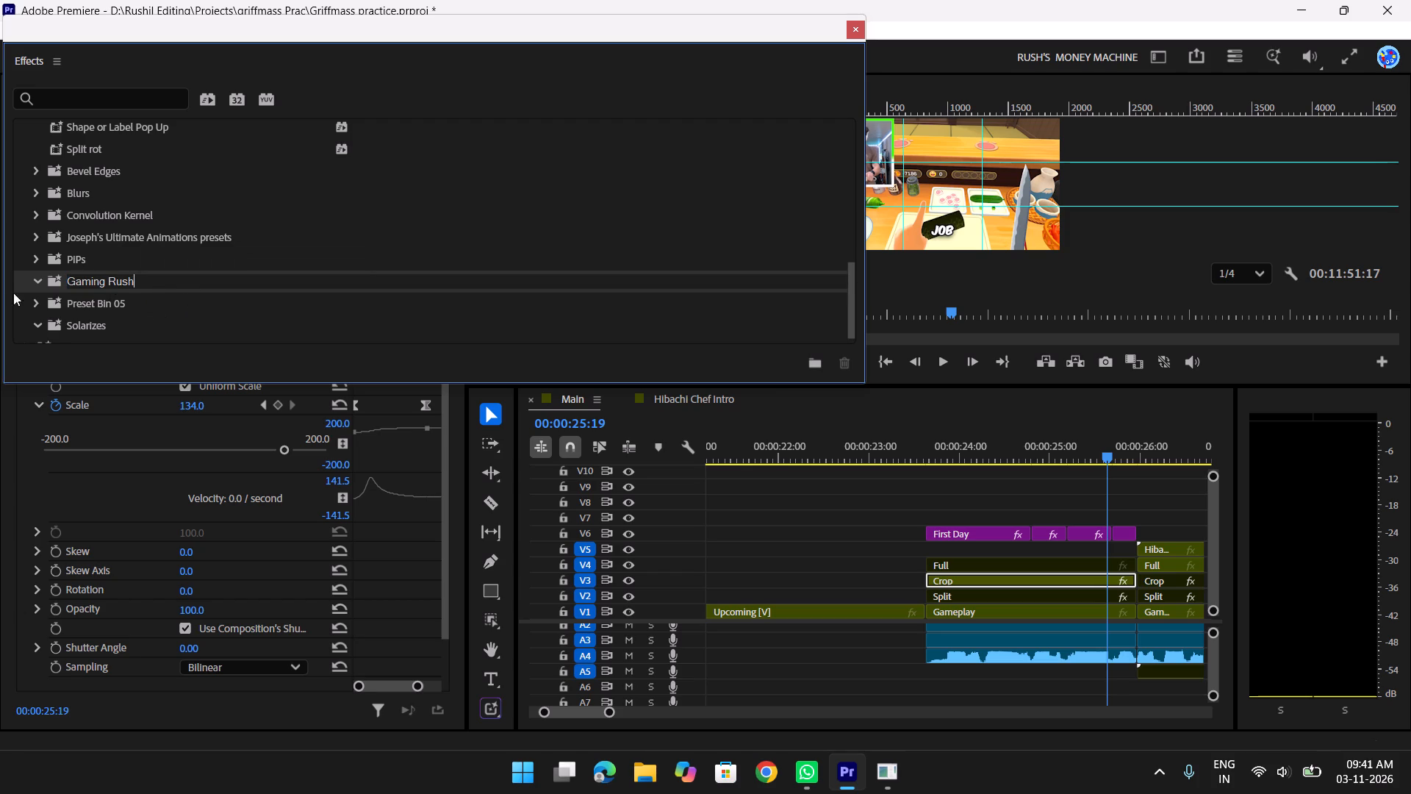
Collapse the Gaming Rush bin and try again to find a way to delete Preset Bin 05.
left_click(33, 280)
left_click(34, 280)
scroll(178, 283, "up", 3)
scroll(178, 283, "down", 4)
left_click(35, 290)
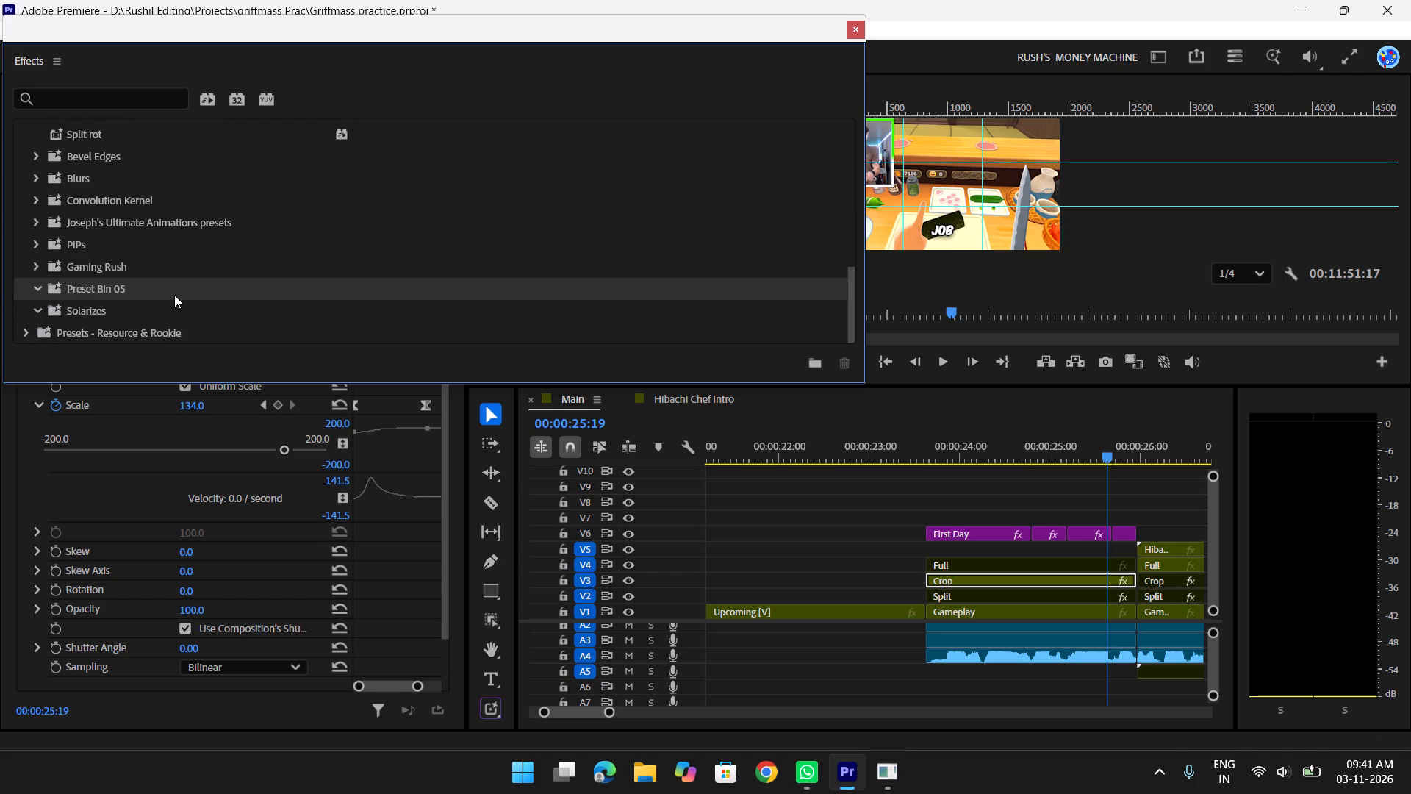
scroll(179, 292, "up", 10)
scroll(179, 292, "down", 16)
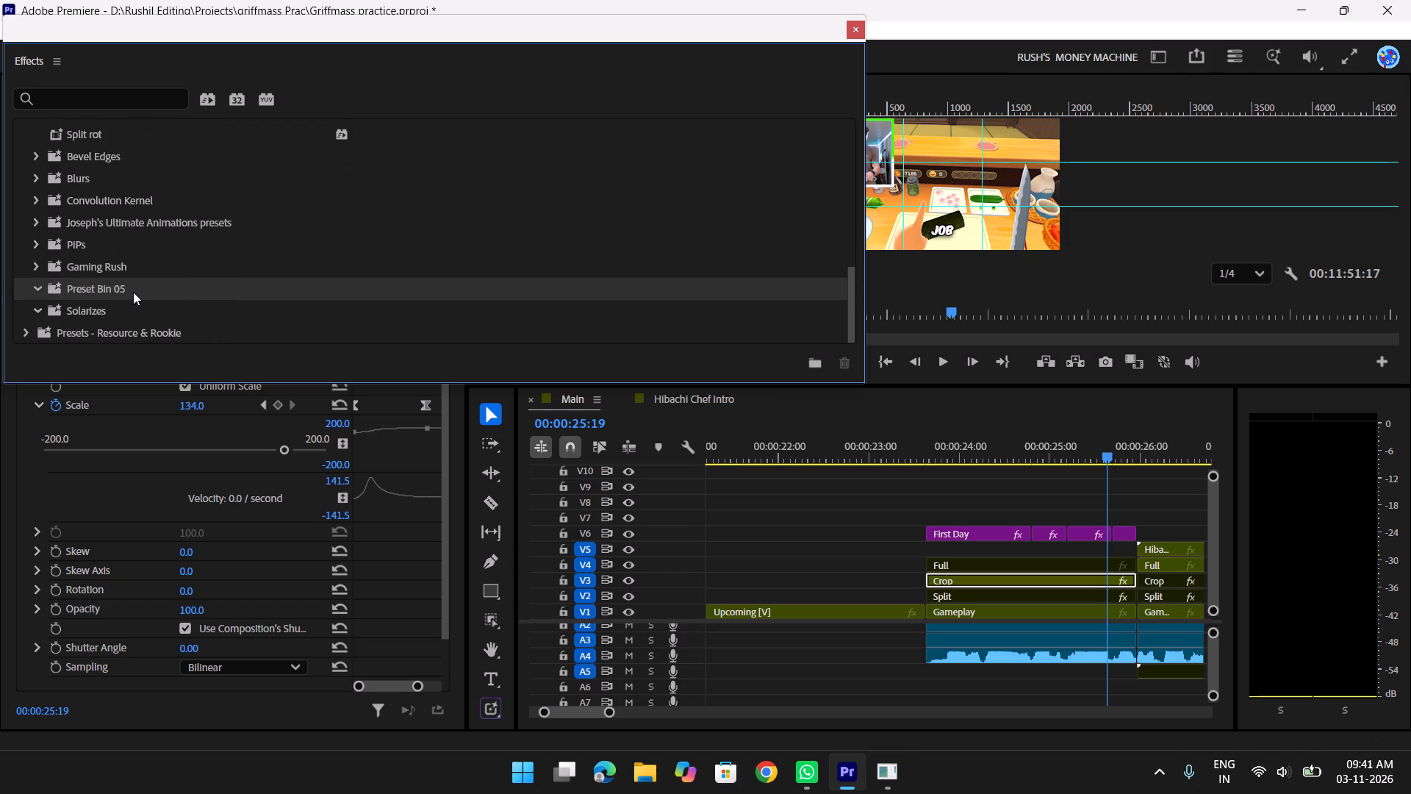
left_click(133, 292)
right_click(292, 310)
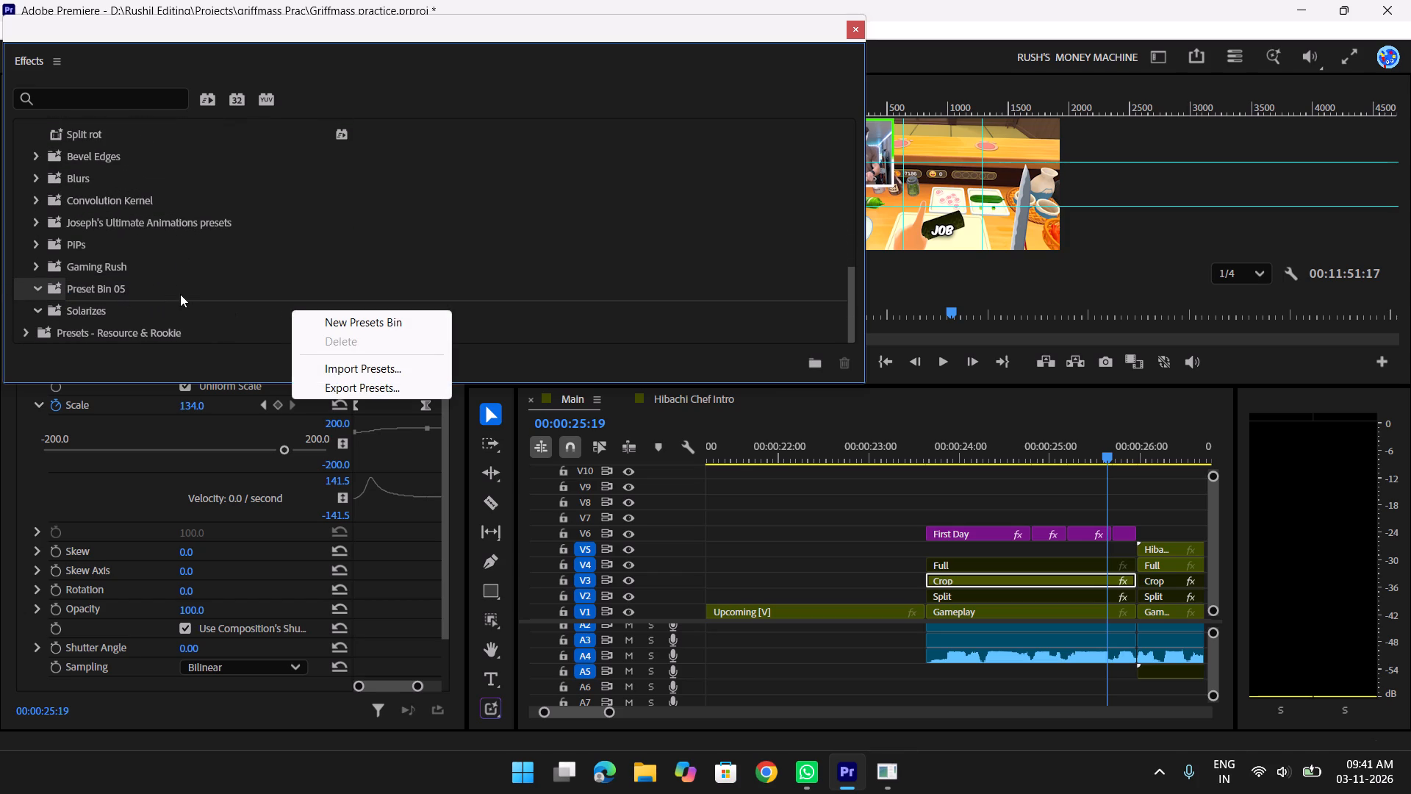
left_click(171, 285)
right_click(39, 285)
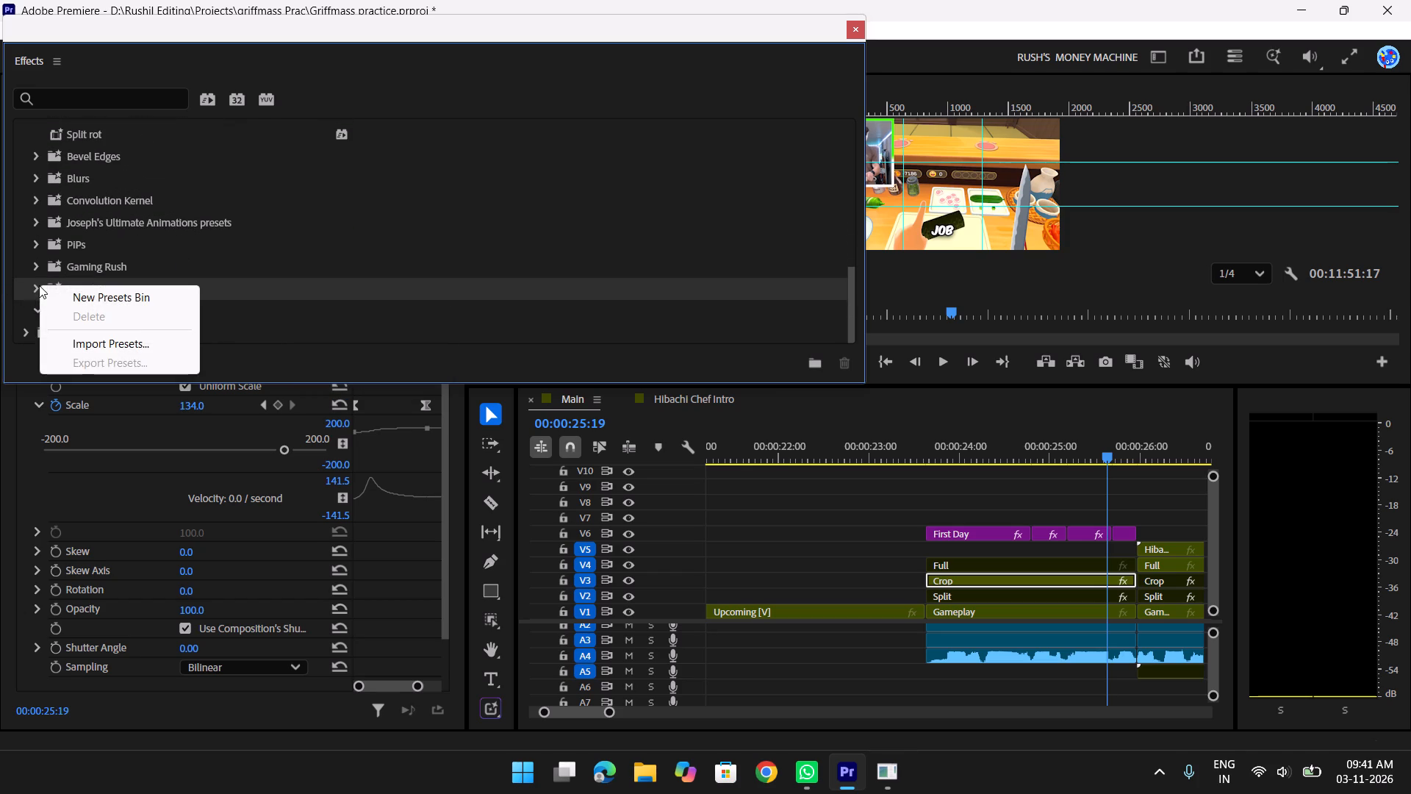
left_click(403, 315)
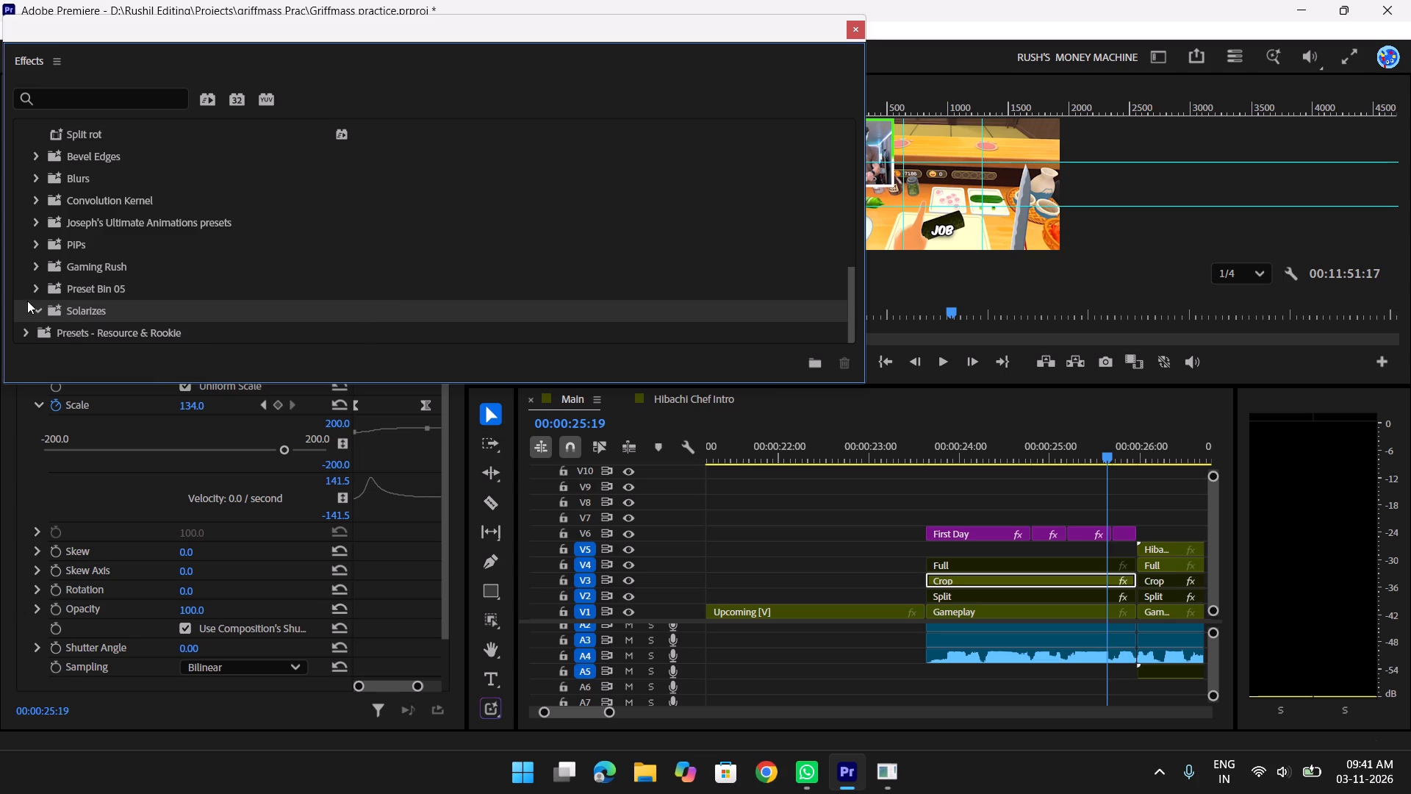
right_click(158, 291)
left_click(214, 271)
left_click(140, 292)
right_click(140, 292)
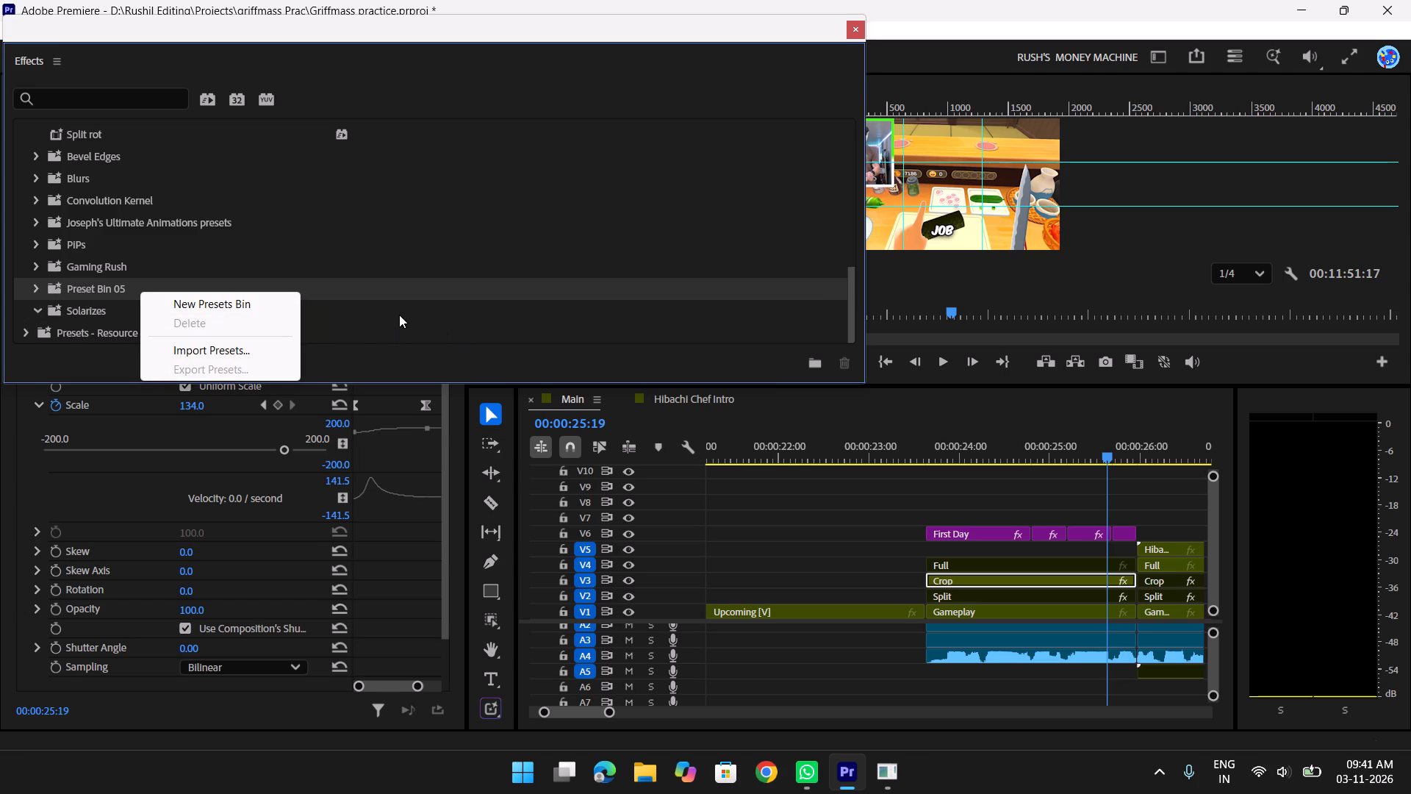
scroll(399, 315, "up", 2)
Expand the Gaming Rush bin and move the floating Effects window clear of the Crop clip's effect settings.
left_click(134, 260)
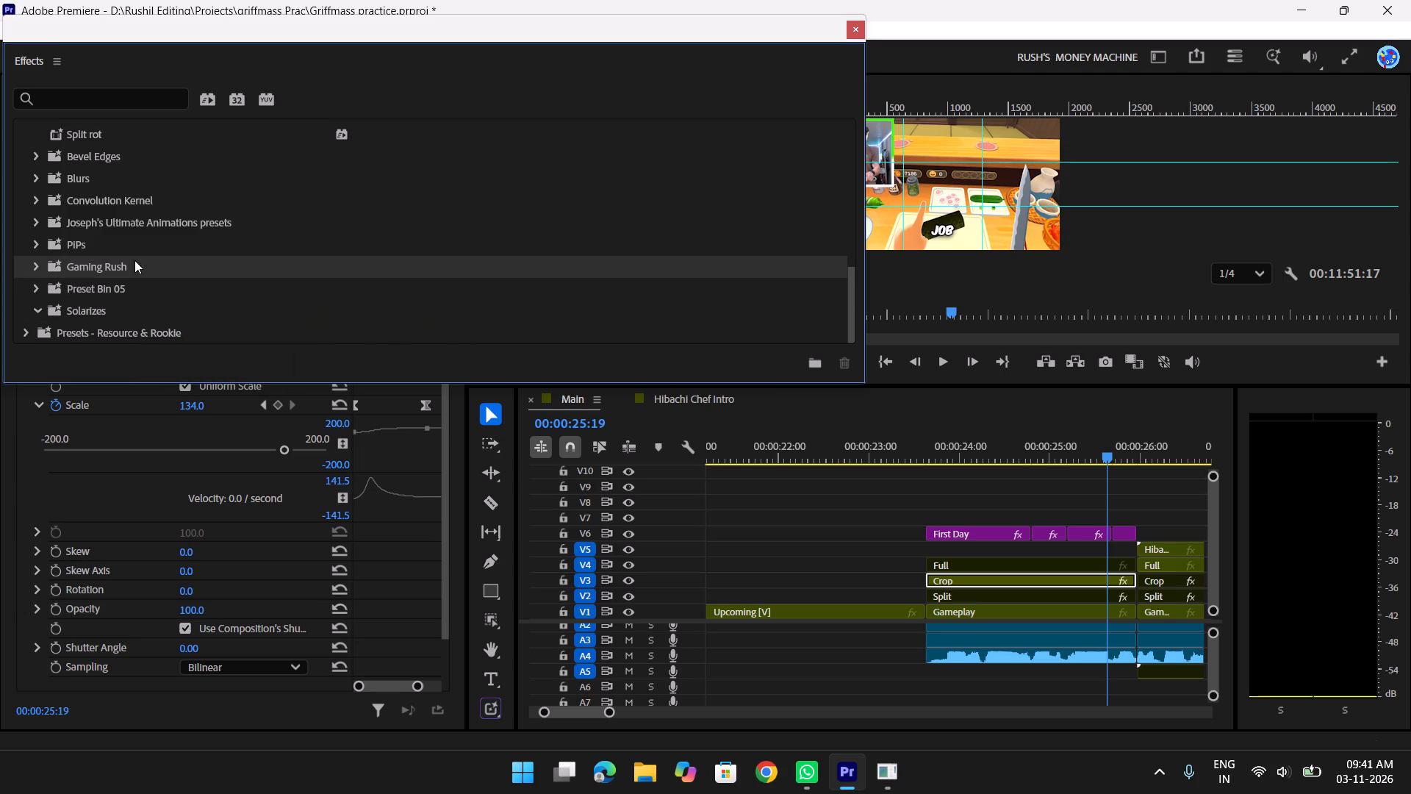
left_click(36, 270)
left_click_drag(586, 29, 1180, 342)
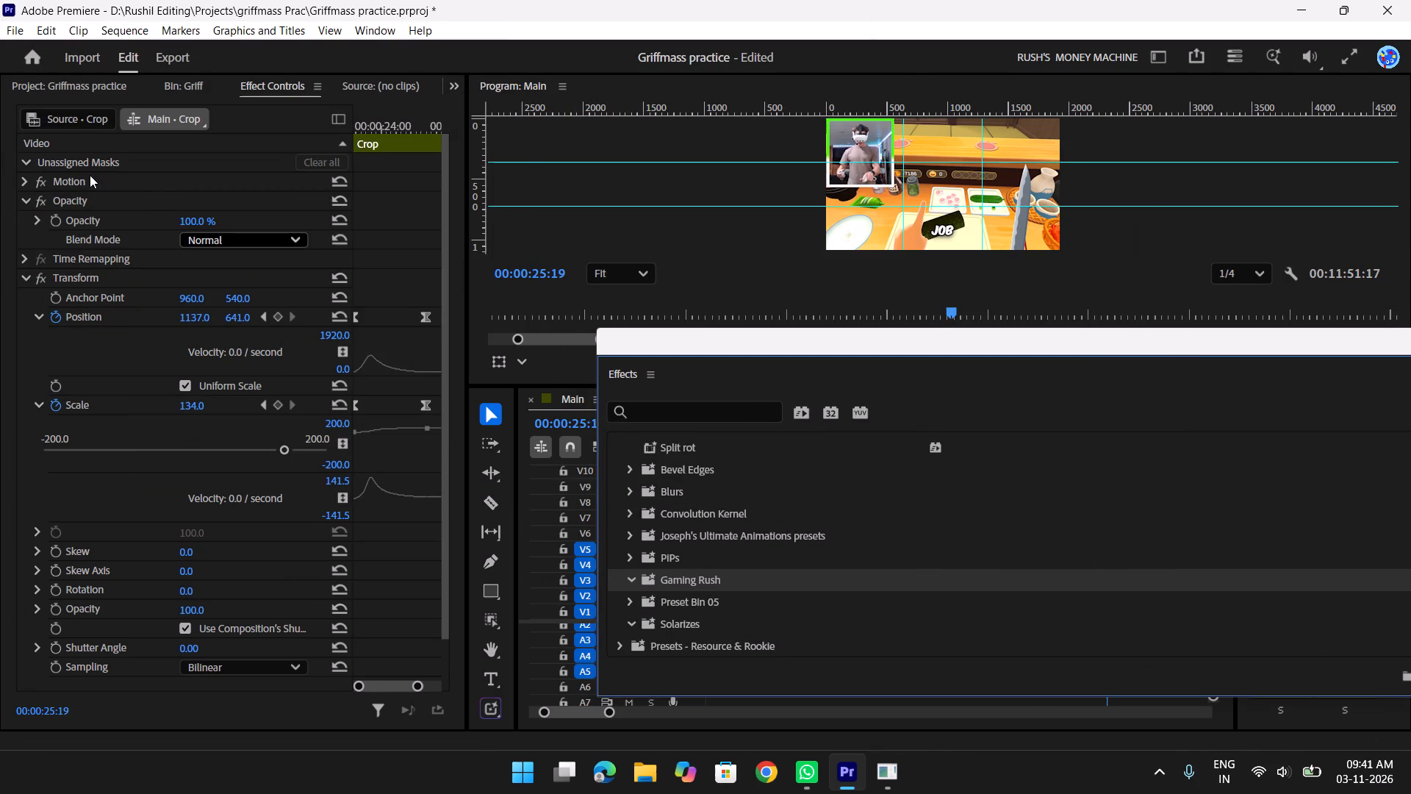
Scrub through the Crop clip's Transform keyframes and return the playhead to the clip's start at 00:00:23:19.
right_click(93, 274)
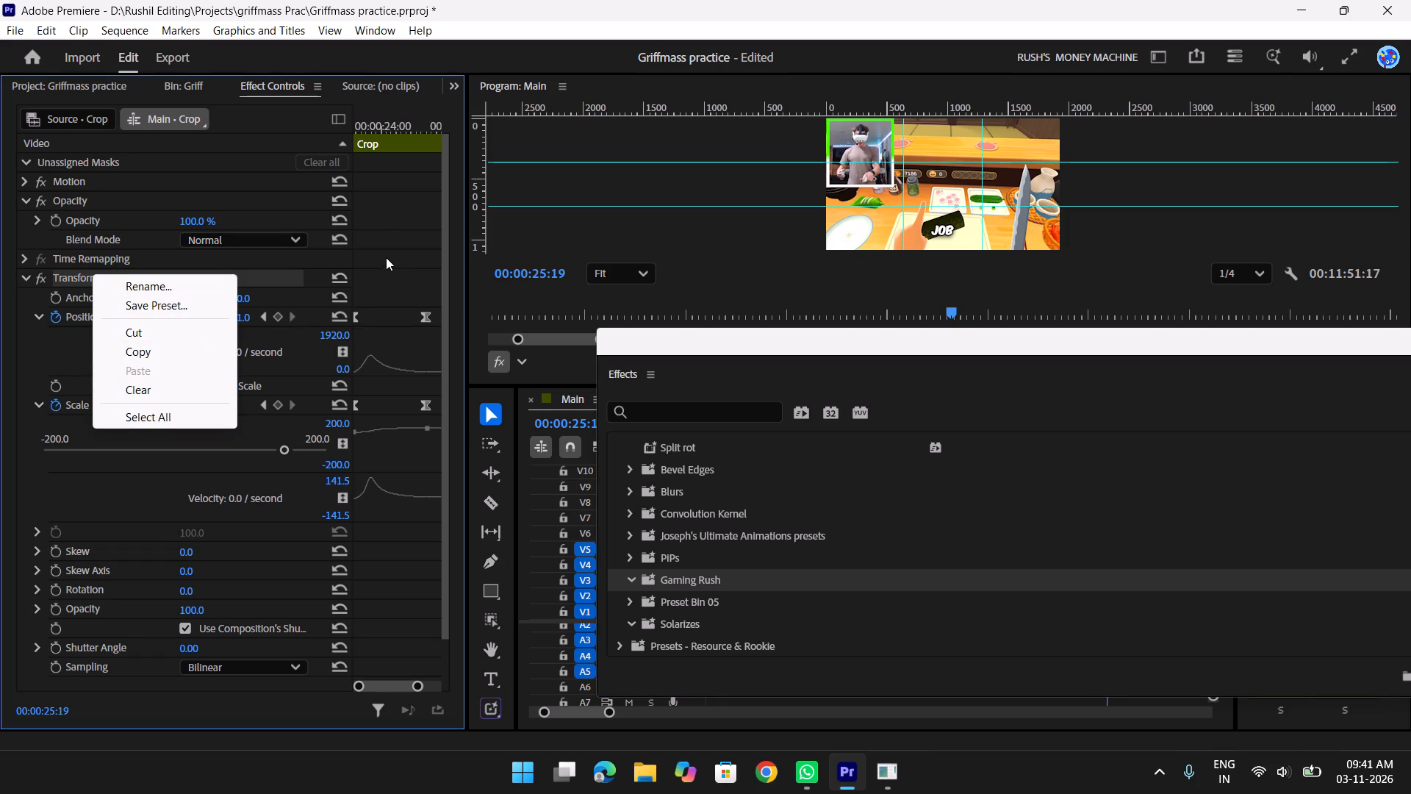
left_click(389, 229)
left_click_drag(404, 120, 423, 132)
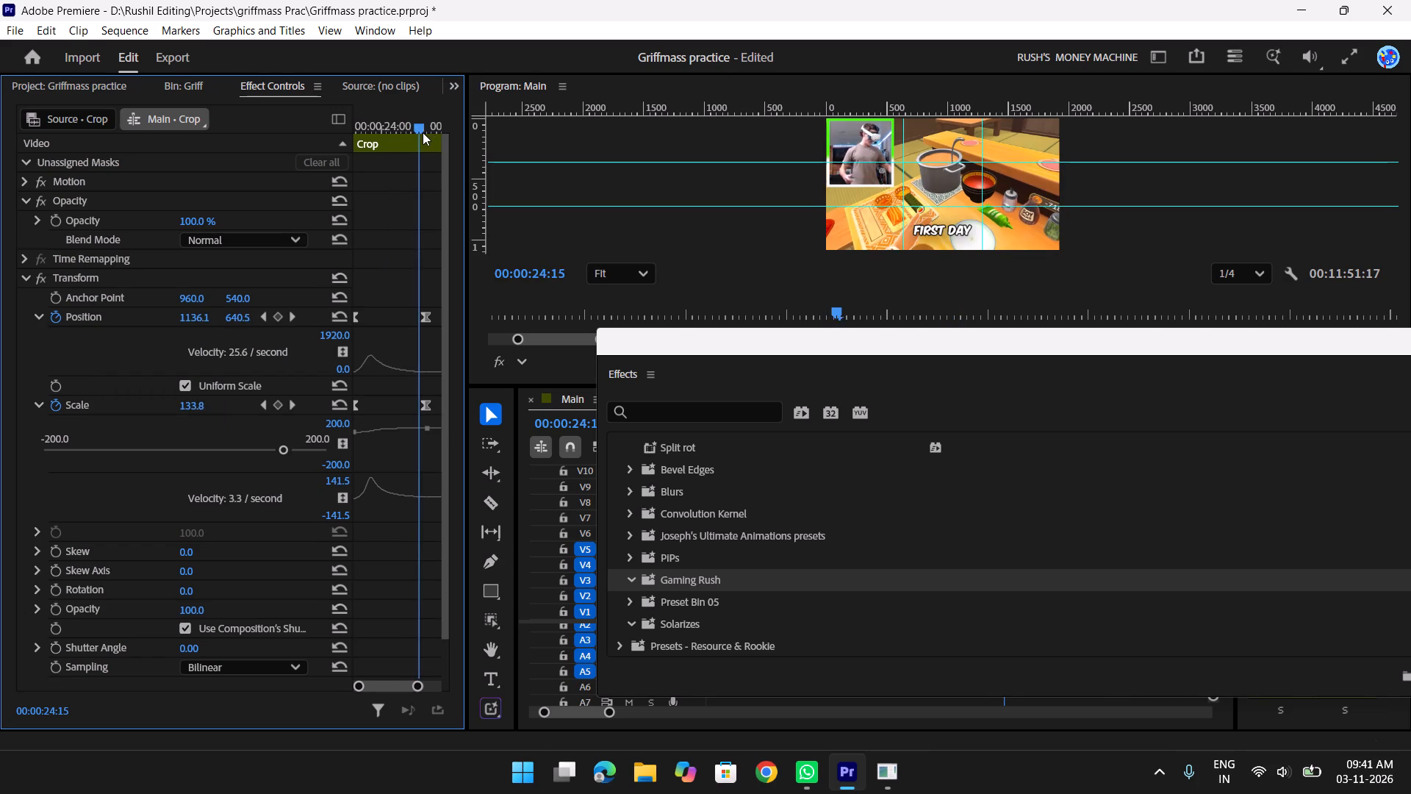
left_click_drag(423, 132, 431, 137)
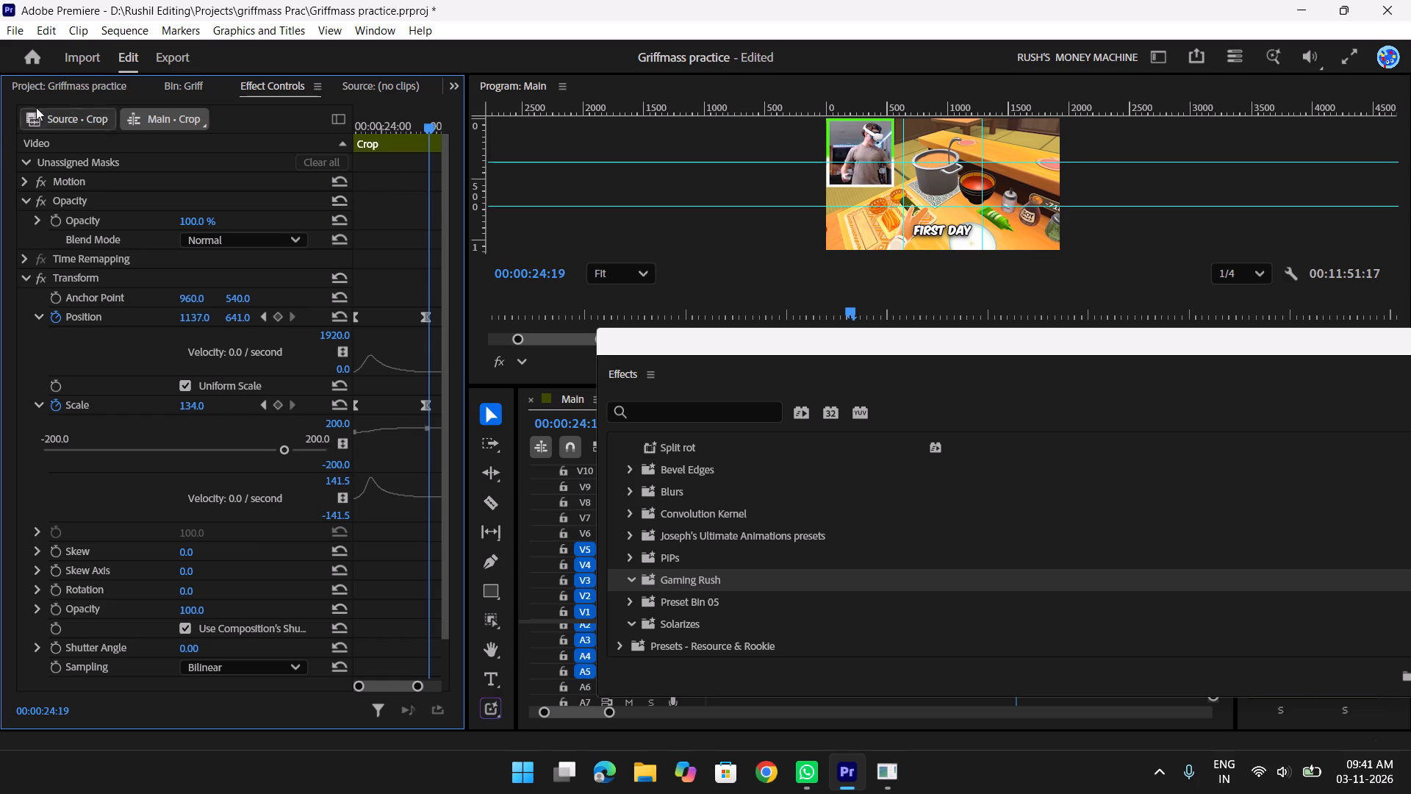
left_click(748, 415)
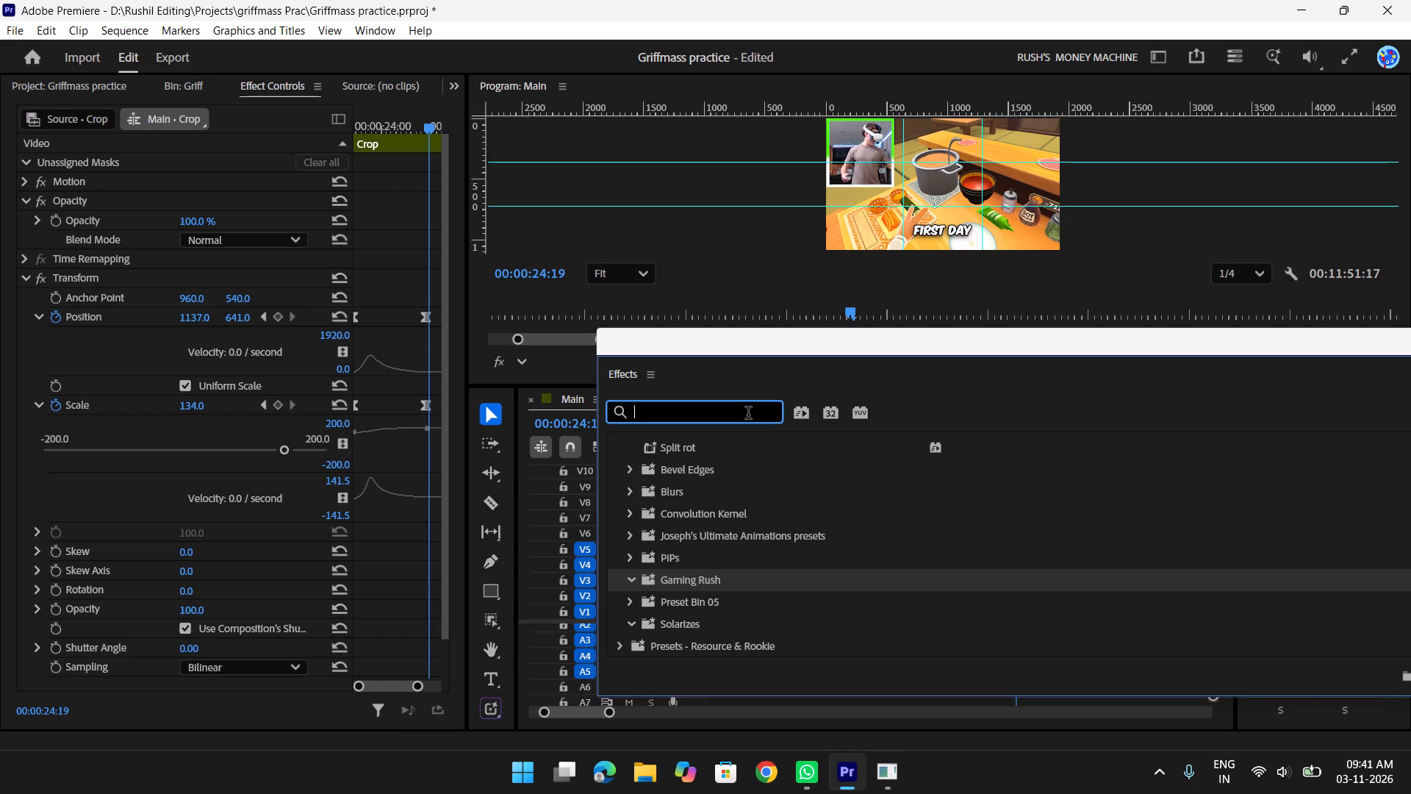
left_click_drag(428, 124, 323, 153)
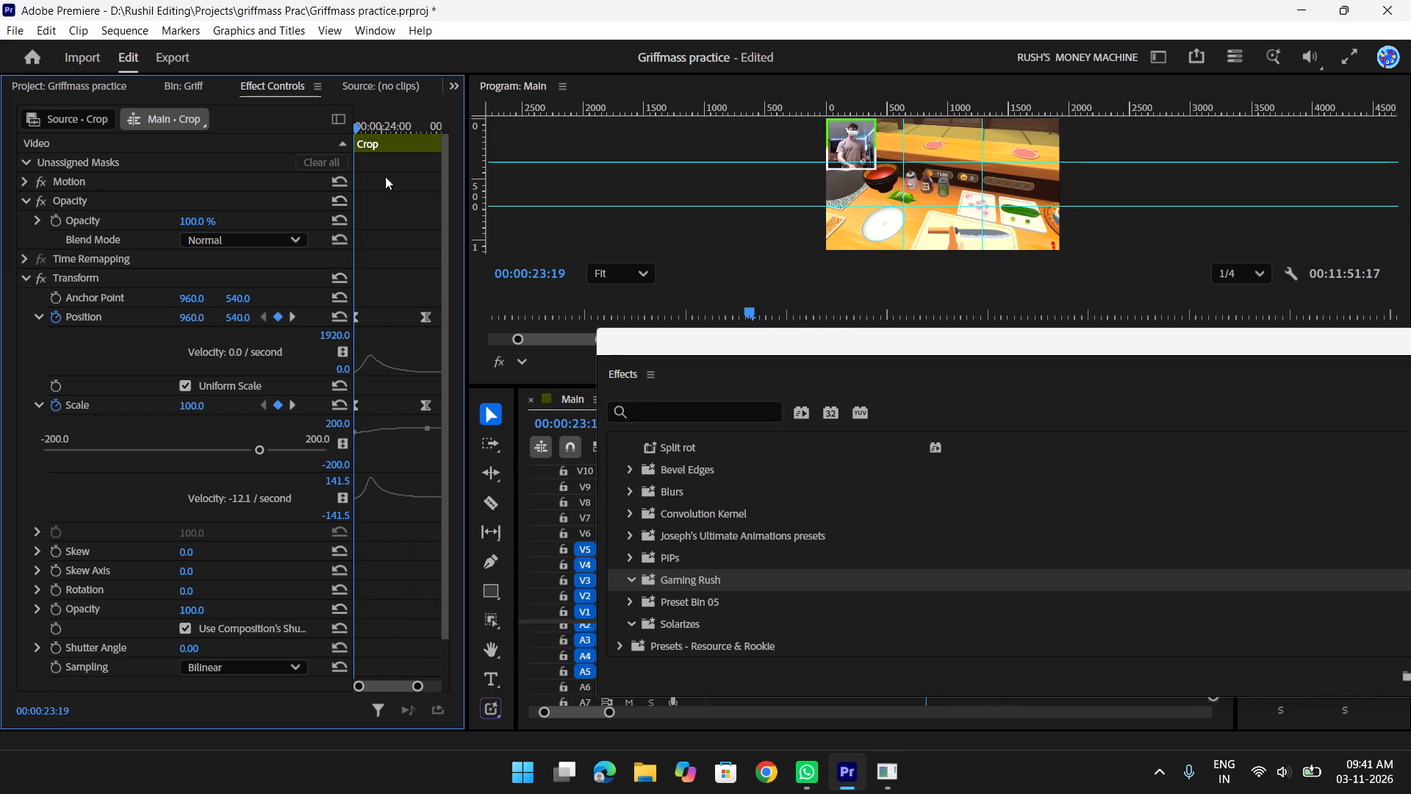
Save the Crop clip's Transform effect as a Scale-type preset named Big Zoom Crop No shake.
left_click_drag(878, 334, 584, 187)
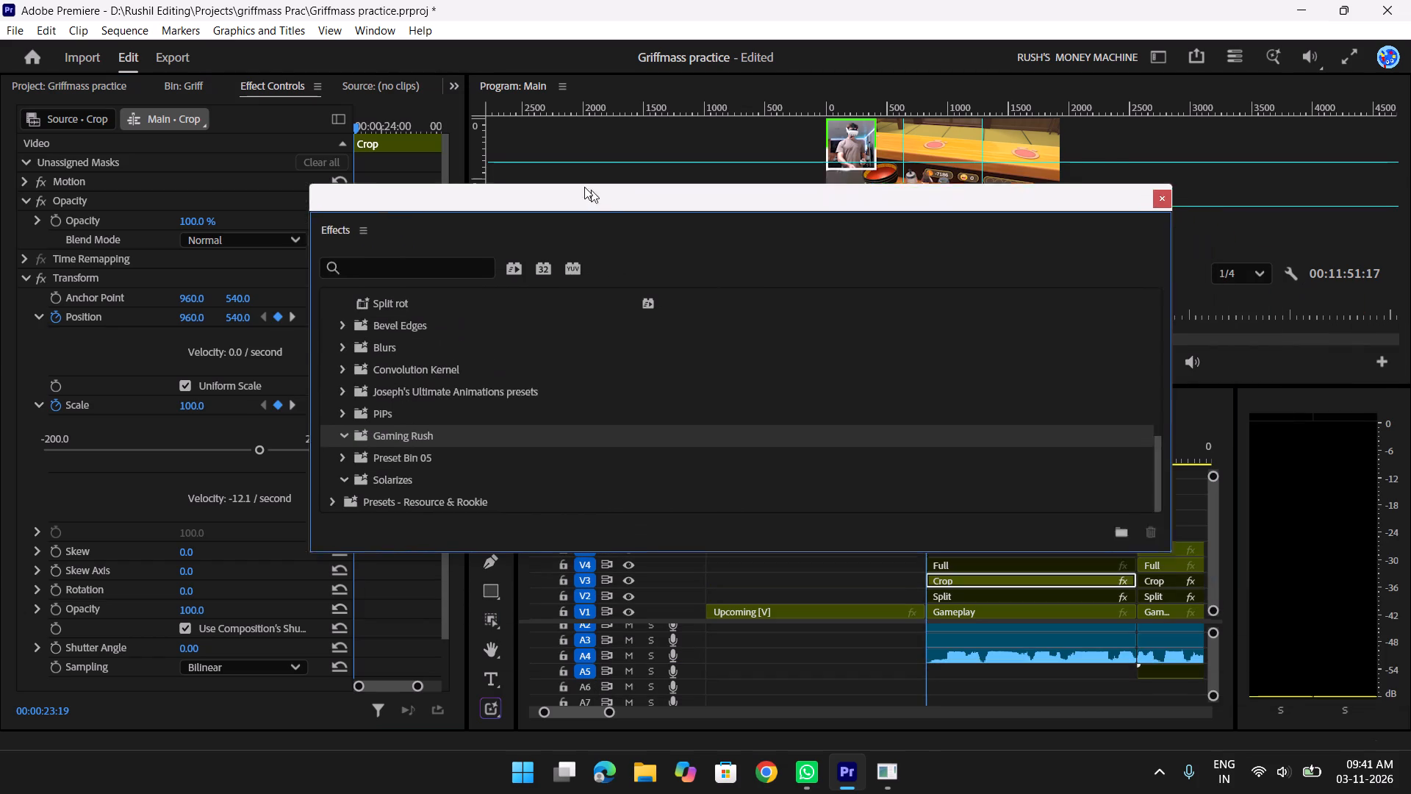
left_click_drag(584, 187, 559, 177)
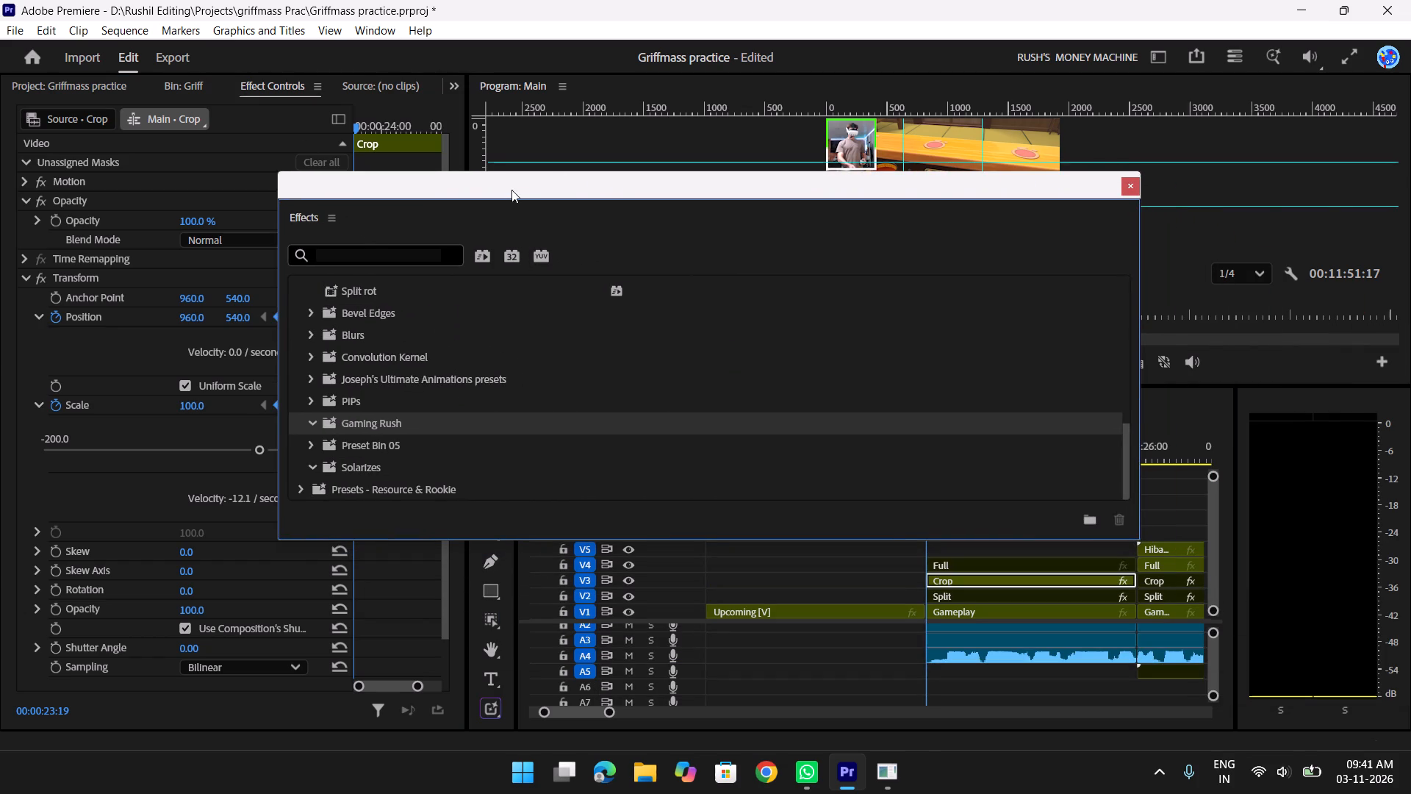
left_click_drag(545, 197, 740, 228)
right_click(136, 279)
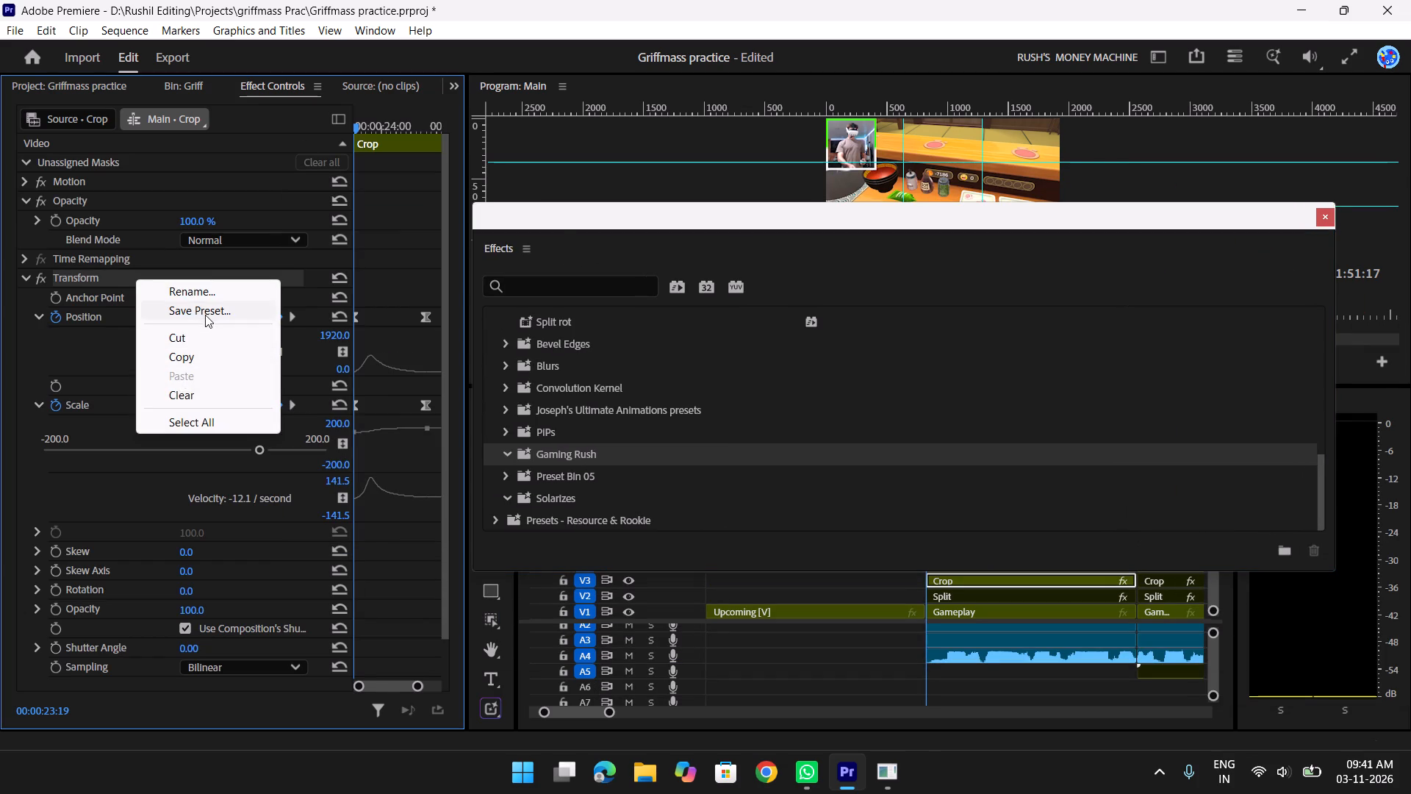
left_click(204, 312)
key("BackSpace")
type("Bif")
key("BackSpace")
type("g Zoom n")
key("BackSpace")
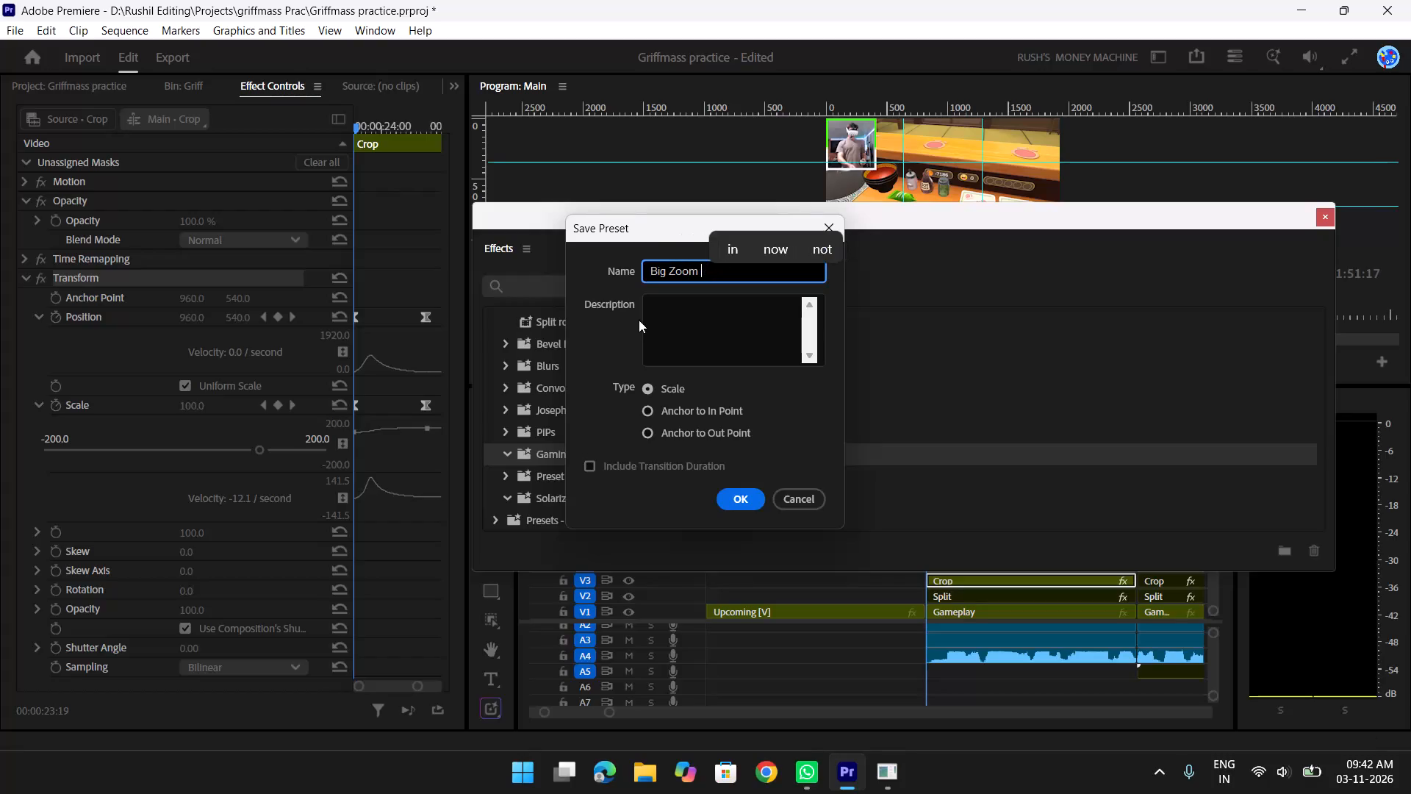
type("crp")
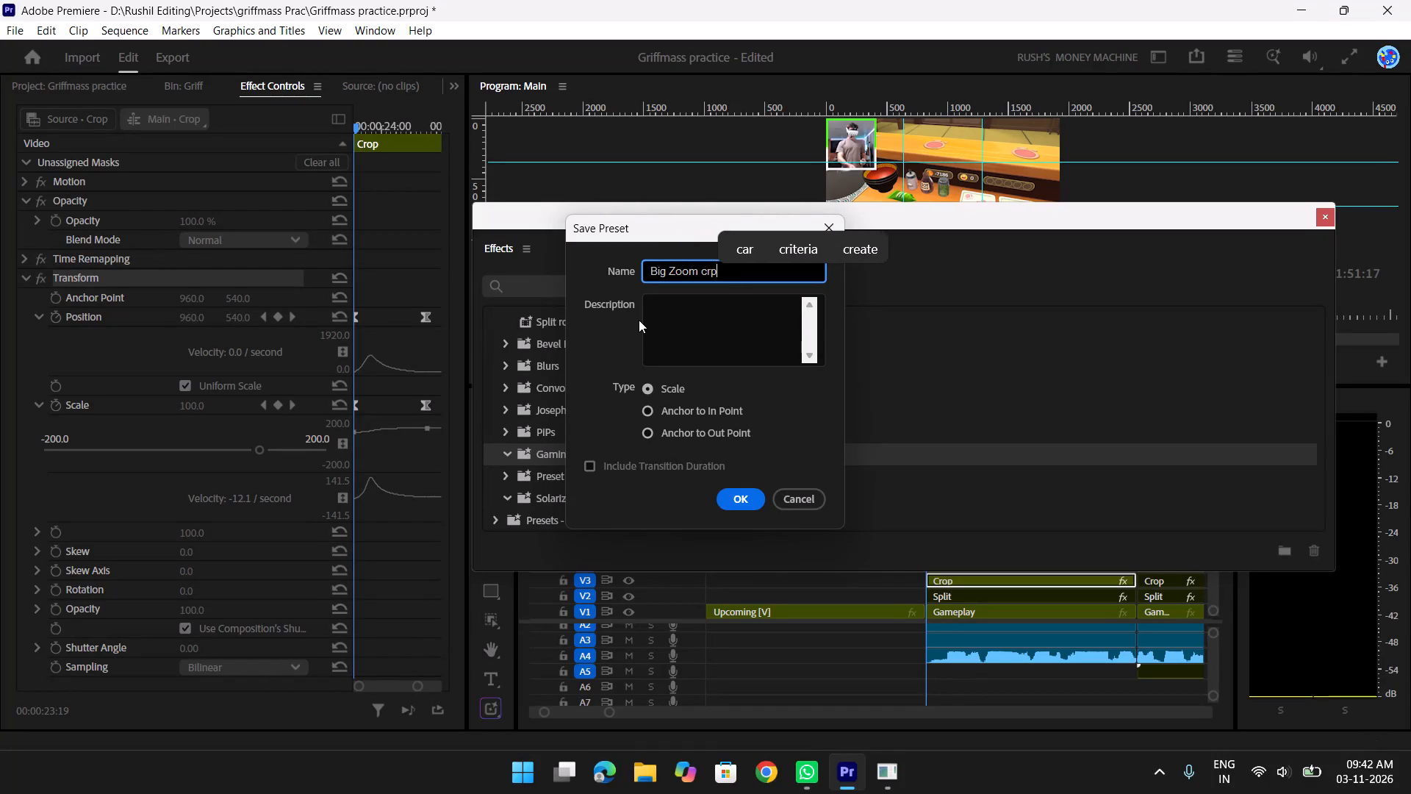
key("BackSpace")
key("BackSpace")
key("BackSpace")
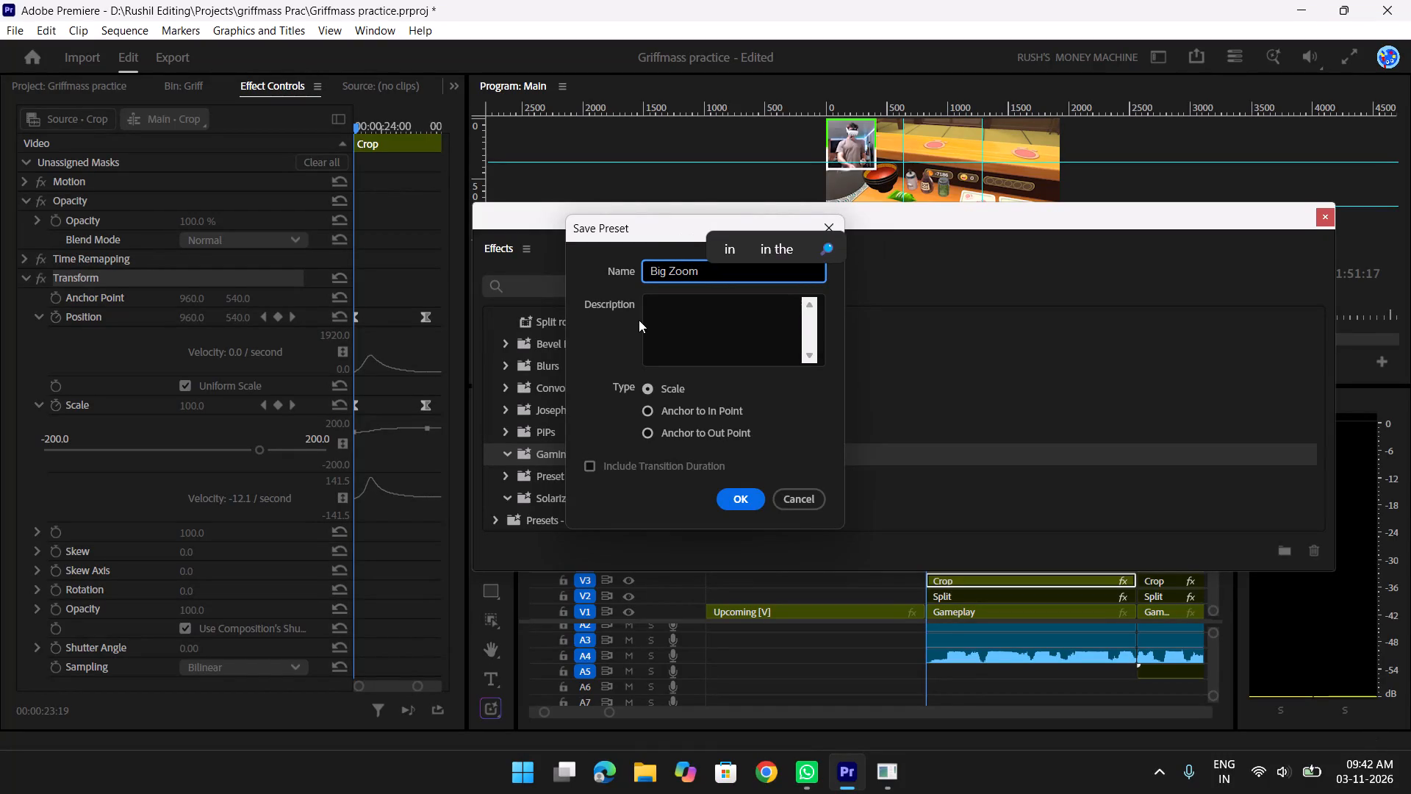
type("Crop No Ch")
key("BackSpace")
key("BackSpace")
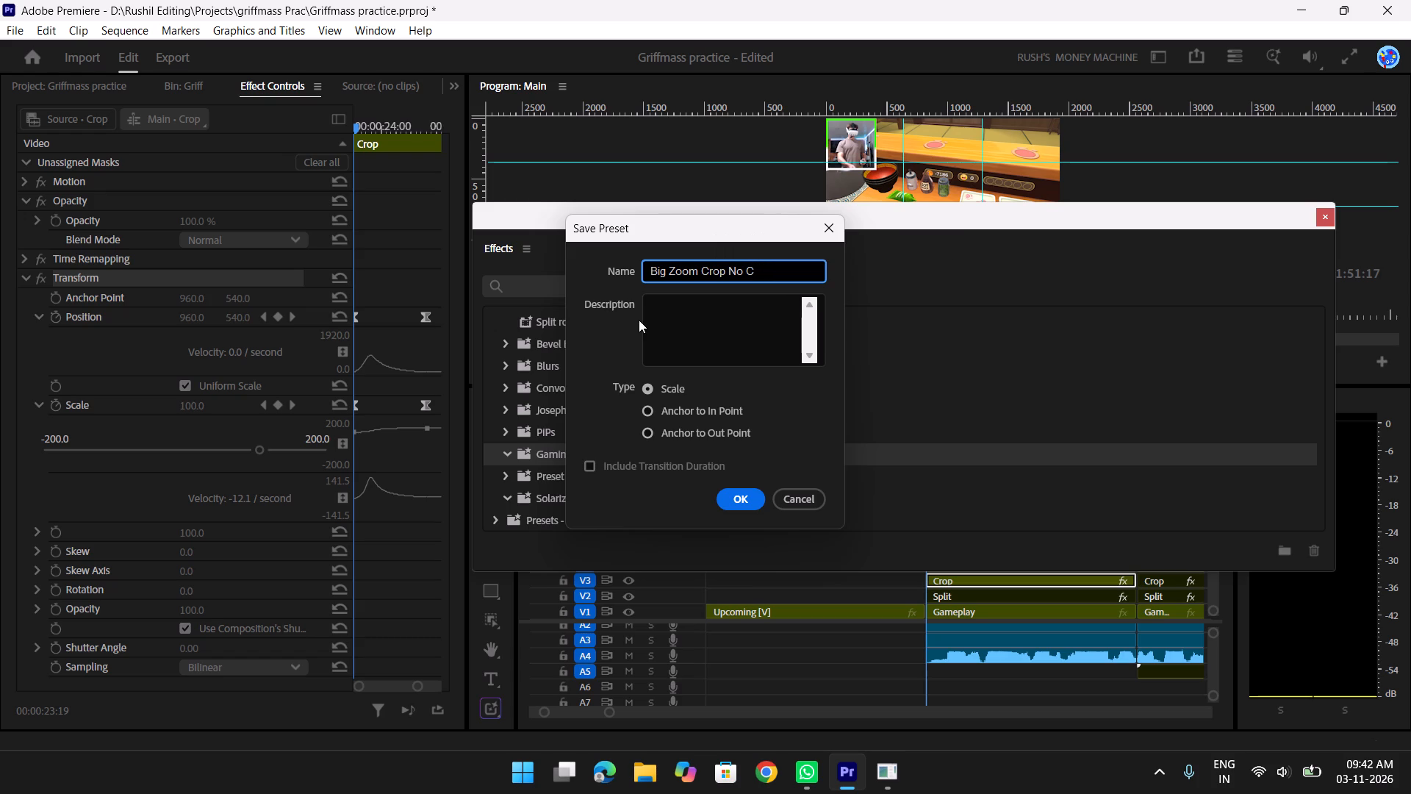
type("shake")
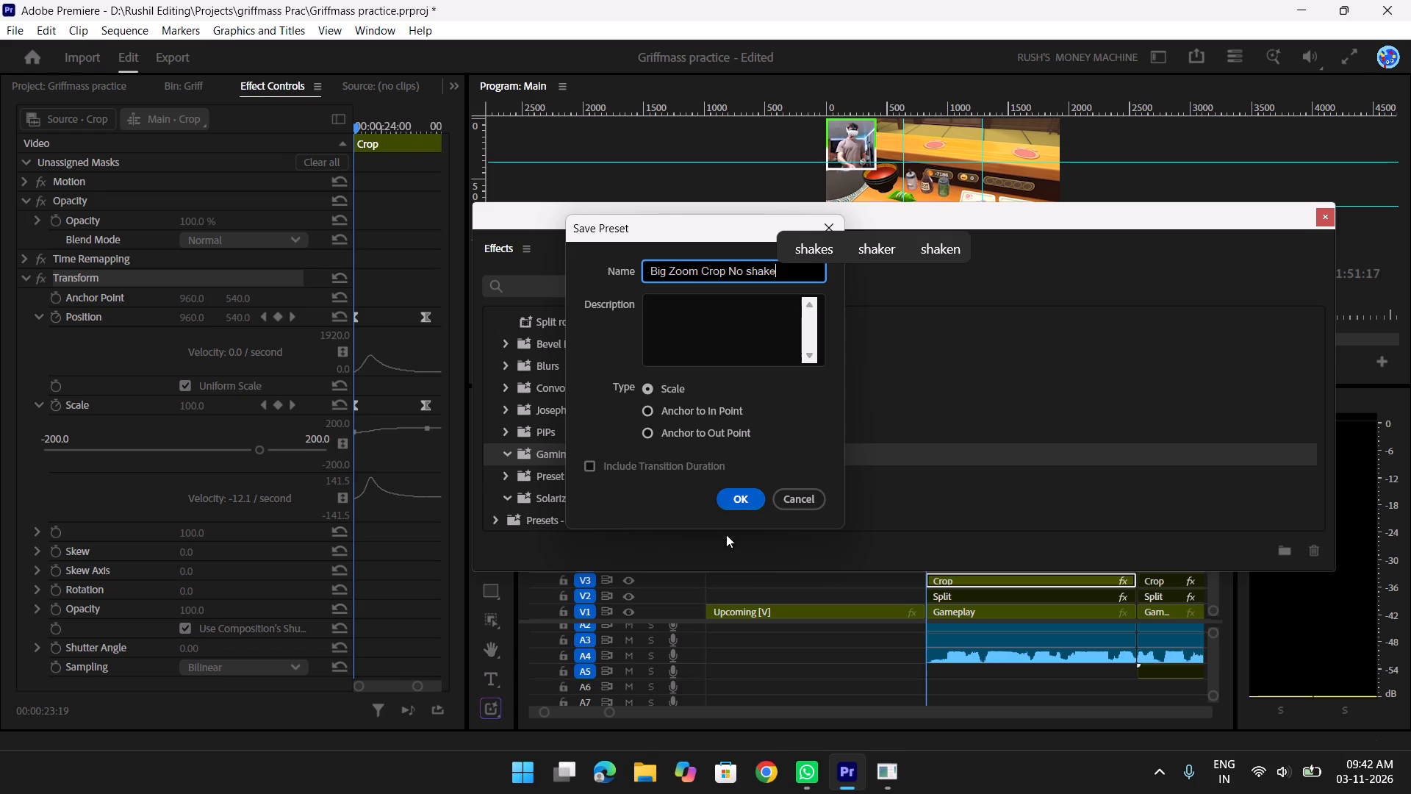
left_click(728, 505)
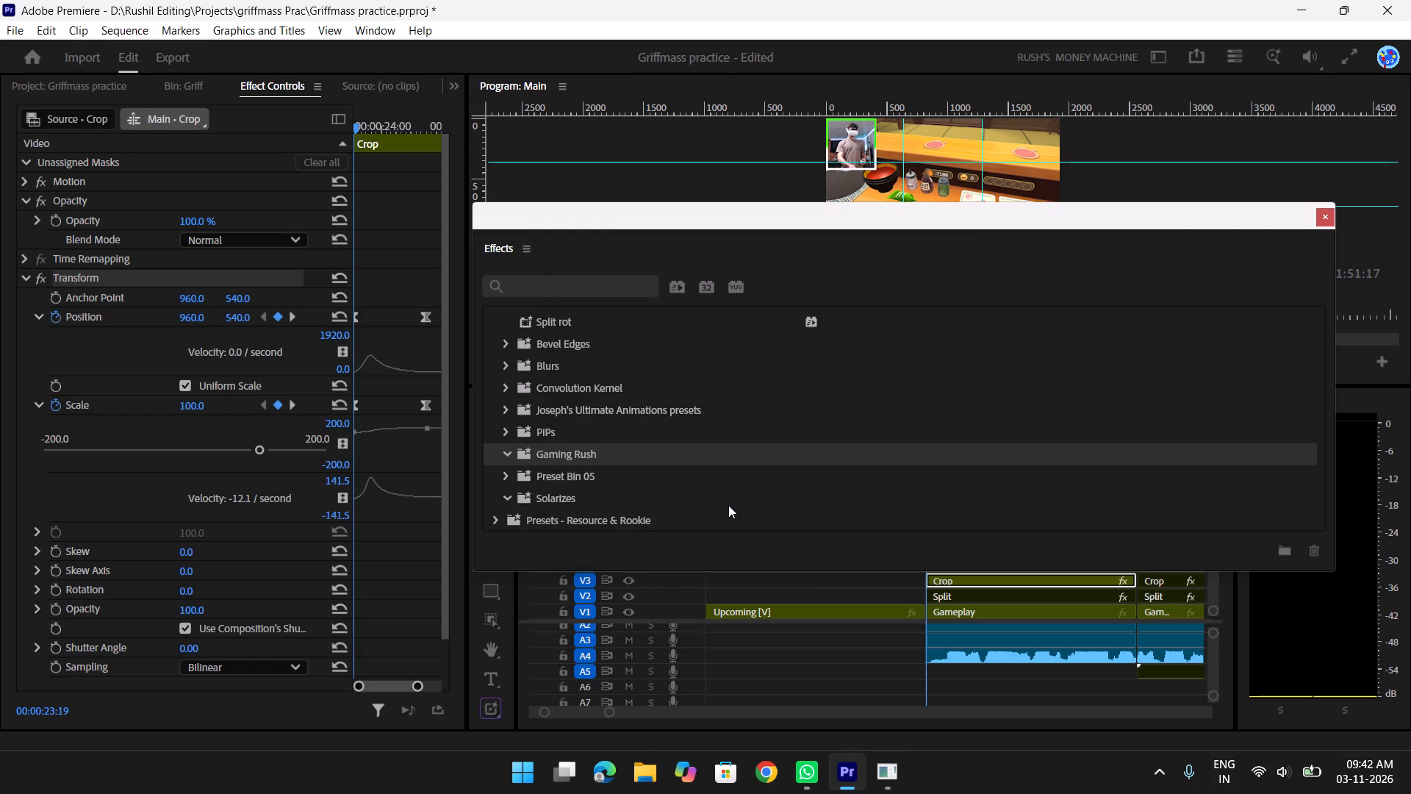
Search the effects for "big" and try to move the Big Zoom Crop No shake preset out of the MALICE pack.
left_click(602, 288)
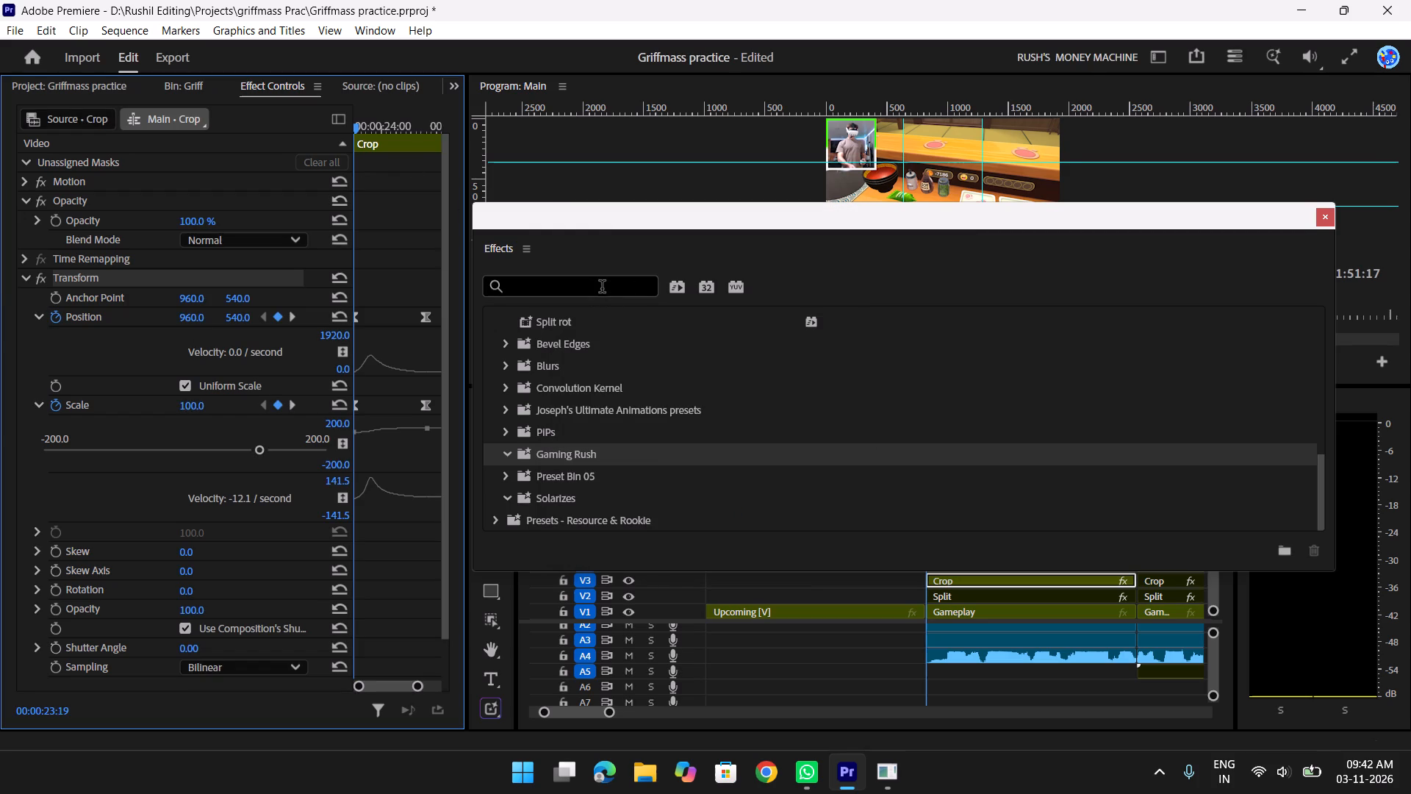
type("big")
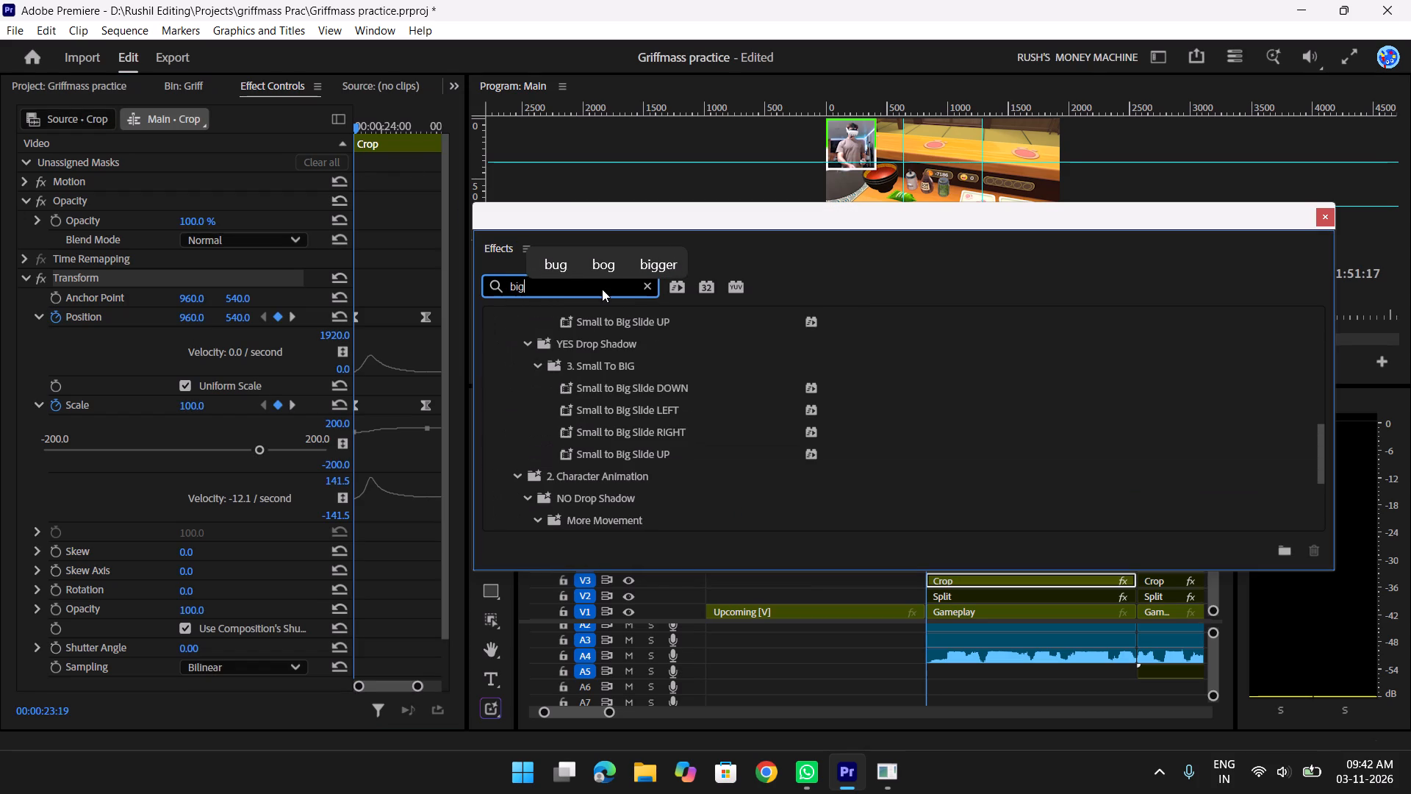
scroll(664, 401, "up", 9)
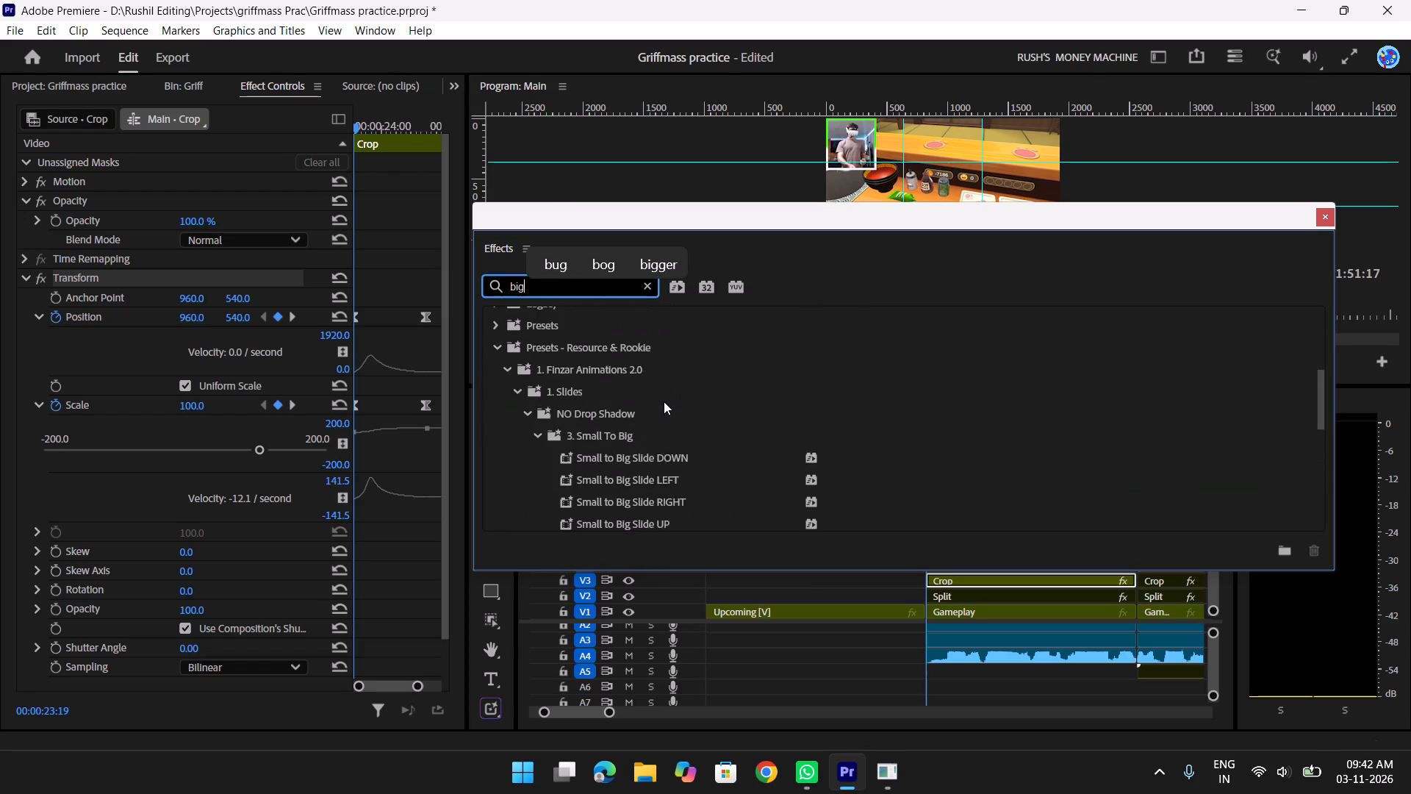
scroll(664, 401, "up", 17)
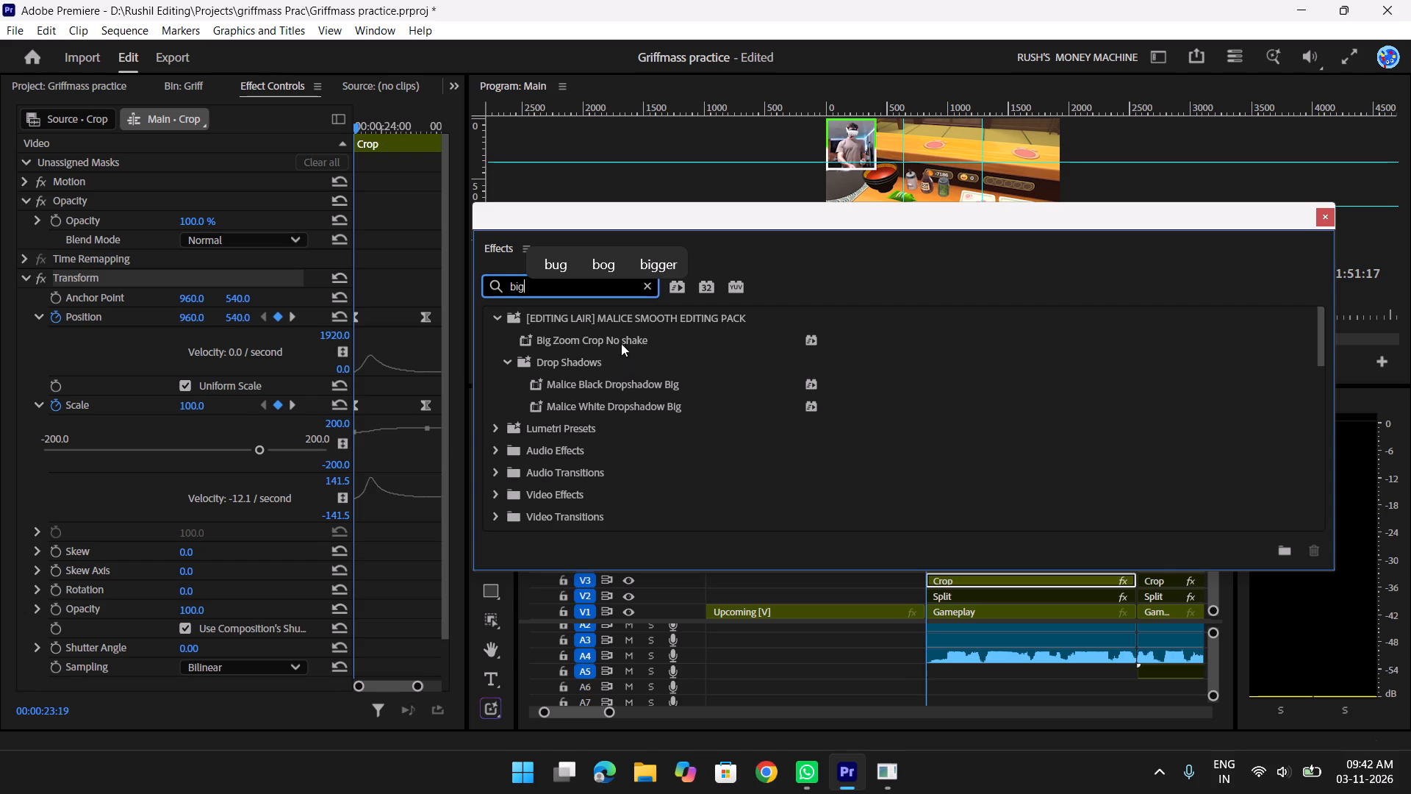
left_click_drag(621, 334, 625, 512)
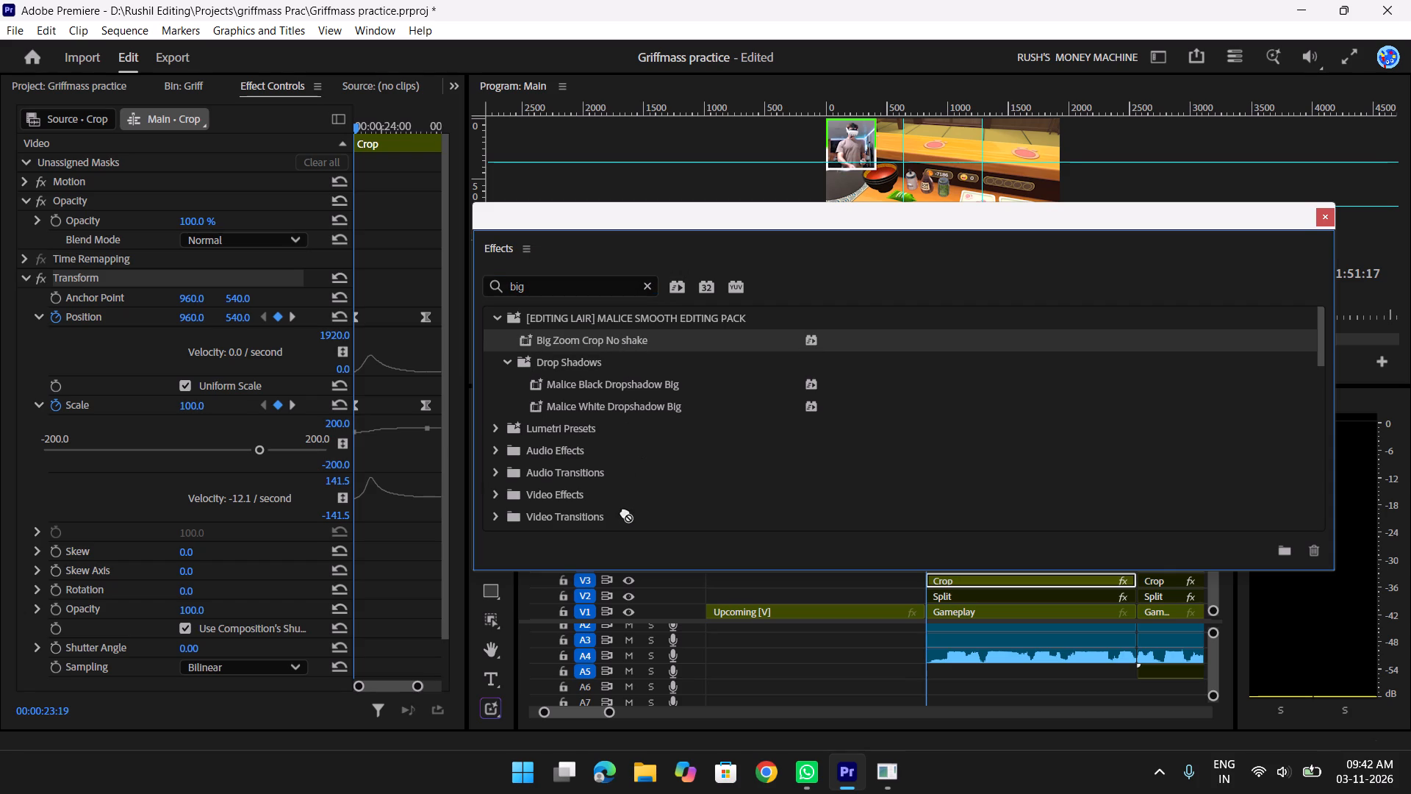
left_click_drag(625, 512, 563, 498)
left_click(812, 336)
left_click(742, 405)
Check the properties of the Big Zoom Crop No shake preset and leave them unedited.
left_click(559, 343)
right_click(559, 343)
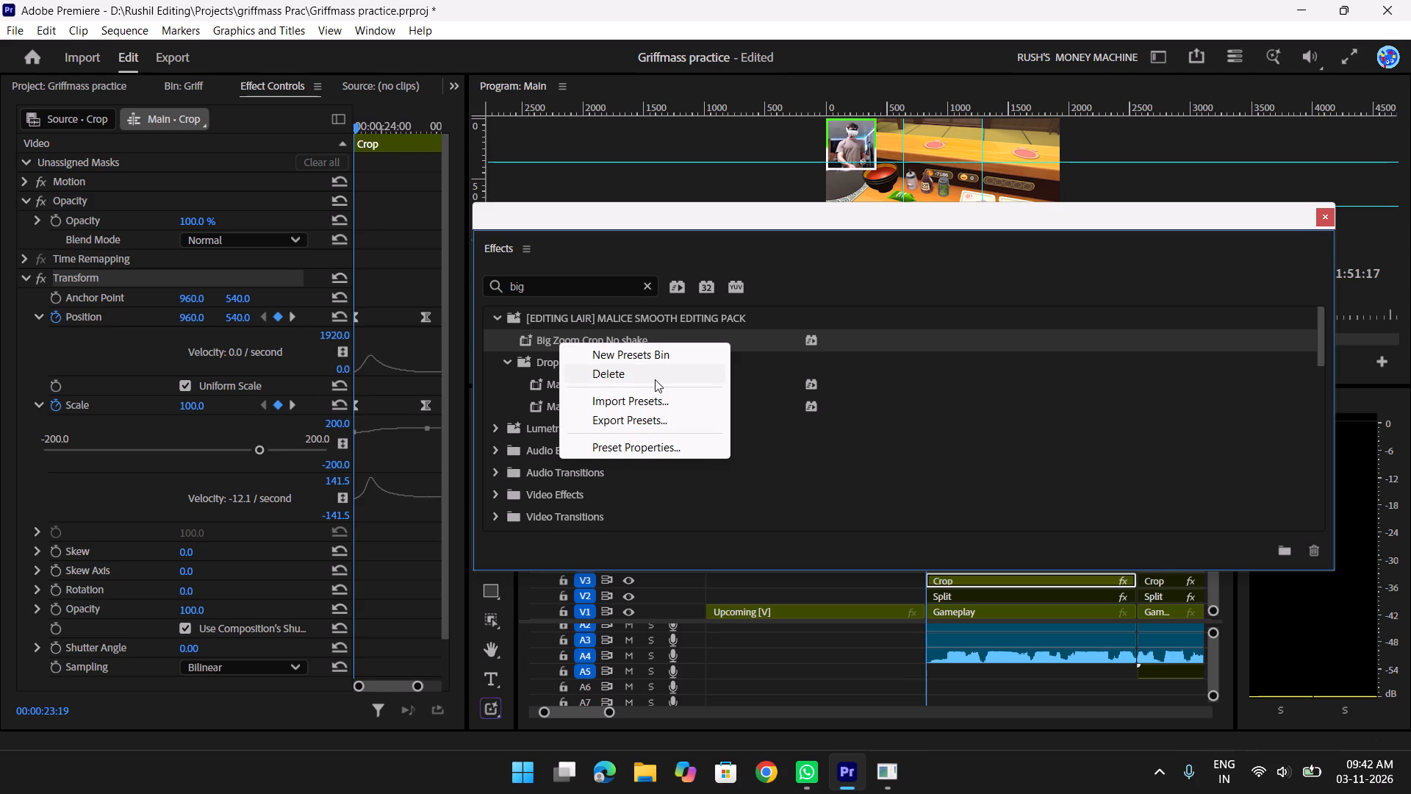
left_click(666, 453)
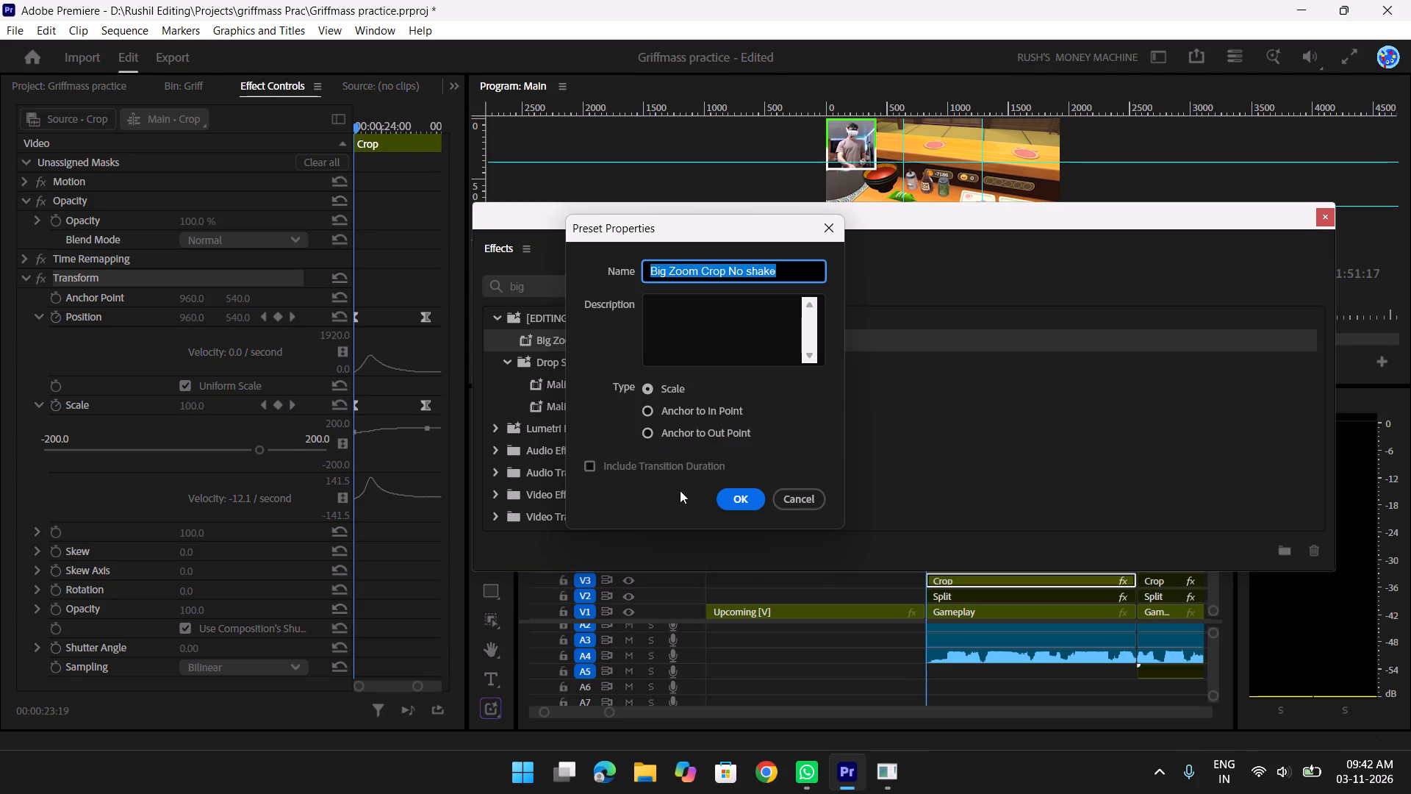
left_click(803, 501)
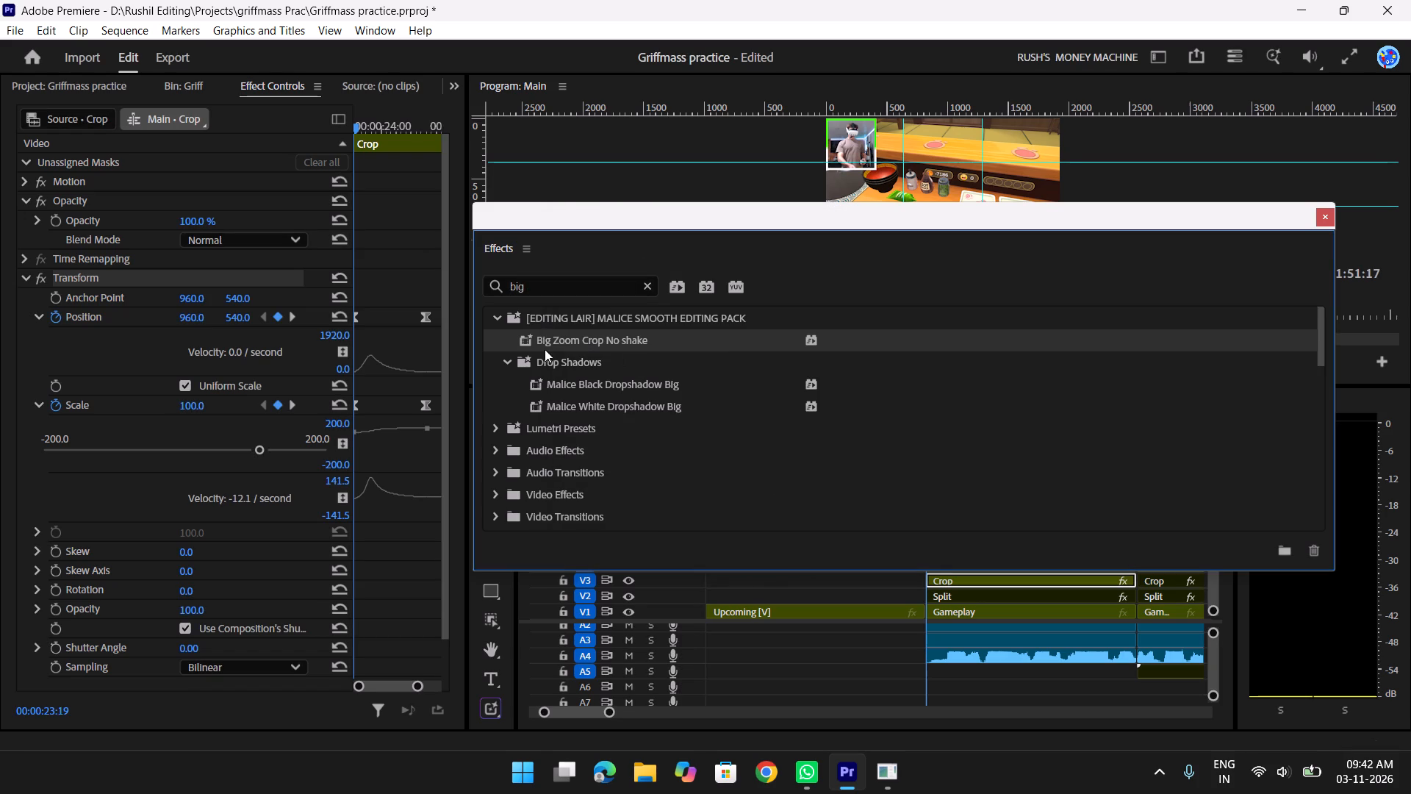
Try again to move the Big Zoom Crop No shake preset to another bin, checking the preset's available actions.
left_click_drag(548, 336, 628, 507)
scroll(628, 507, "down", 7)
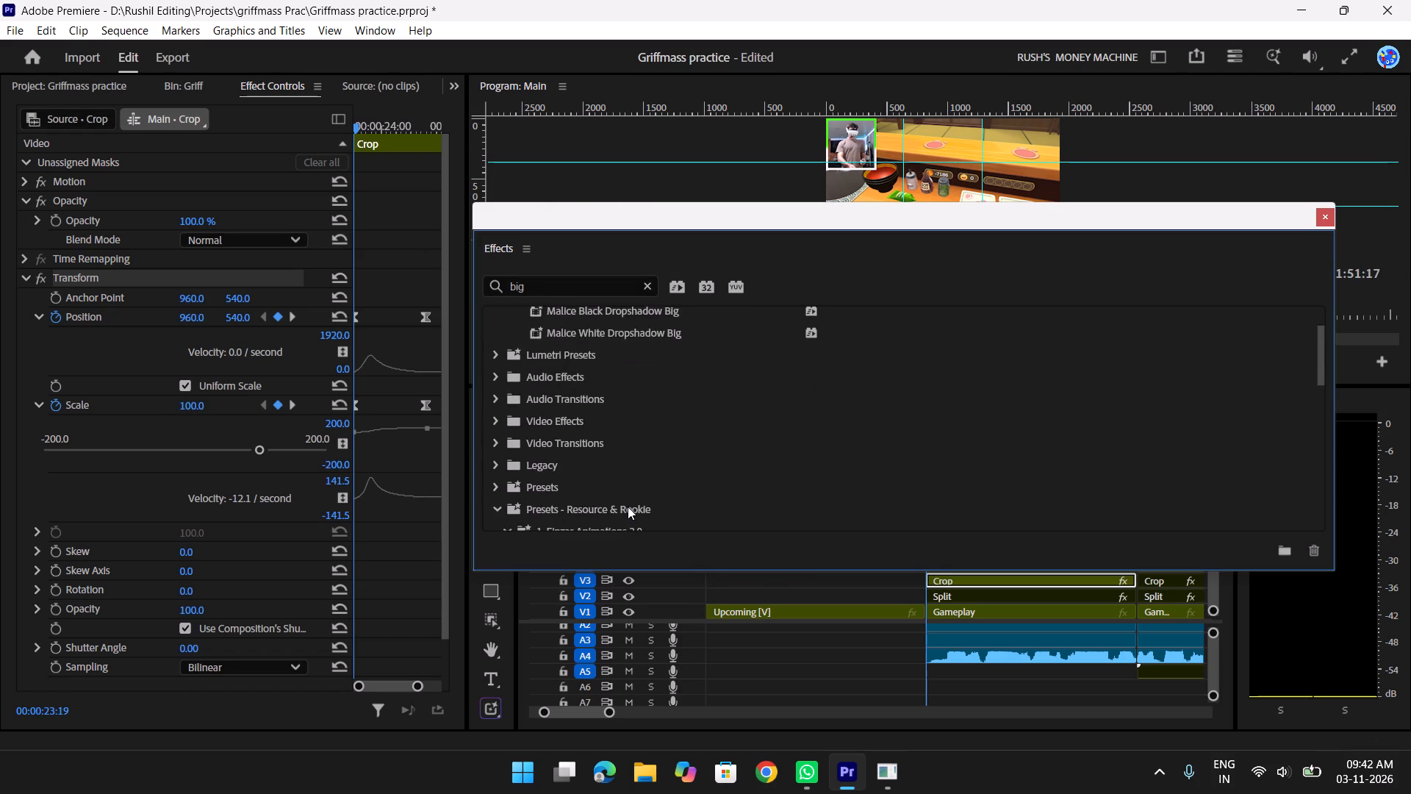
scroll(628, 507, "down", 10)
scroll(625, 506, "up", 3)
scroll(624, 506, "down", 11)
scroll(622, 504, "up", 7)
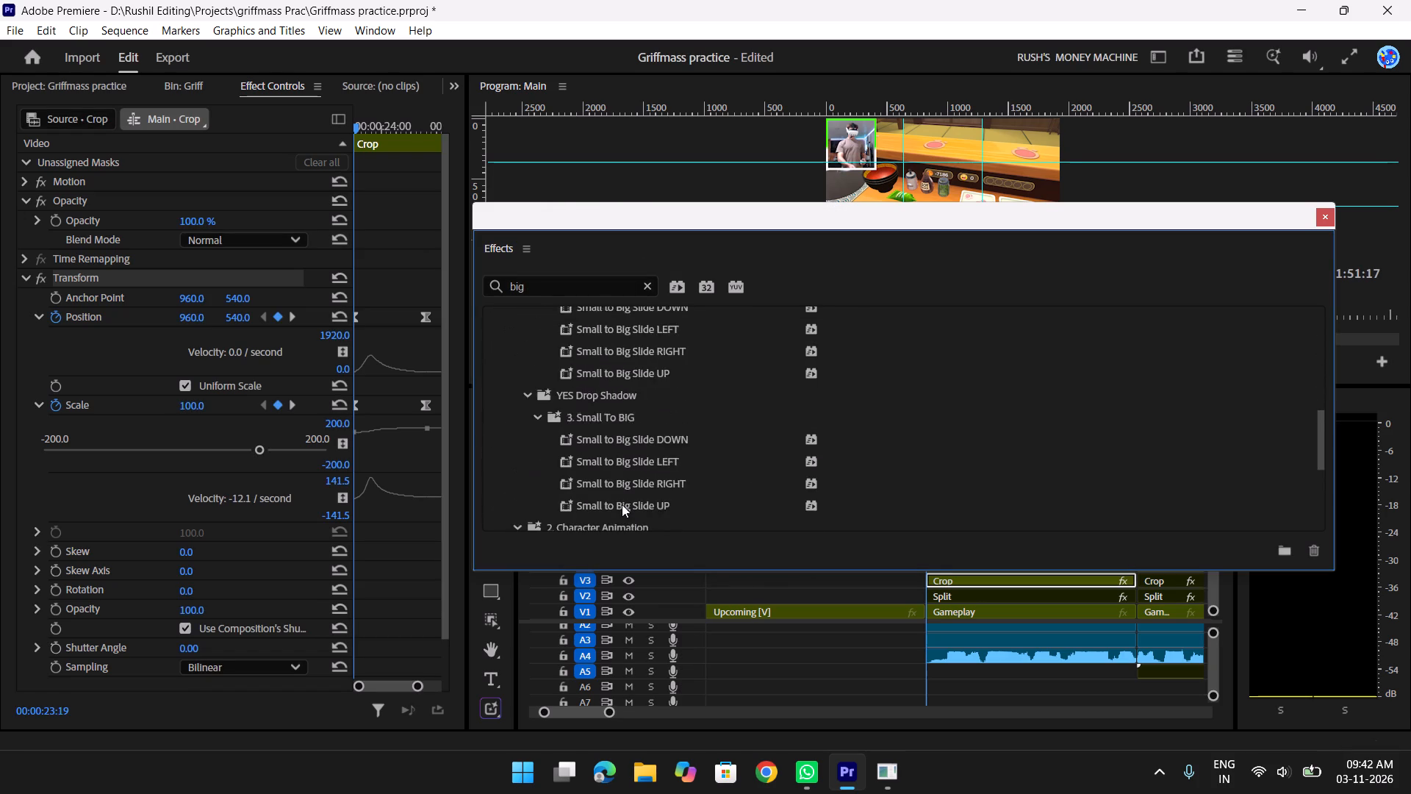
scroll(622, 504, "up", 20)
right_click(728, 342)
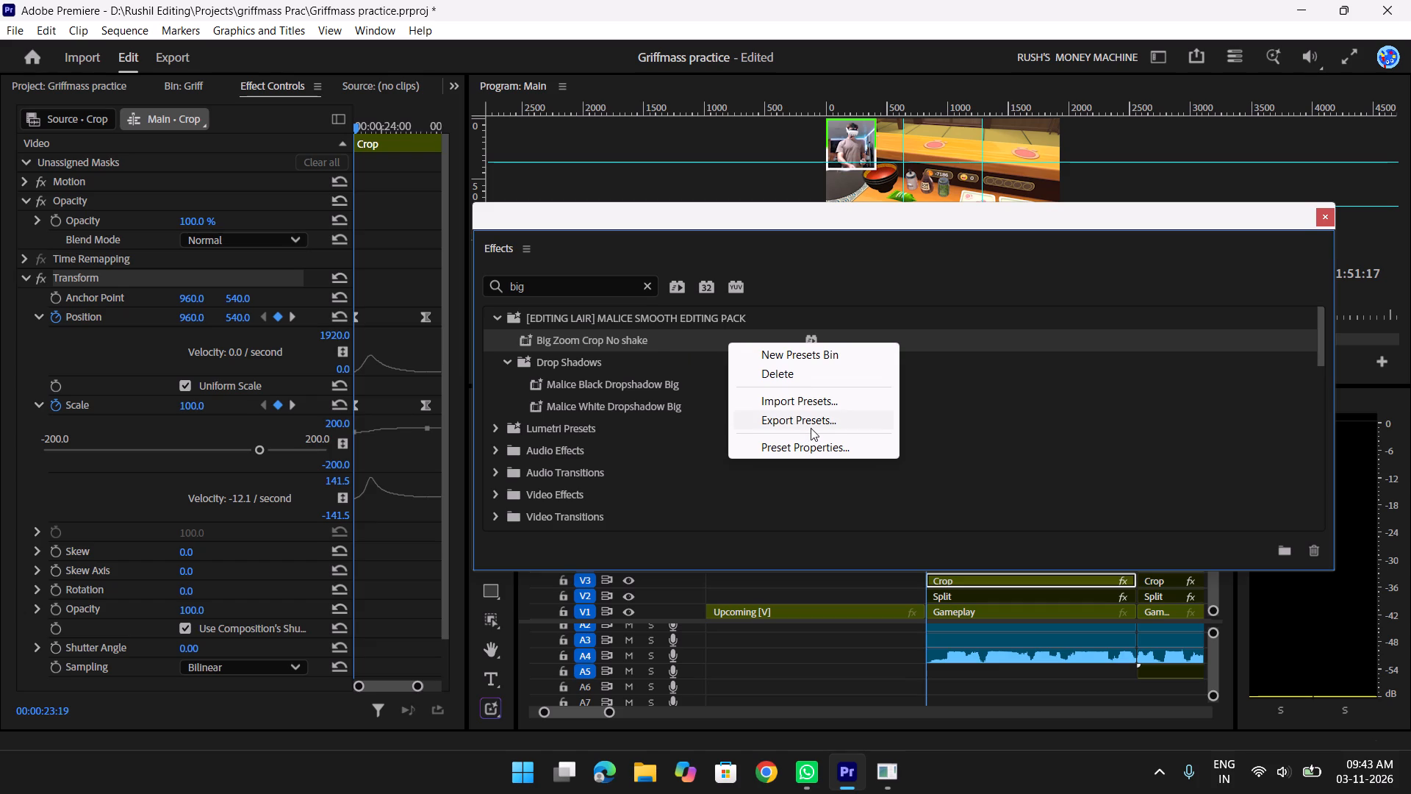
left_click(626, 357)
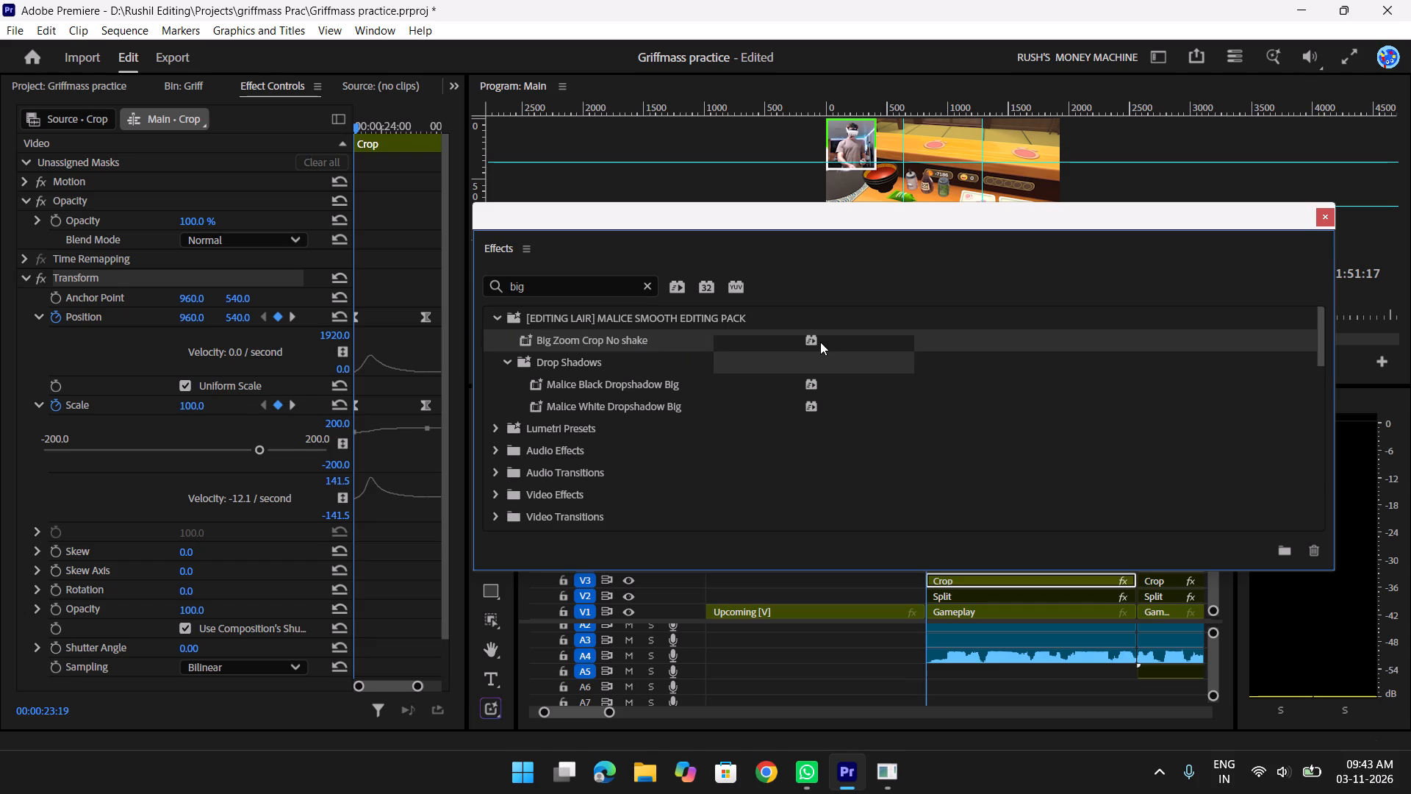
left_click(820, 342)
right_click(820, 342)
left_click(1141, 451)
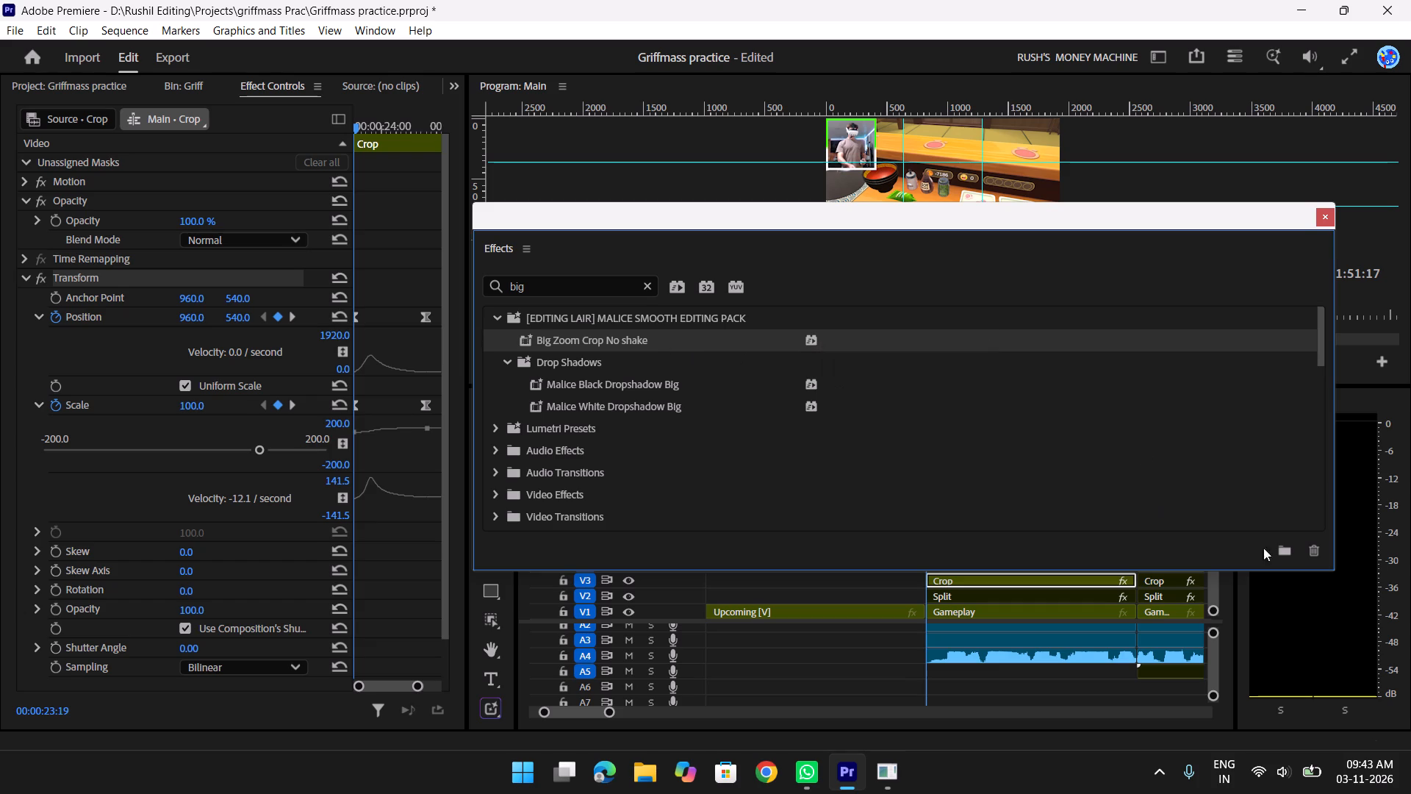
Create a new custom bin in the Effects list and select it.
left_click(1279, 549)
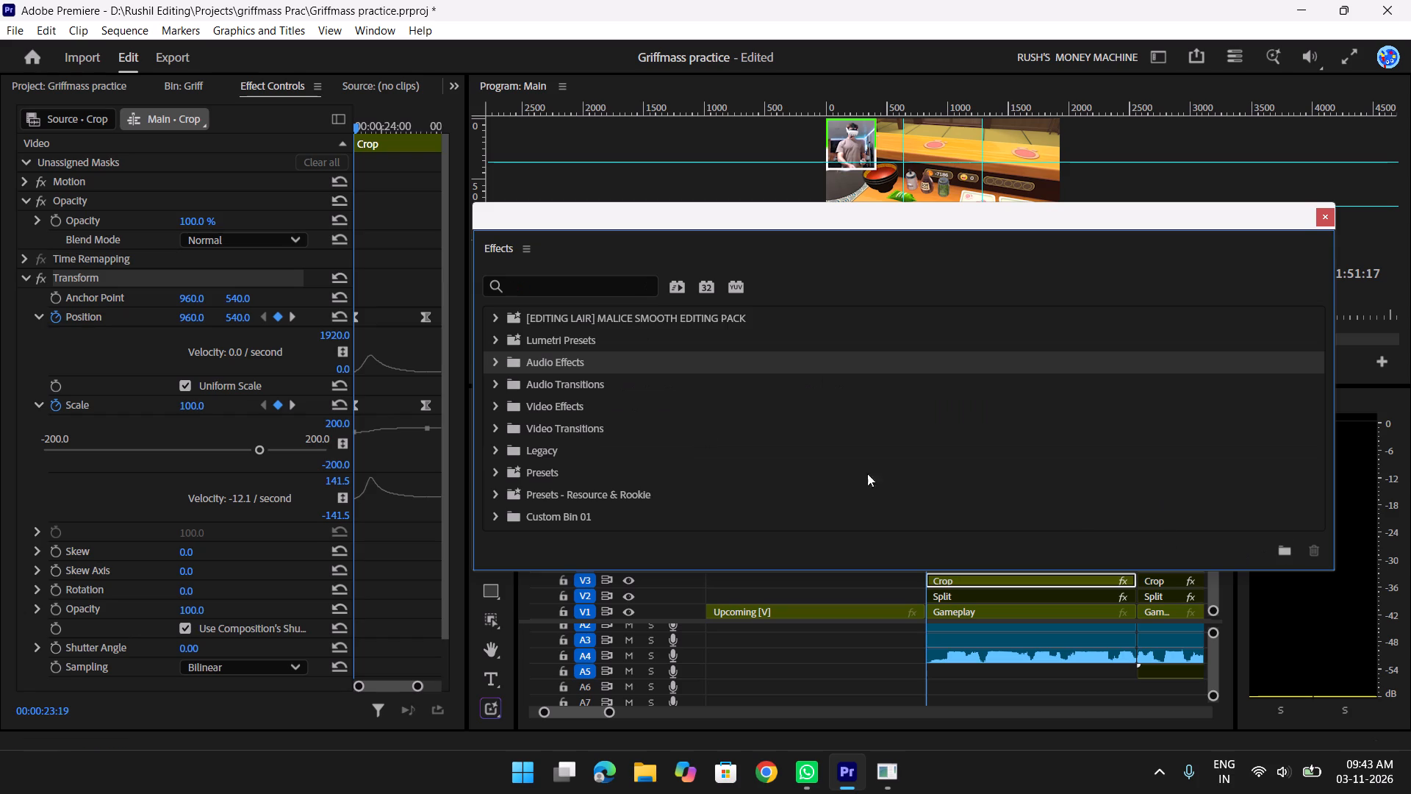
scroll(607, 407, "down", 4)
left_click(568, 511)
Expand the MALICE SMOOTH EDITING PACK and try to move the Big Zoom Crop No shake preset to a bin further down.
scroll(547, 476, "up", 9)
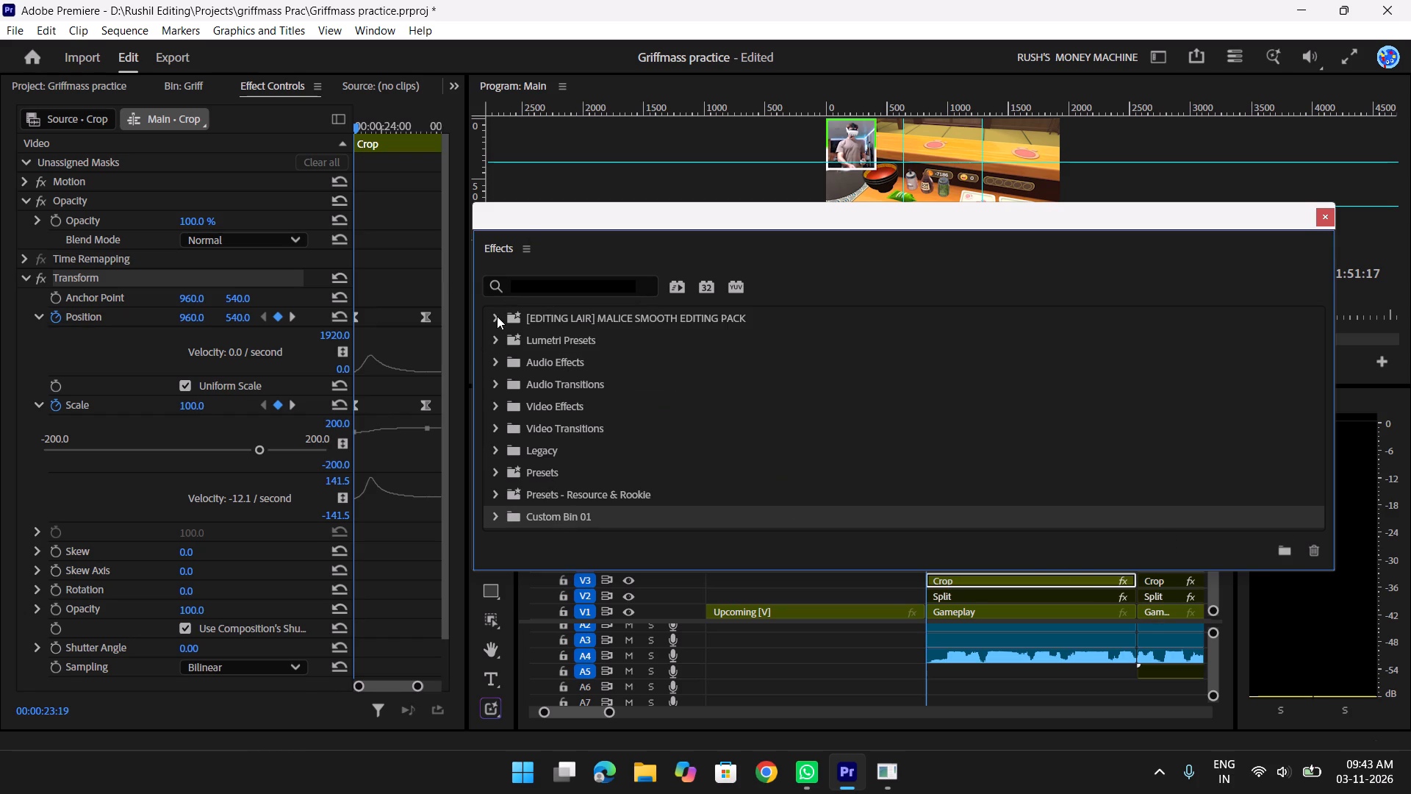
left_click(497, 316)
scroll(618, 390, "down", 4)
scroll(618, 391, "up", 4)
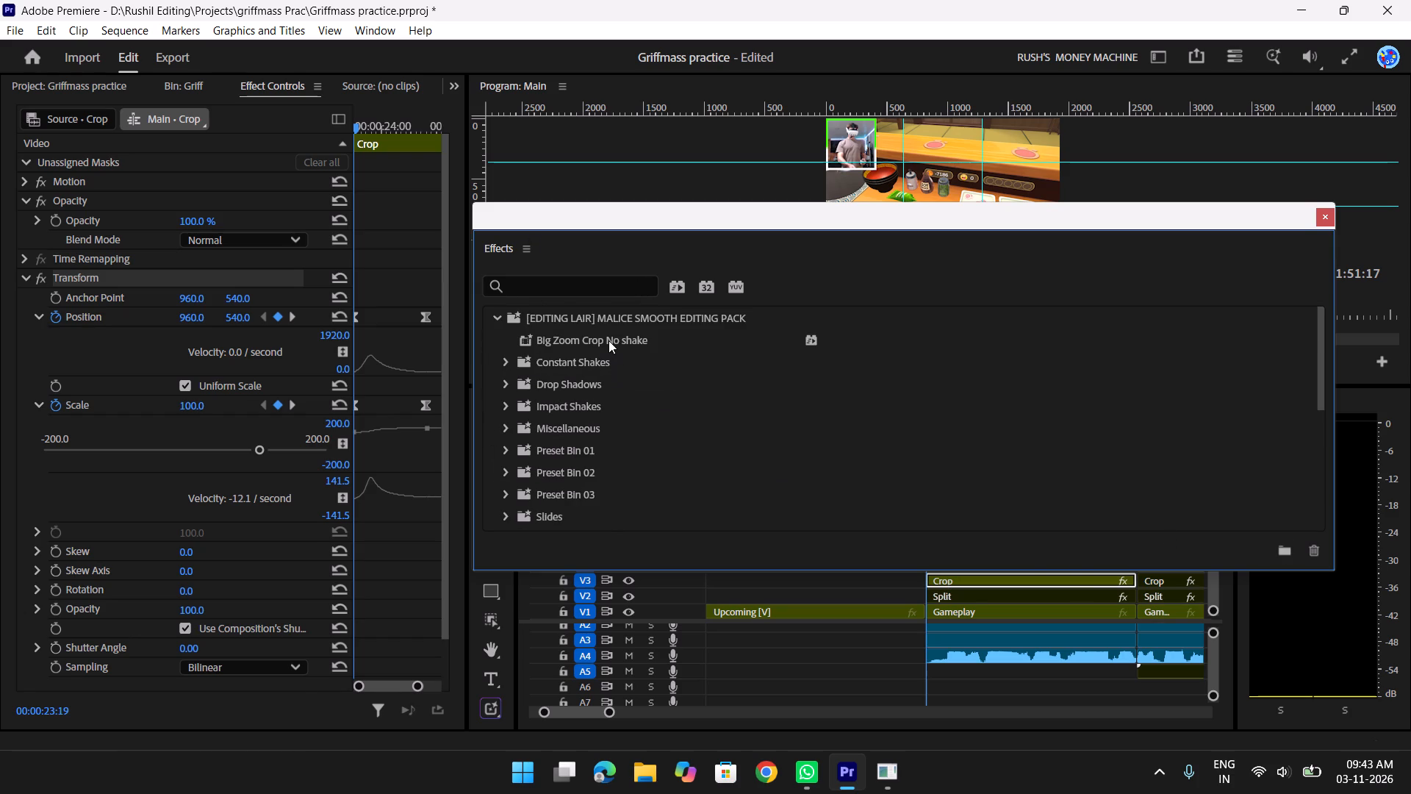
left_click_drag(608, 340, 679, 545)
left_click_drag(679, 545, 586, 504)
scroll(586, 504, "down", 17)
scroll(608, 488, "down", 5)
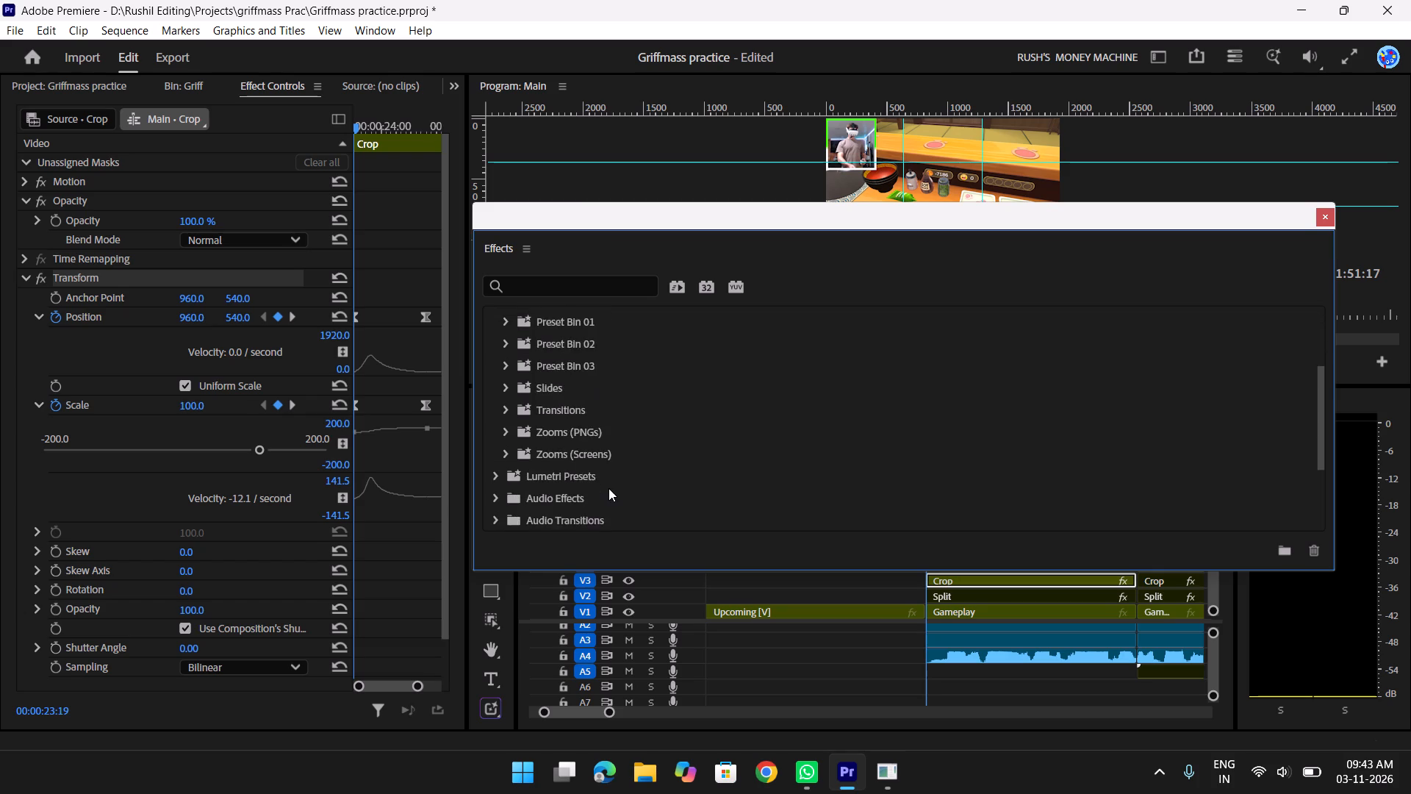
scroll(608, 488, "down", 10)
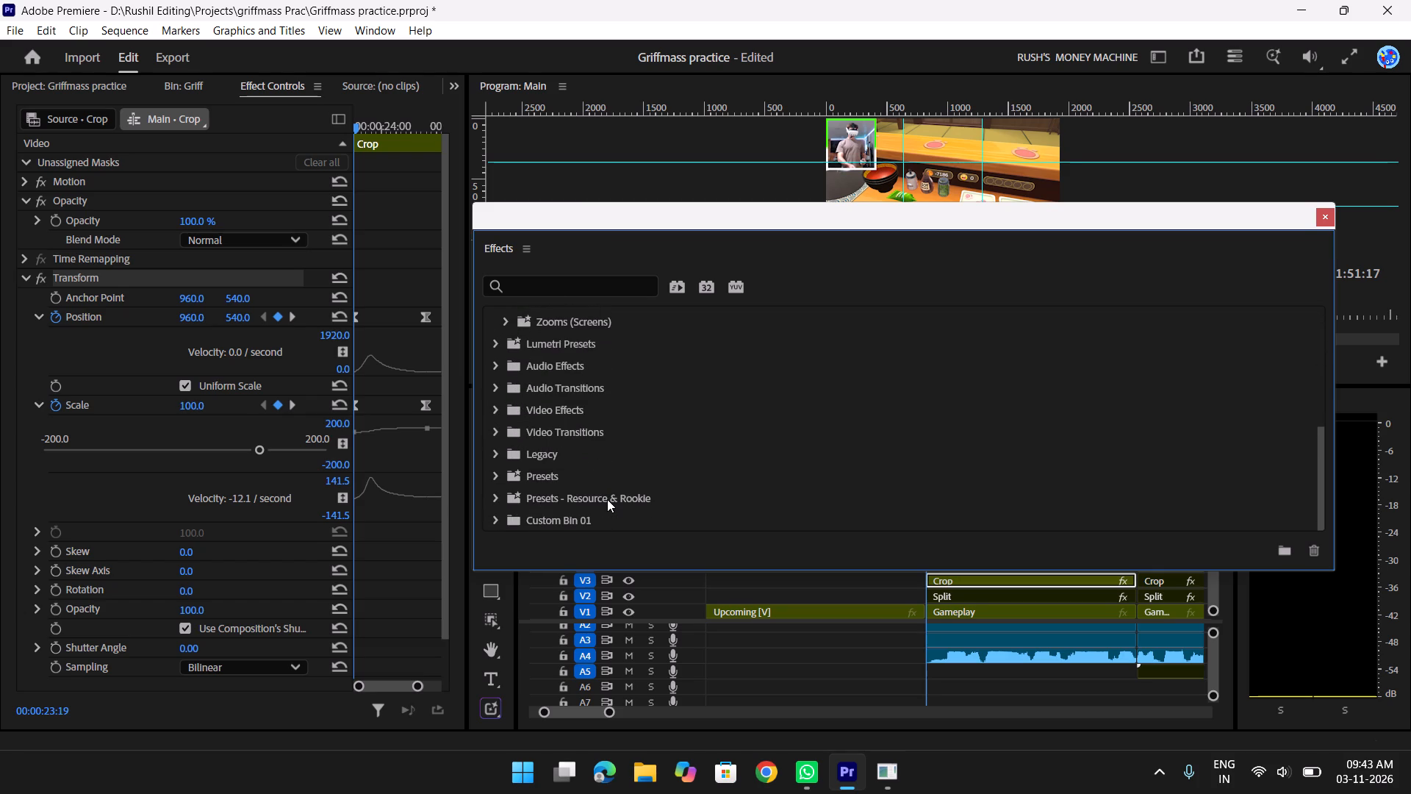
Close the floating Effects window and save the project.
left_click(819, 654)
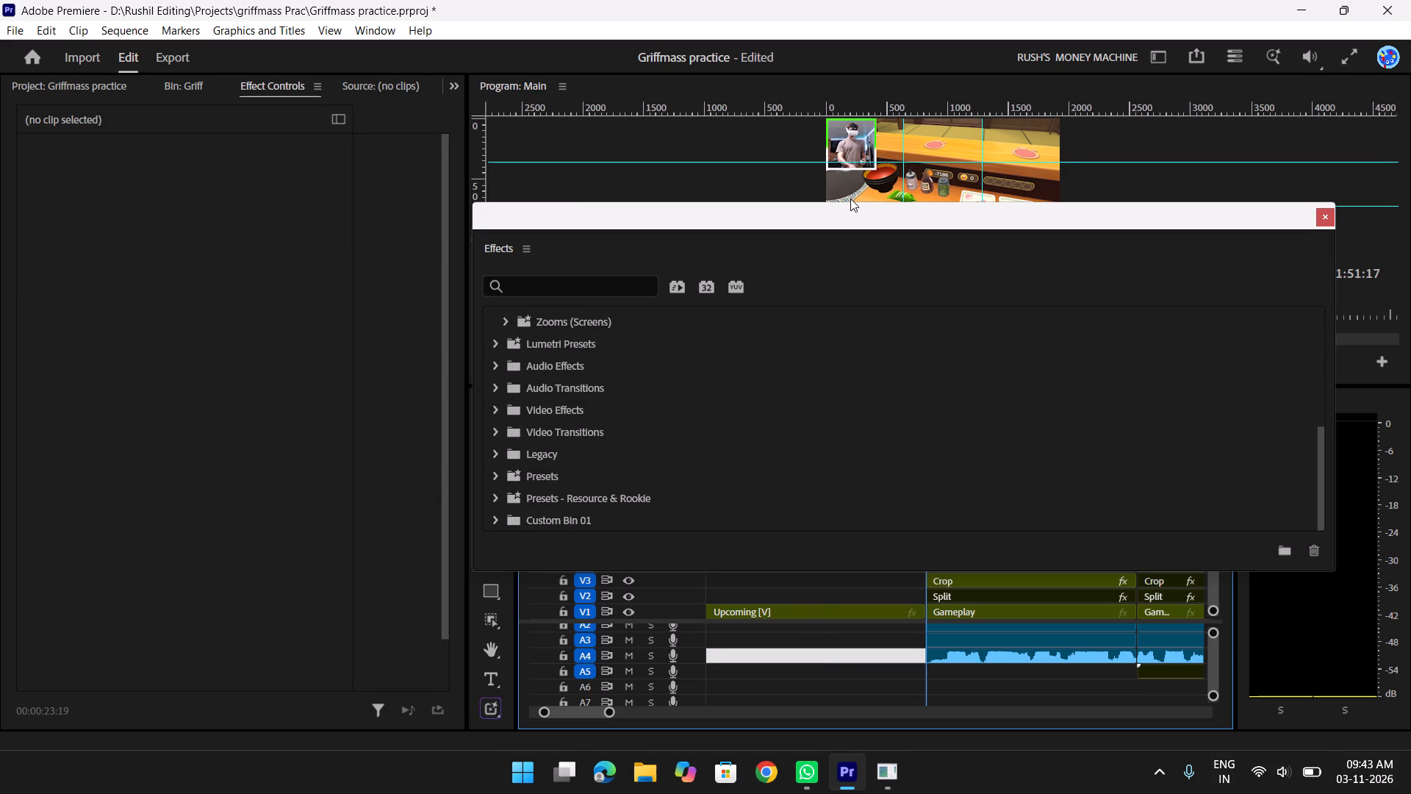
left_click_drag(815, 224, 468, 233)
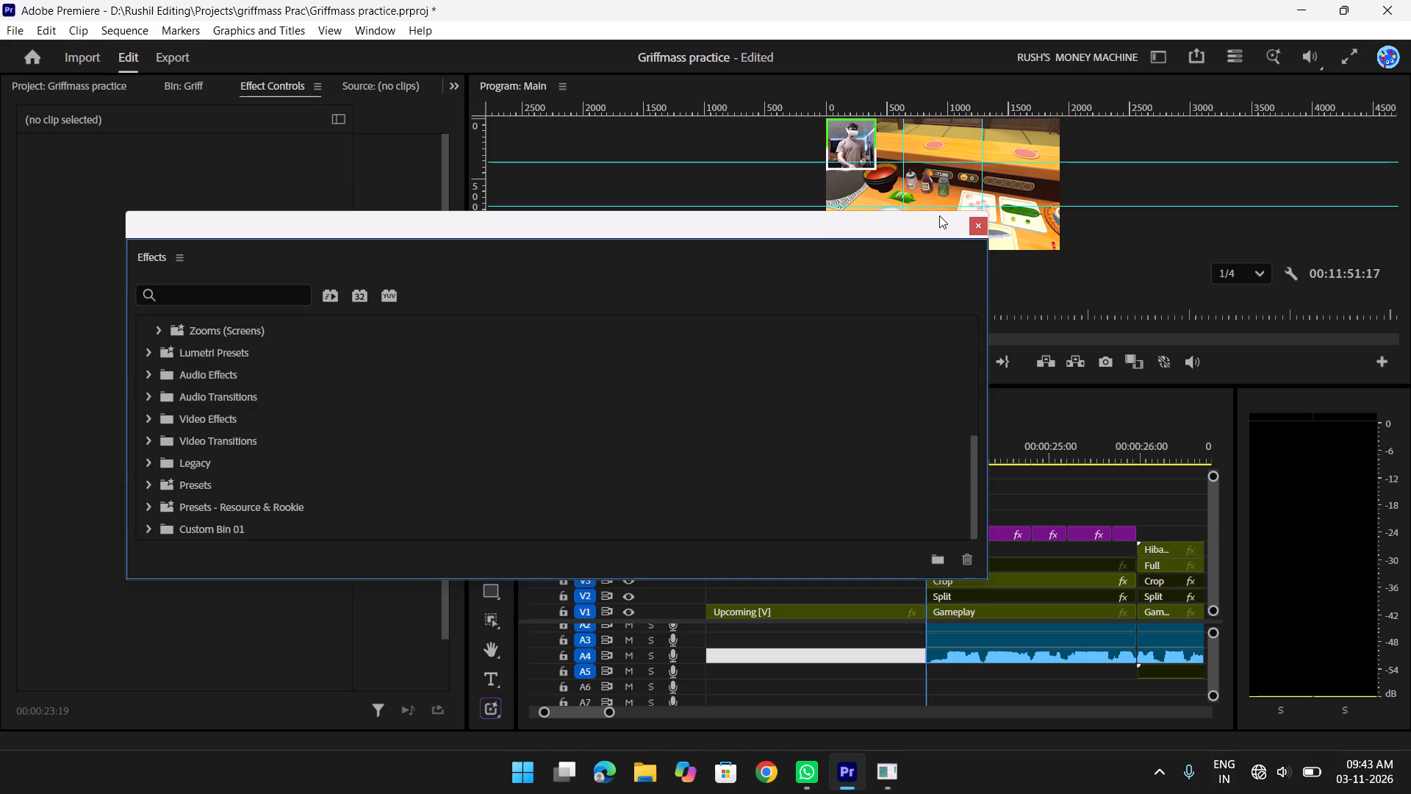
left_click(974, 225)
key("ctrl+s")
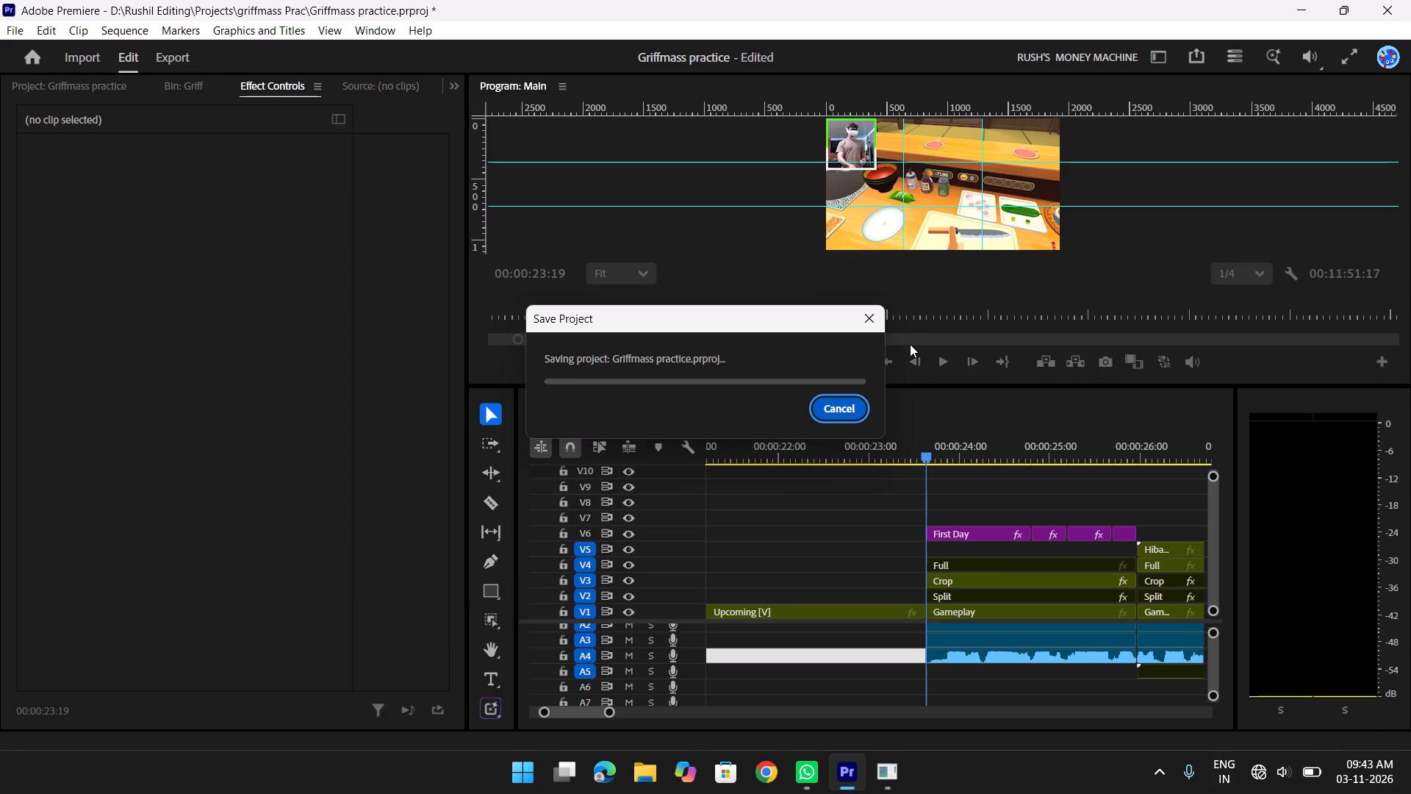
key("ctrl+s")
key("ctrl+s")
key("ctrl+s")
key("ctrl+s")
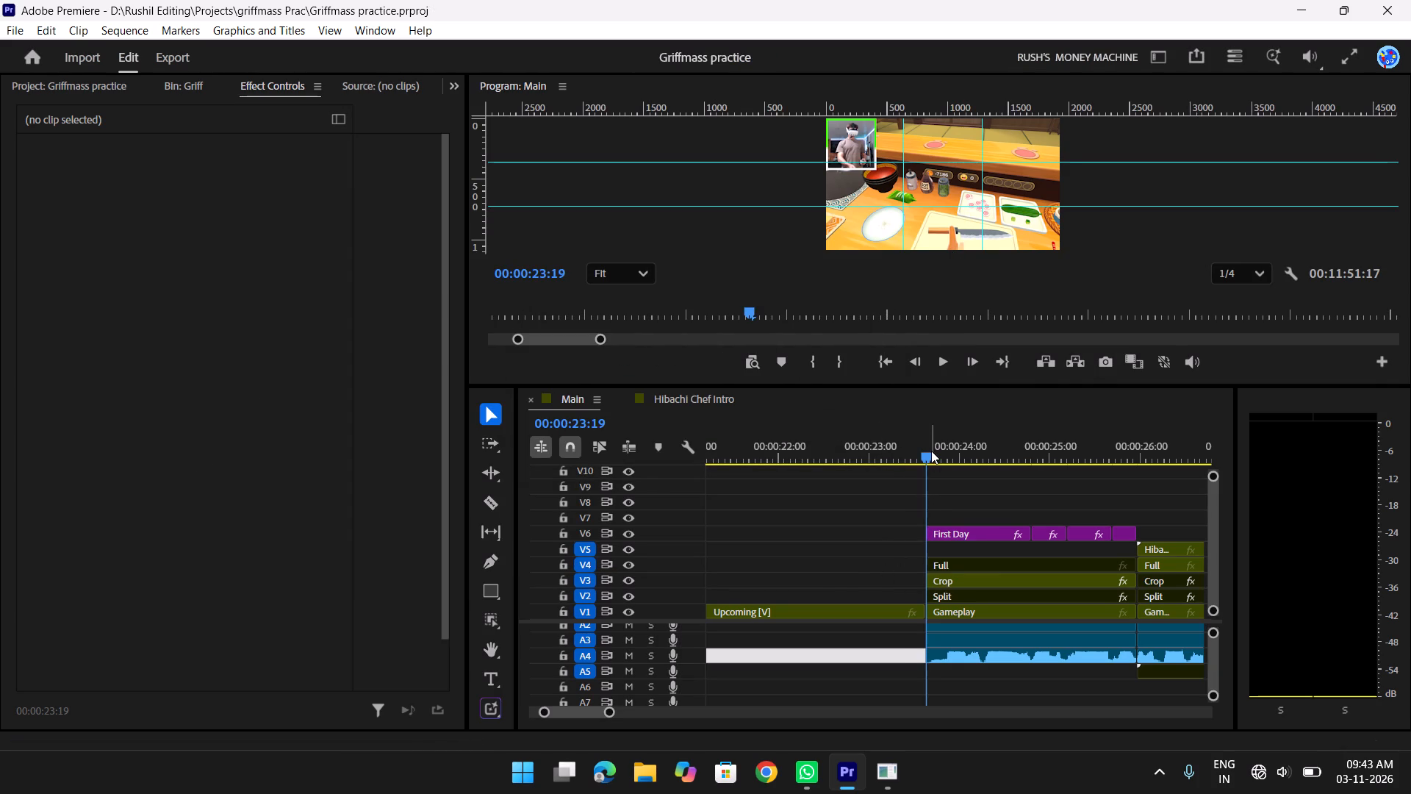
Scrub and play the Main sequence from the first gameplay section through the Hibachi Chef Intro to review the facecam animation.
left_click_drag(931, 450, 1002, 454)
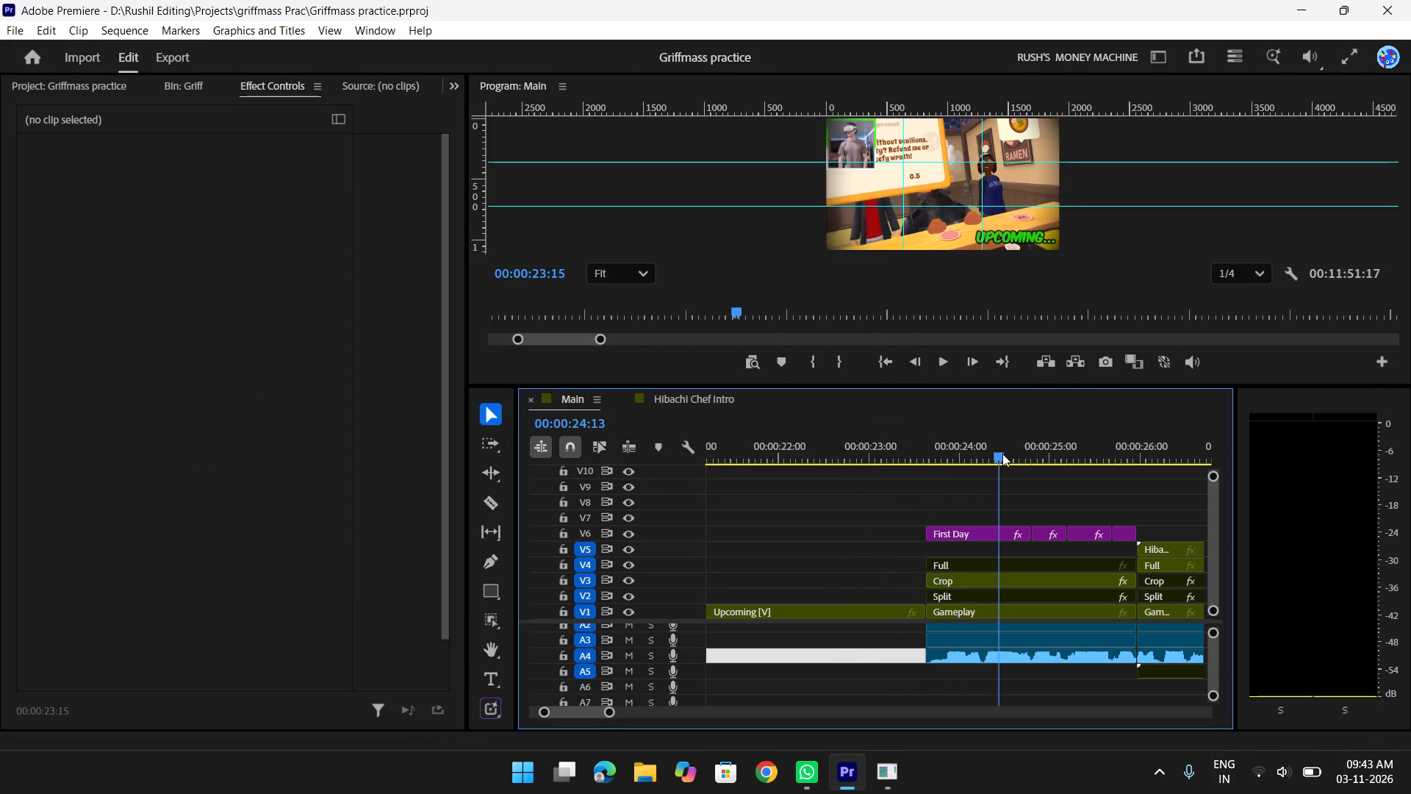
left_click_drag(1002, 454, 992, 451)
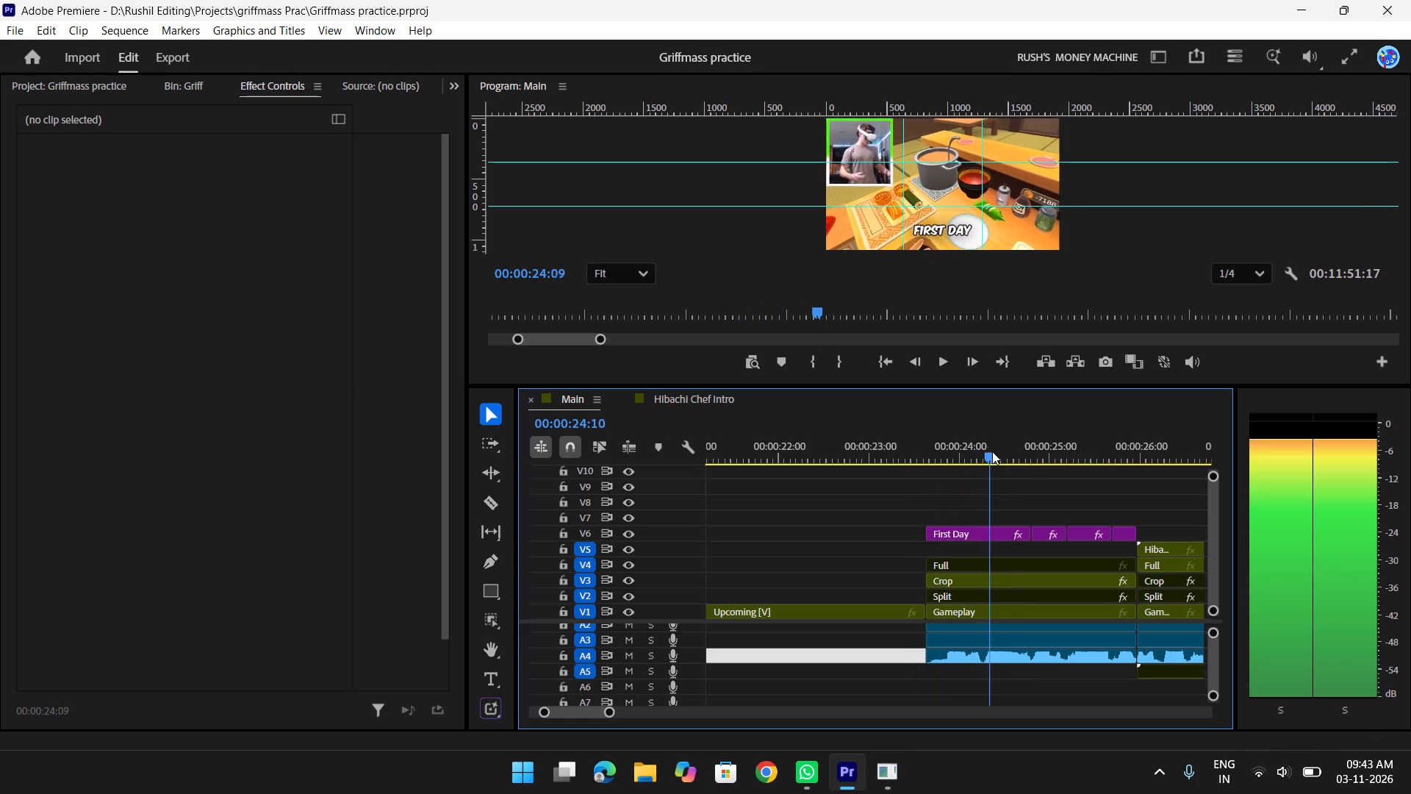
left_click_drag(992, 451, 1030, 458)
key("space")
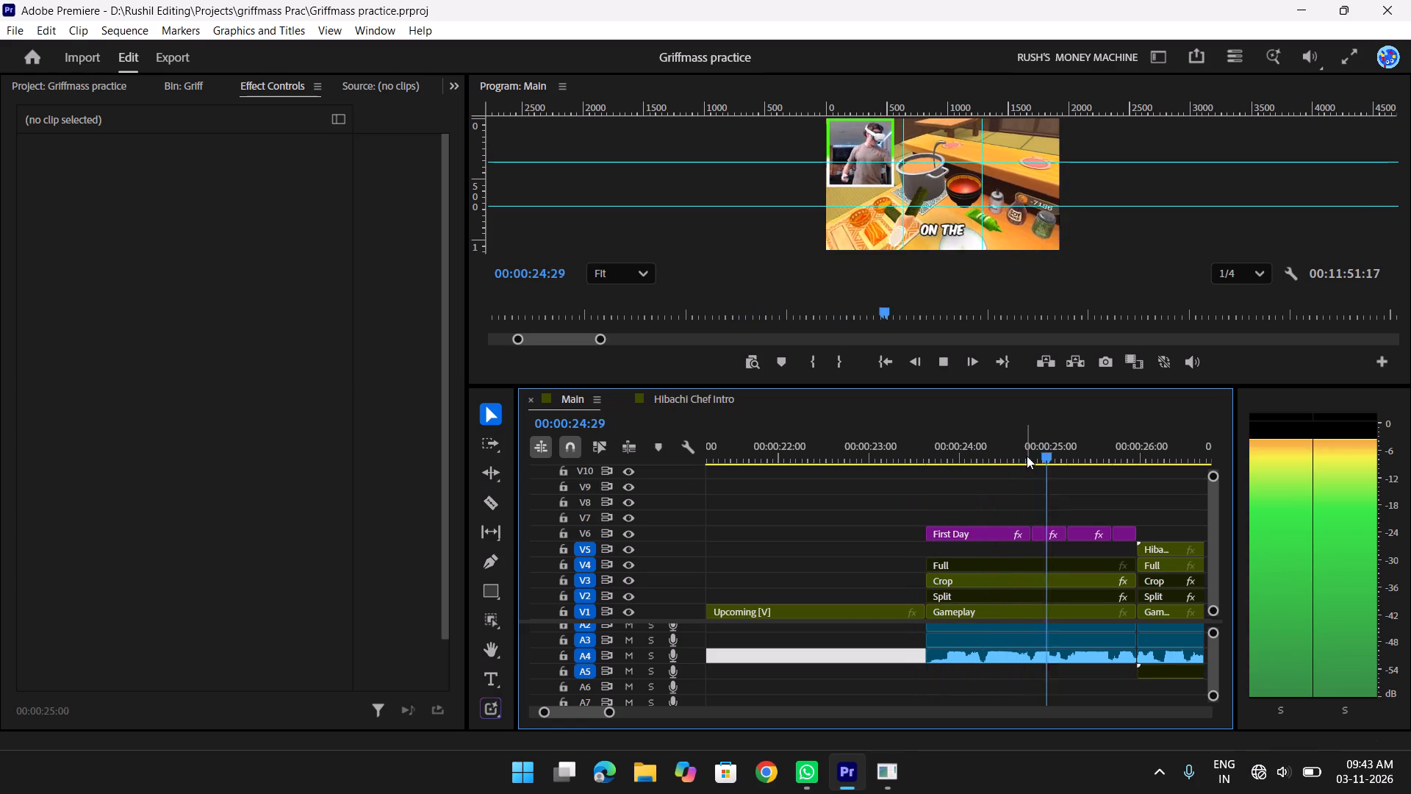
key("space")
key("space")
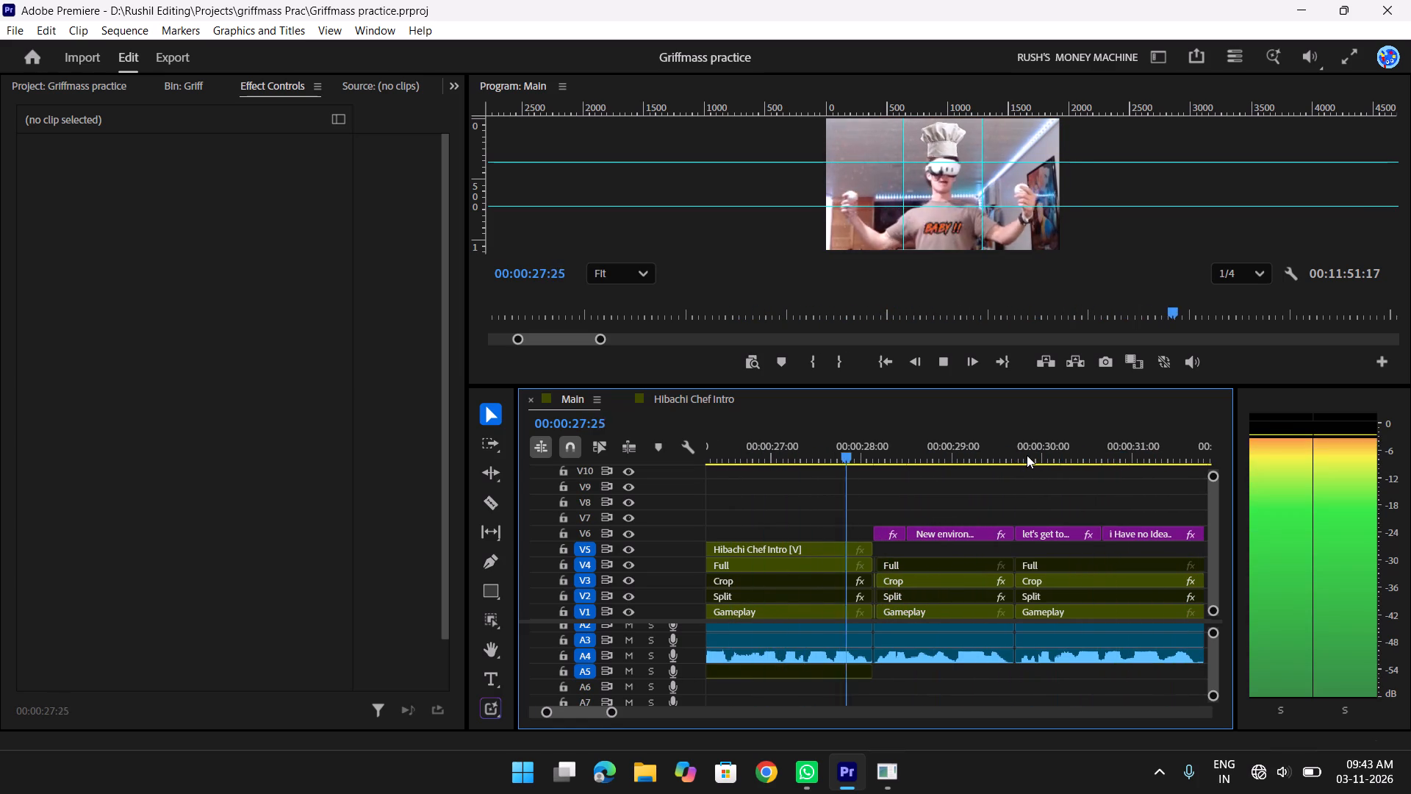
key("space")
Return the timeline view to the First Day section and save the project again.
scroll(928, 507, "up", 7)
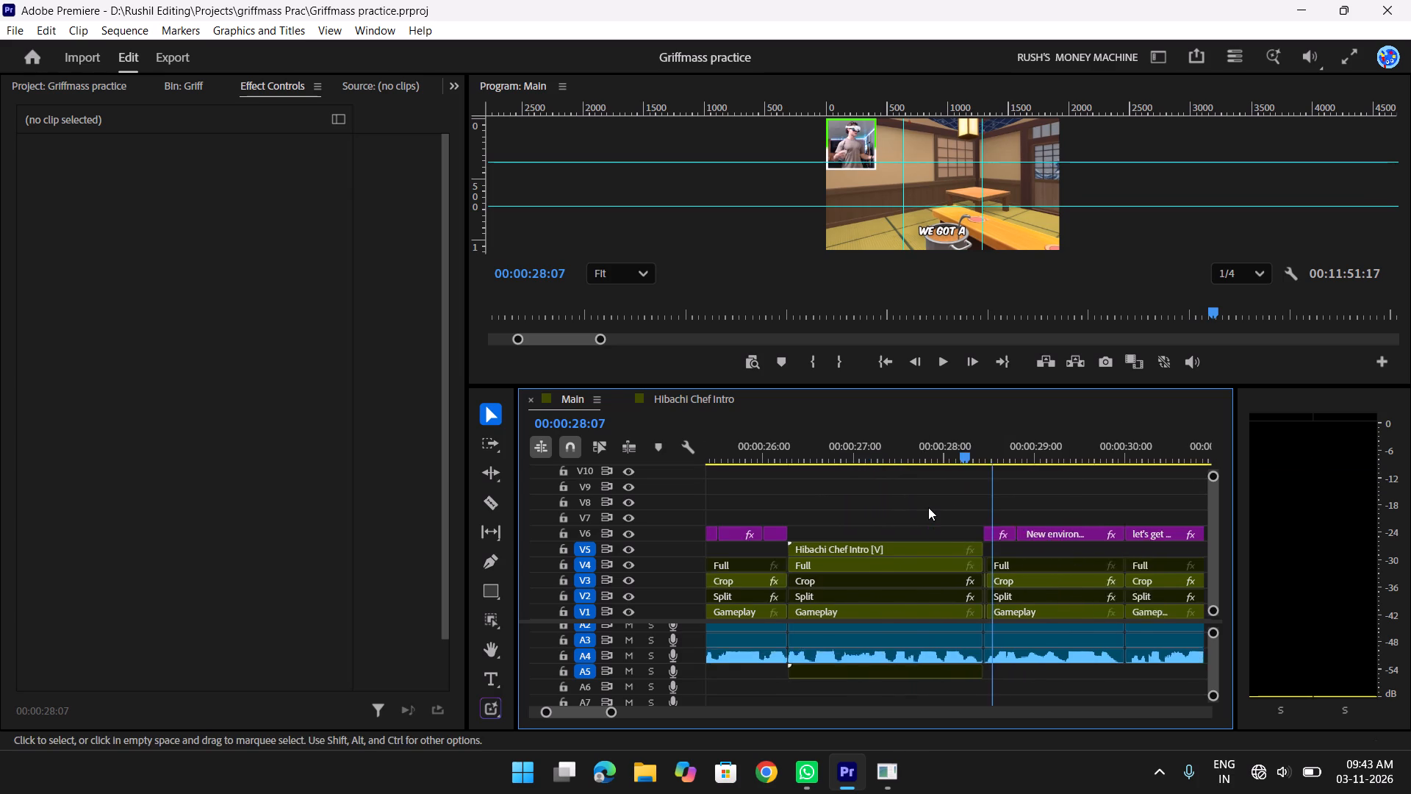
scroll(928, 507, "up", 4)
key("ctrl+s")
key("ctrl+s")
key("ctrl+s")
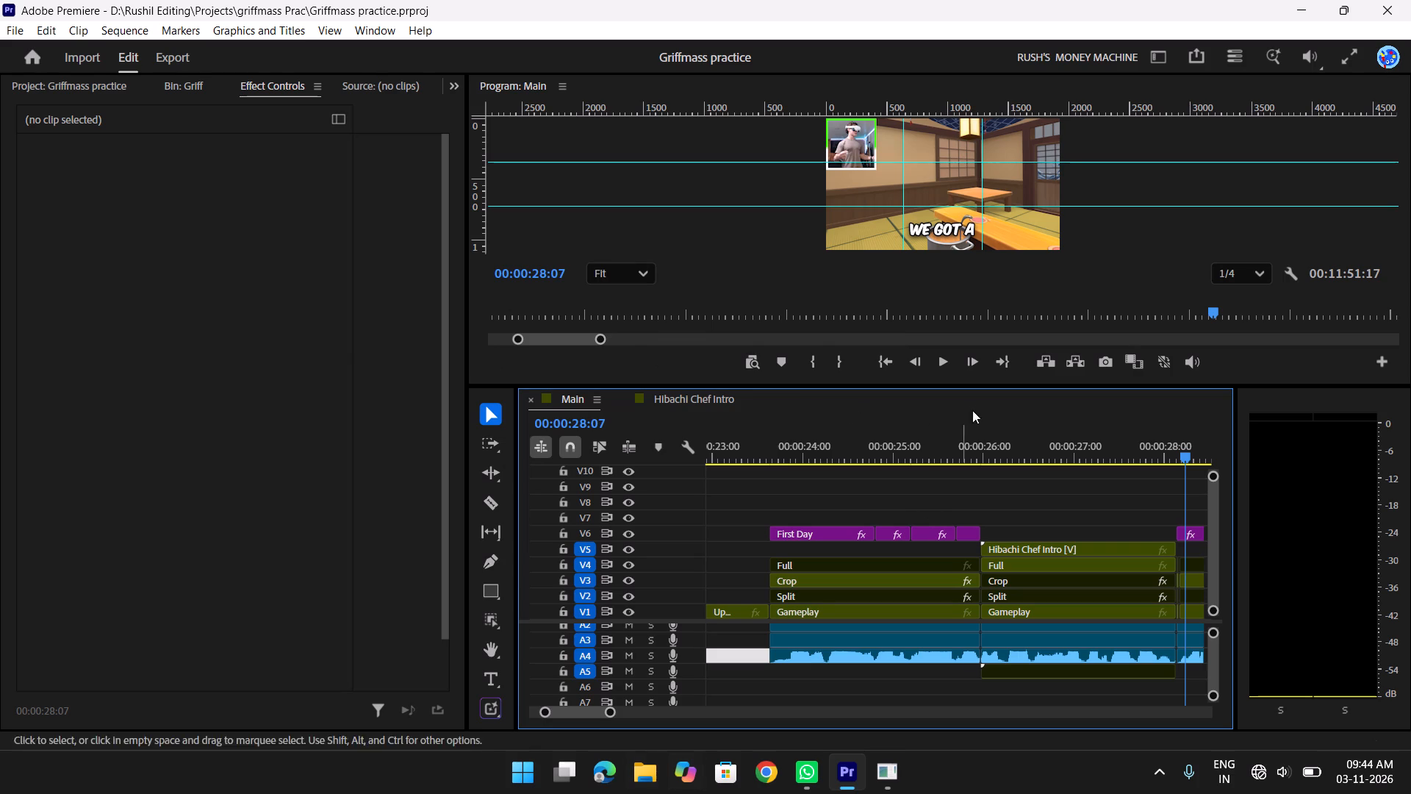
Scrub through the First Day section's facecam zoom again, stopping the playhead at 00:00:25:06.
left_click_drag(823, 455, 789, 455)
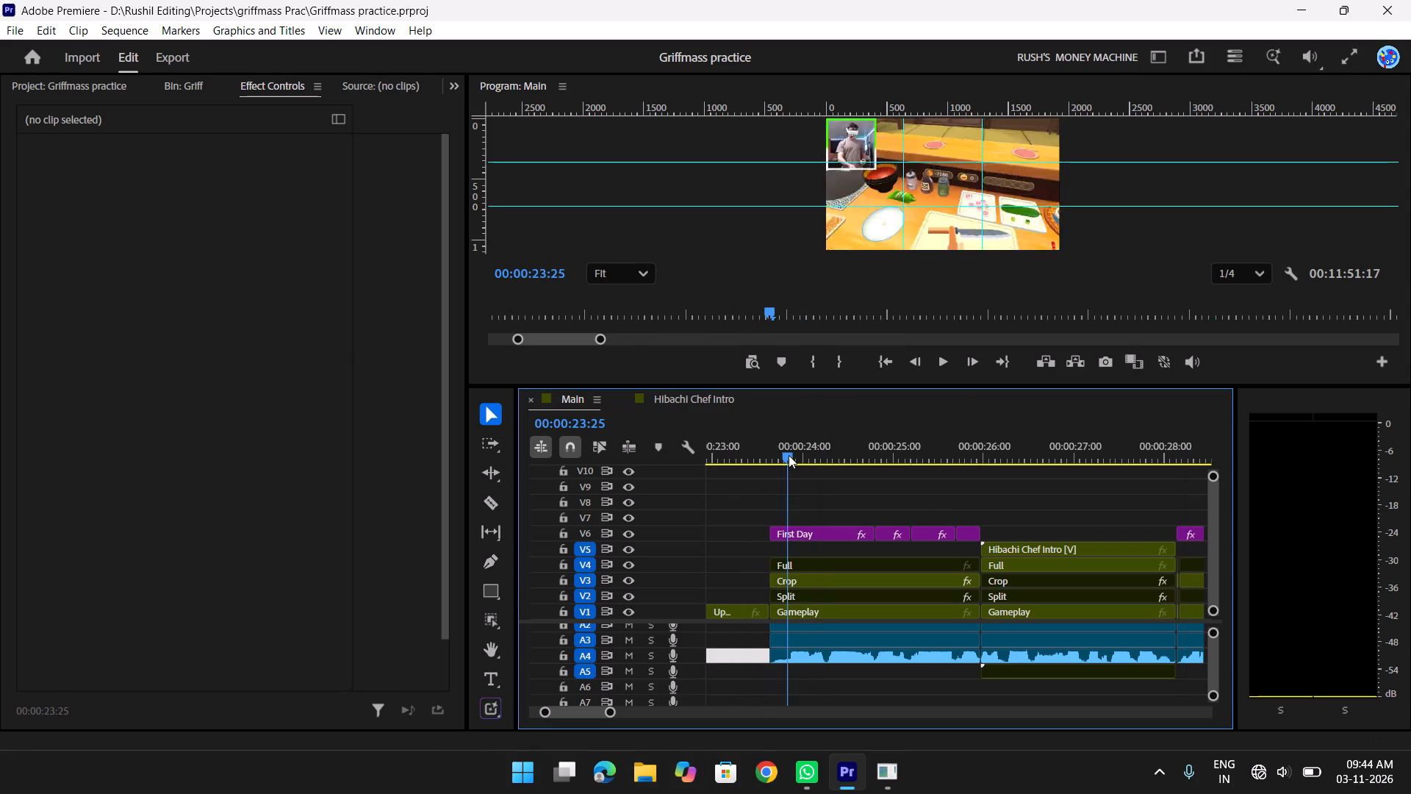
left_click_drag(789, 455, 913, 457)
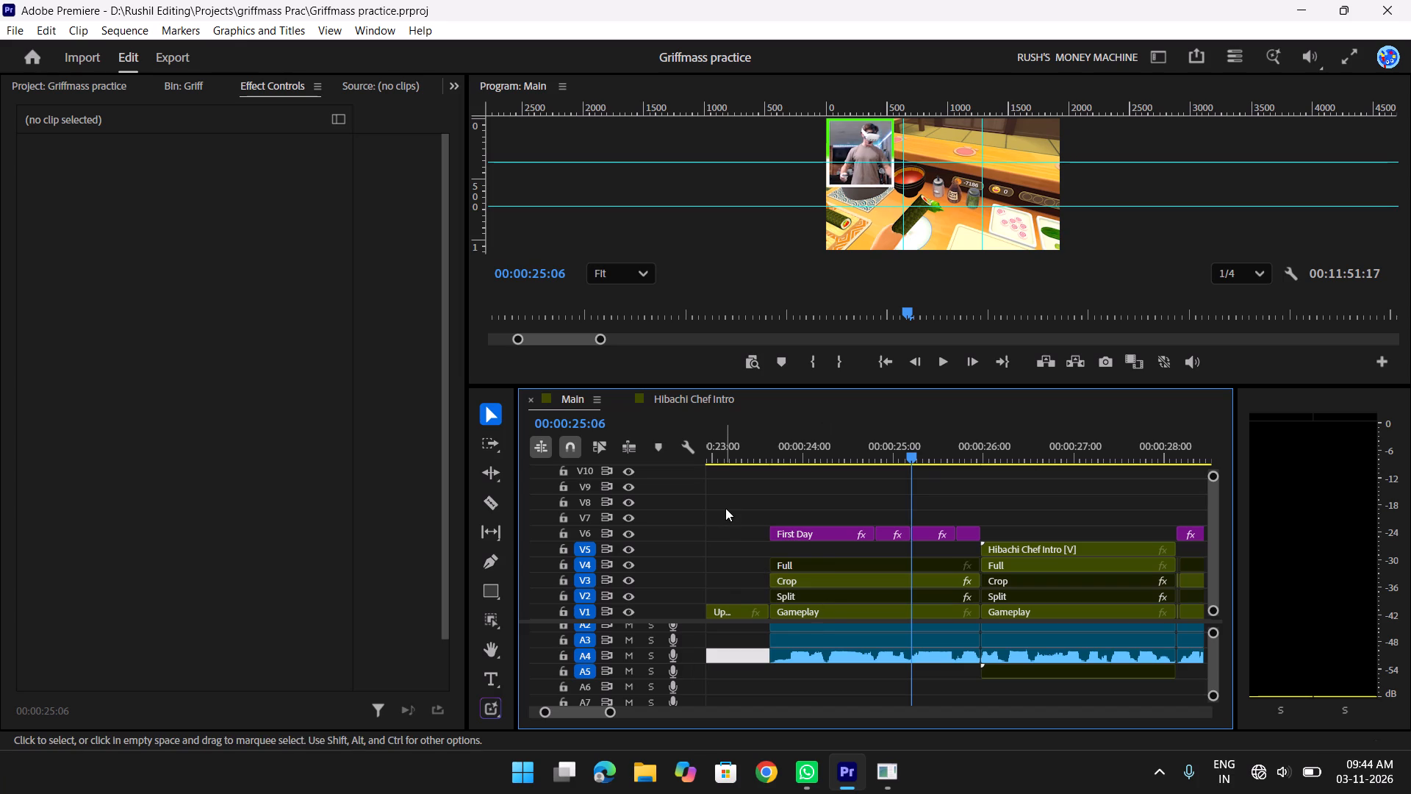
left_click(725, 508)
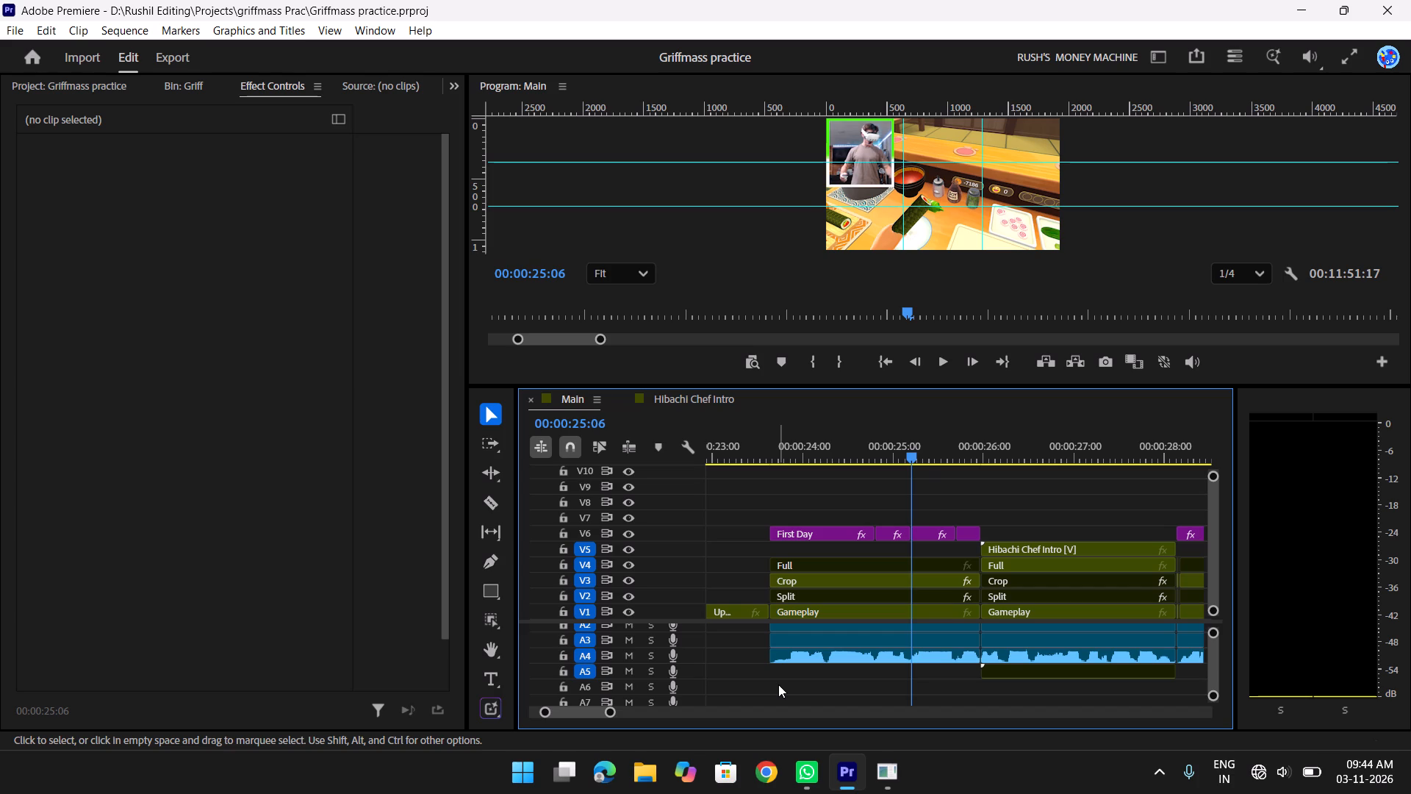
Open the Effects window and delete Custom Bin 01 from the effects list.
key("shift+z")
scroll(778, 684, "up", 1)
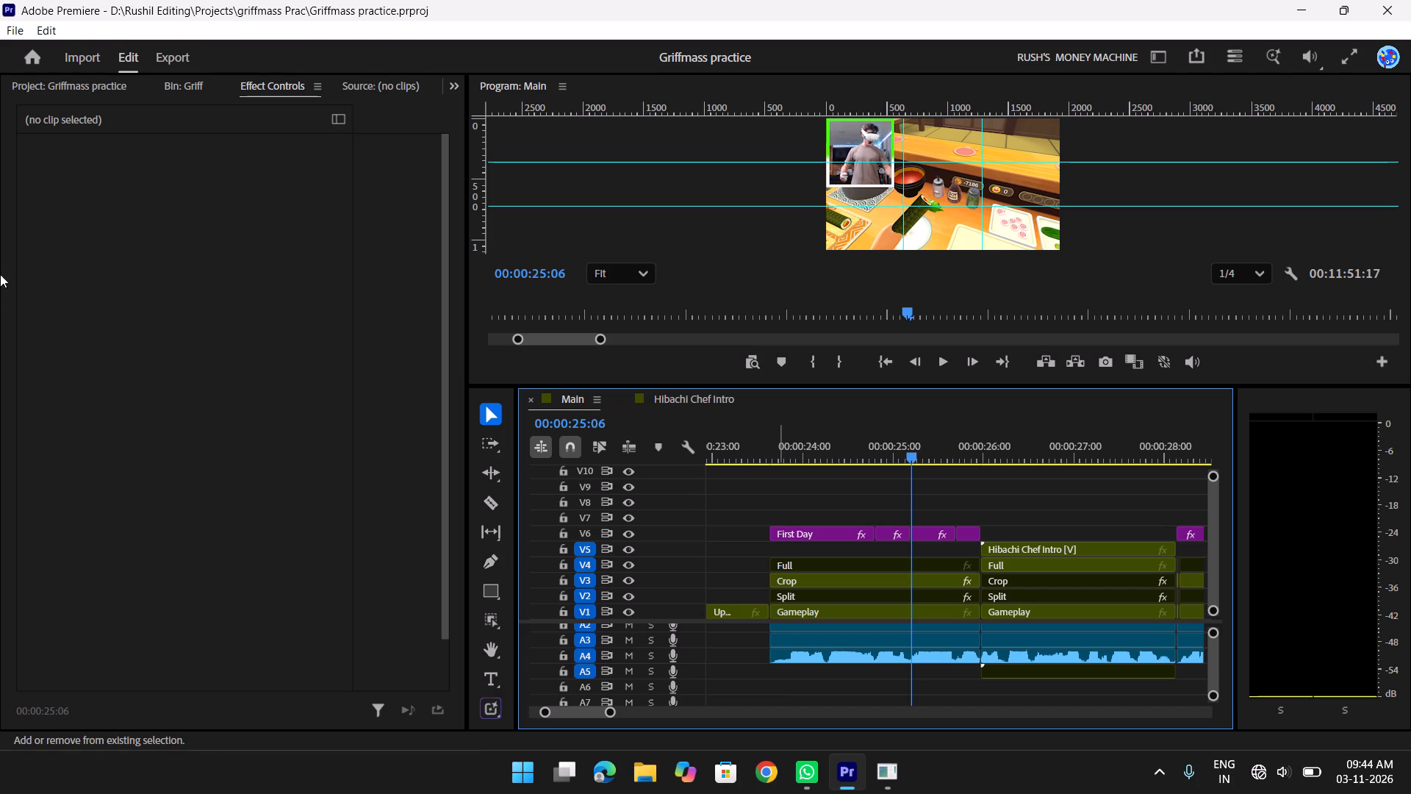
scroll(259, 386, "down", 3)
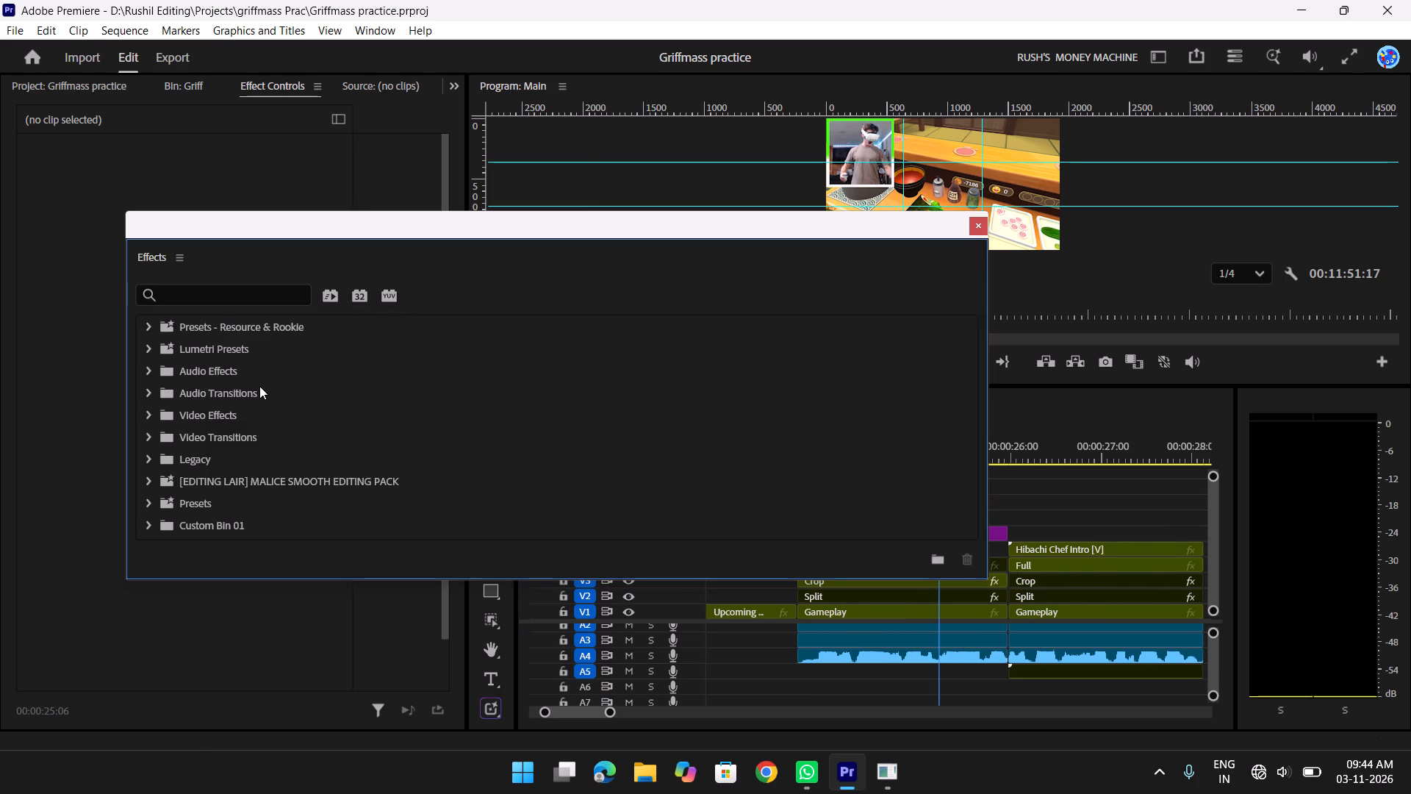
scroll(259, 386, "down", 8)
scroll(267, 405, "up", 2)
left_click(229, 518)
key("Delete")
left_click(744, 429)
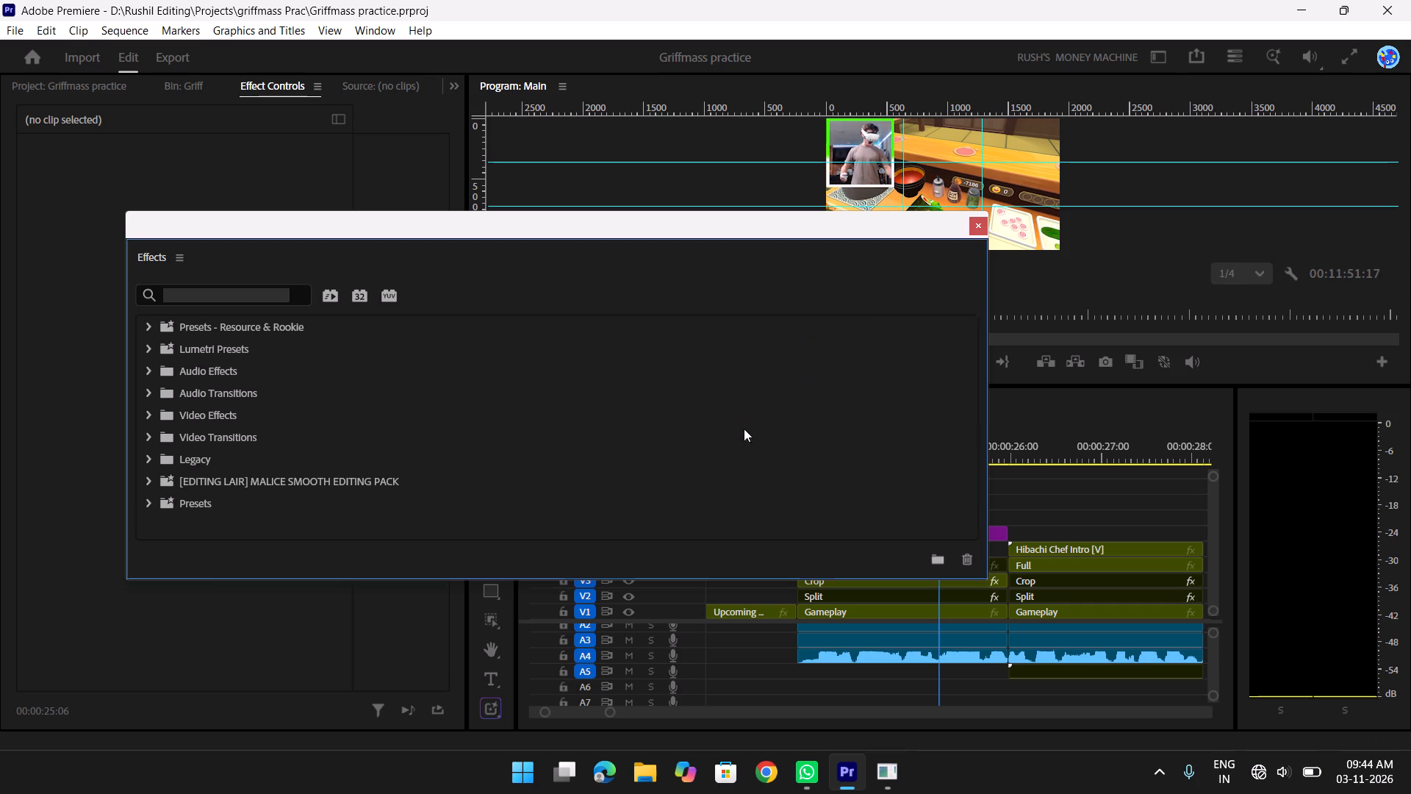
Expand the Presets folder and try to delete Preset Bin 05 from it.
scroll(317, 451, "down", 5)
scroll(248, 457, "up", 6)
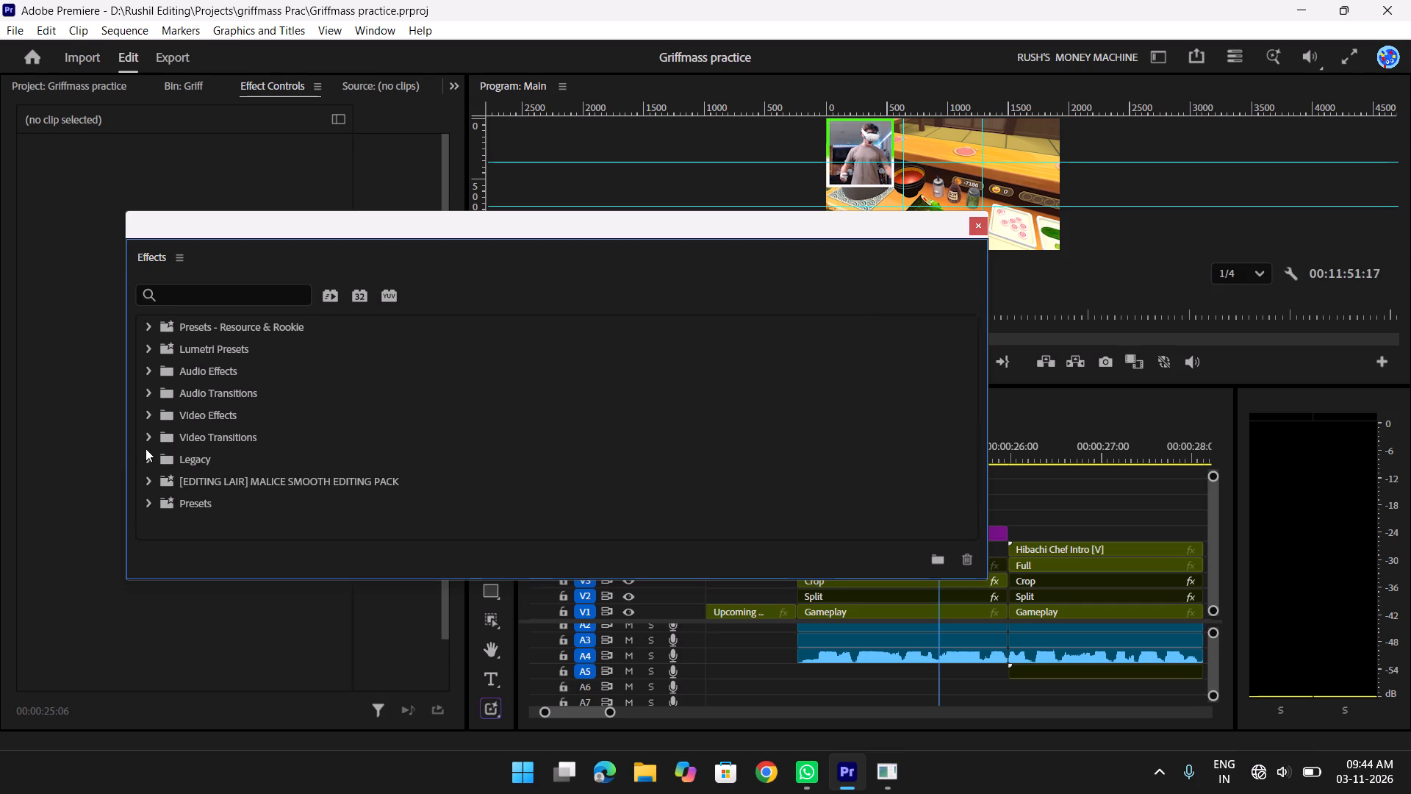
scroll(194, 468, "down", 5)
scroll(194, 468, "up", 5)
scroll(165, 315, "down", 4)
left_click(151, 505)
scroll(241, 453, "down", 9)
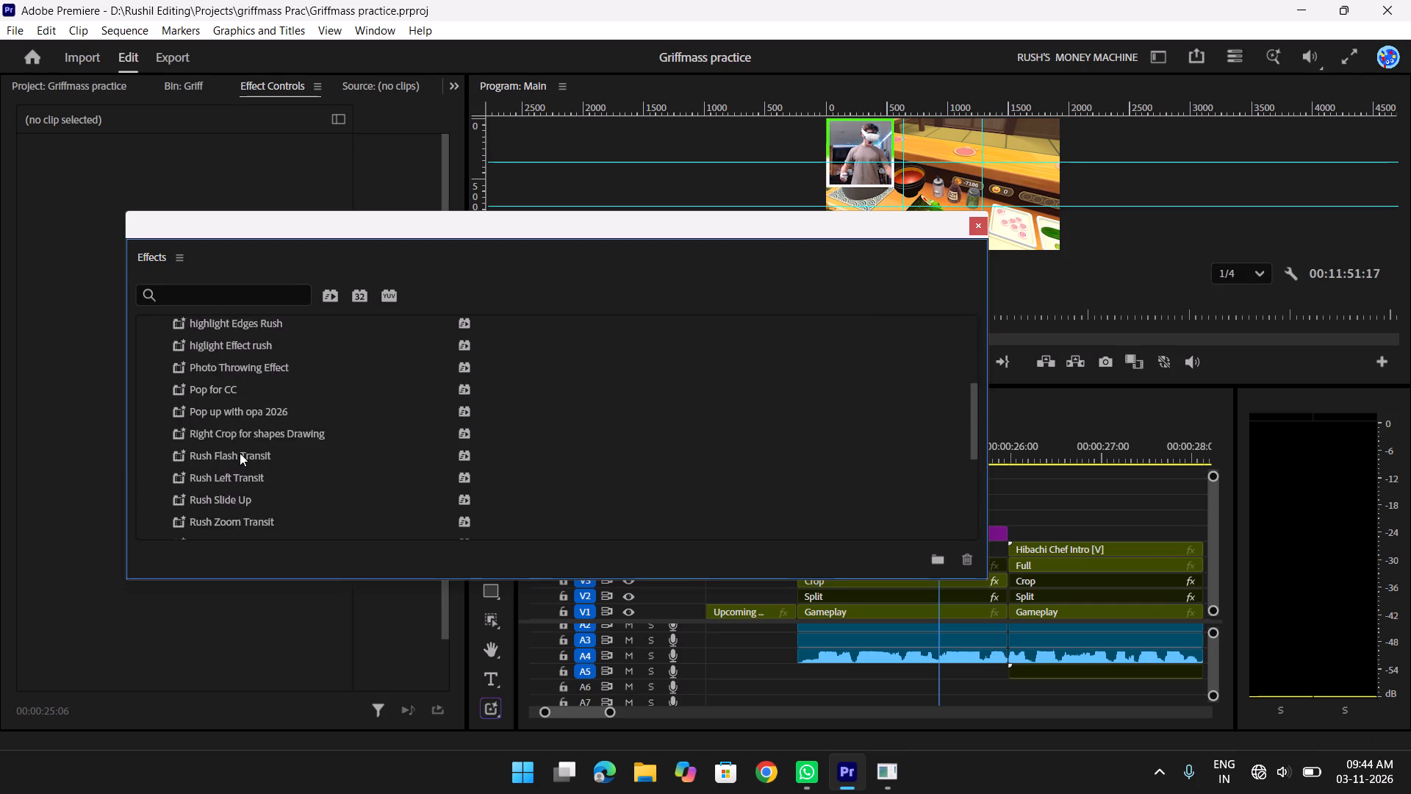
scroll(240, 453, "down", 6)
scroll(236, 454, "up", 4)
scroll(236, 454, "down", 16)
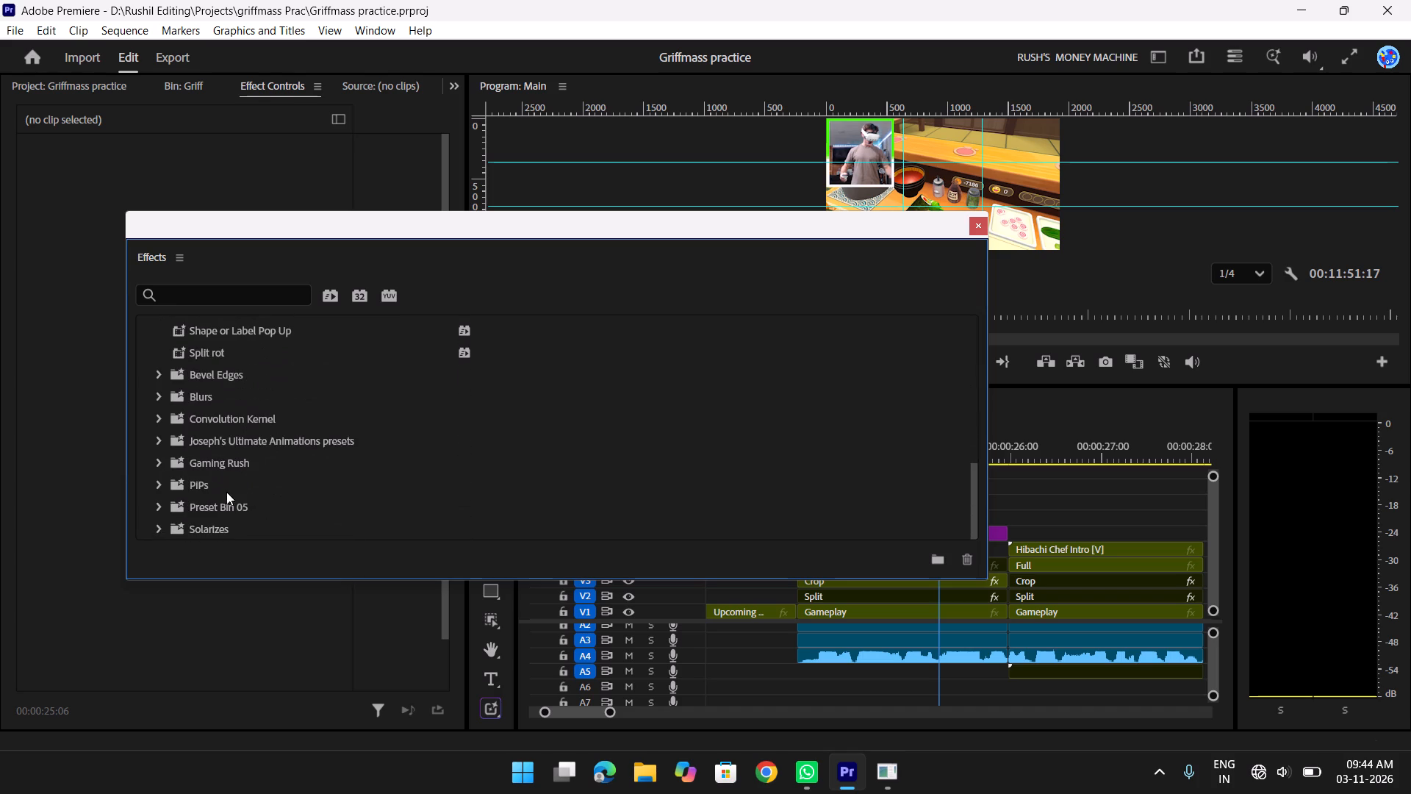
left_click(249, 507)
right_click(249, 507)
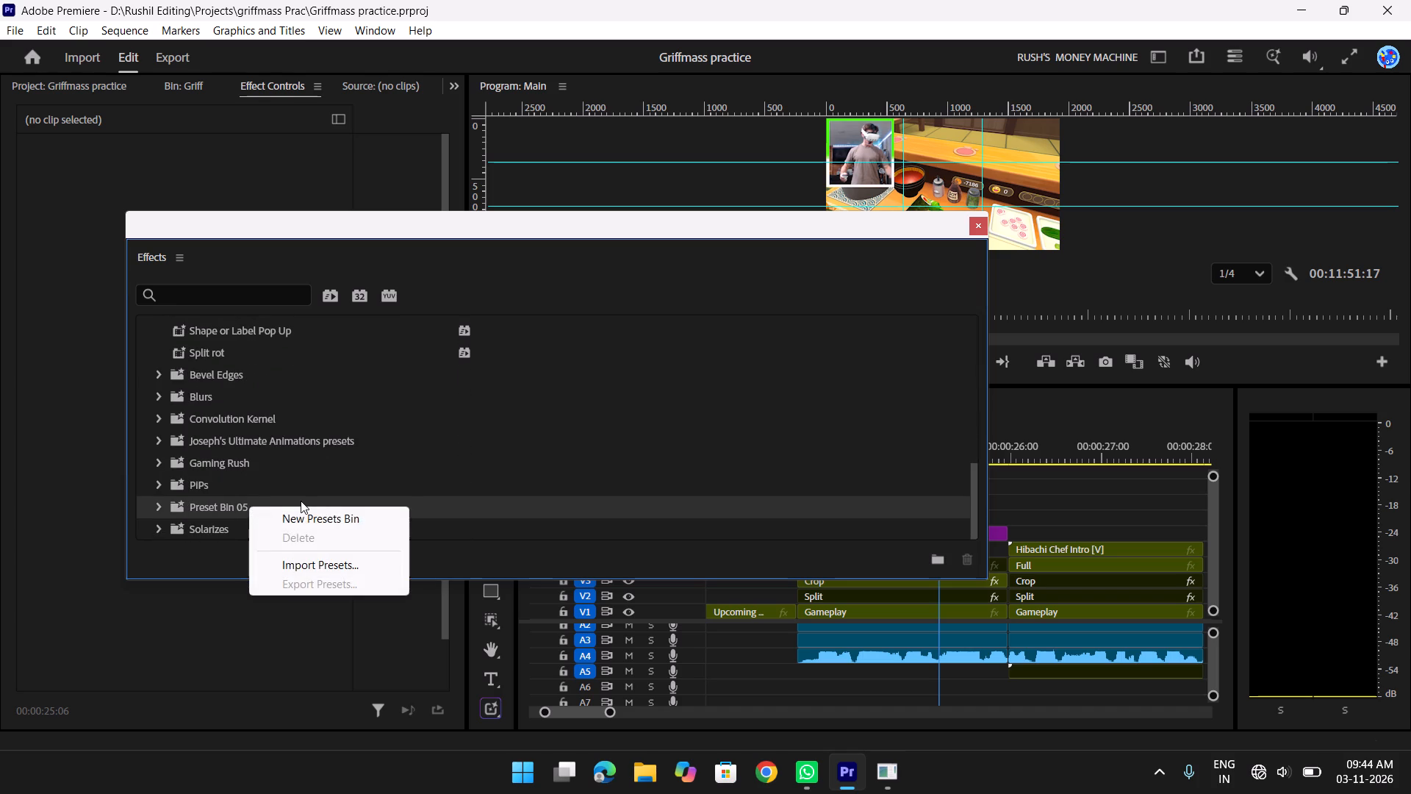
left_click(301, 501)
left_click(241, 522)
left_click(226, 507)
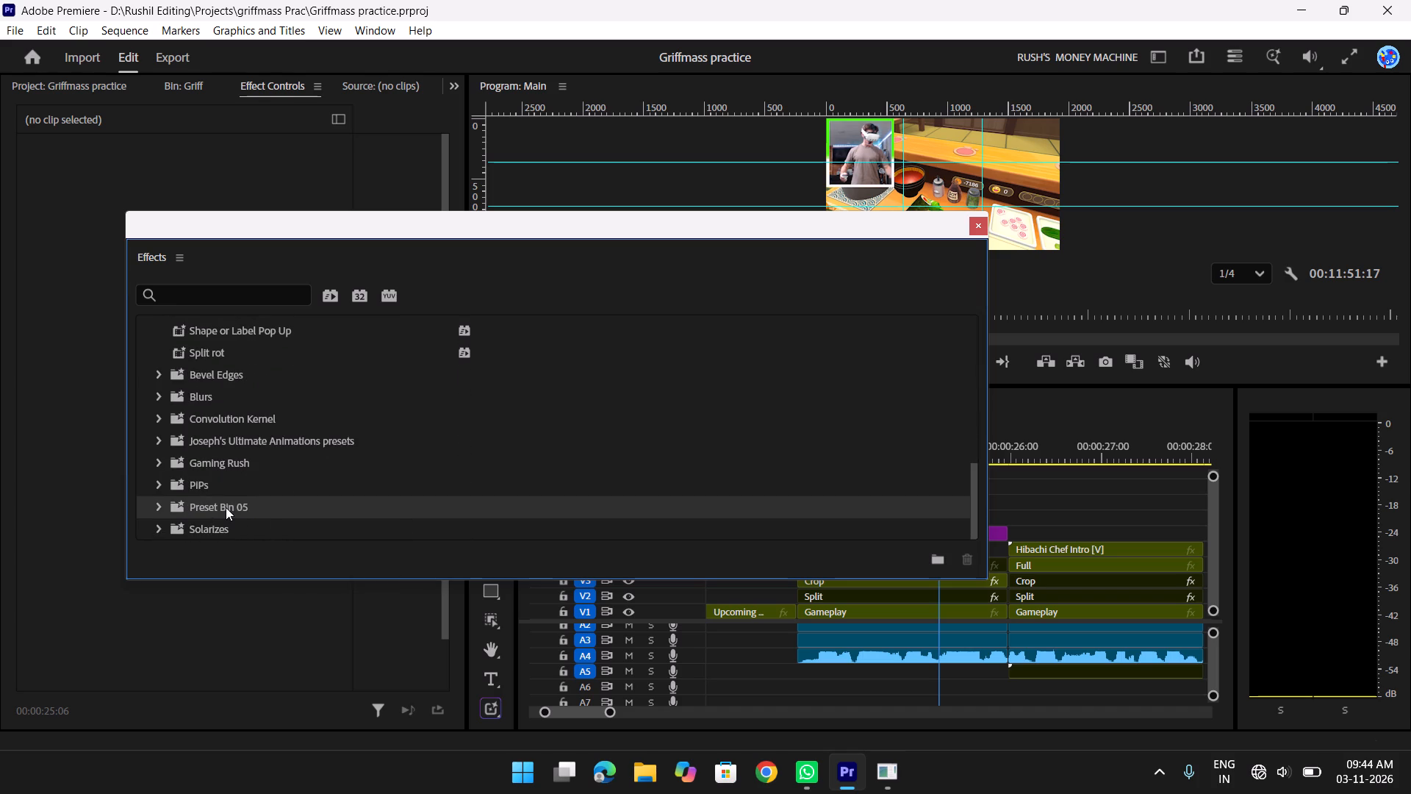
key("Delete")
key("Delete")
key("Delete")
Expand the Gaming Rush preset bin and move the floating Effects window over the Program monitor.
left_click(285, 412)
left_click(249, 437)
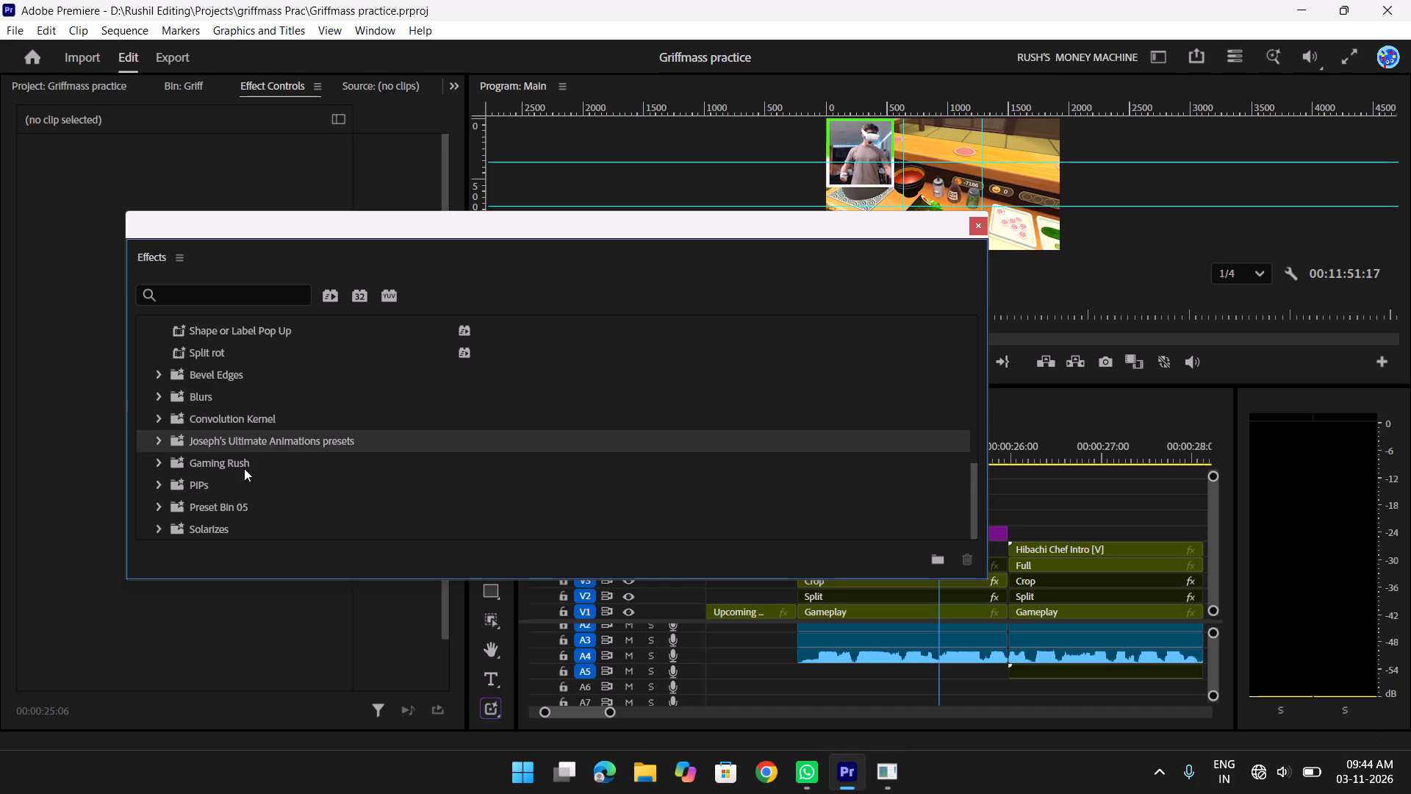
left_click(244, 468)
left_click(158, 459)
left_click_drag(392, 226, 441, 104)
left_click_drag(531, 93, 761, 114)
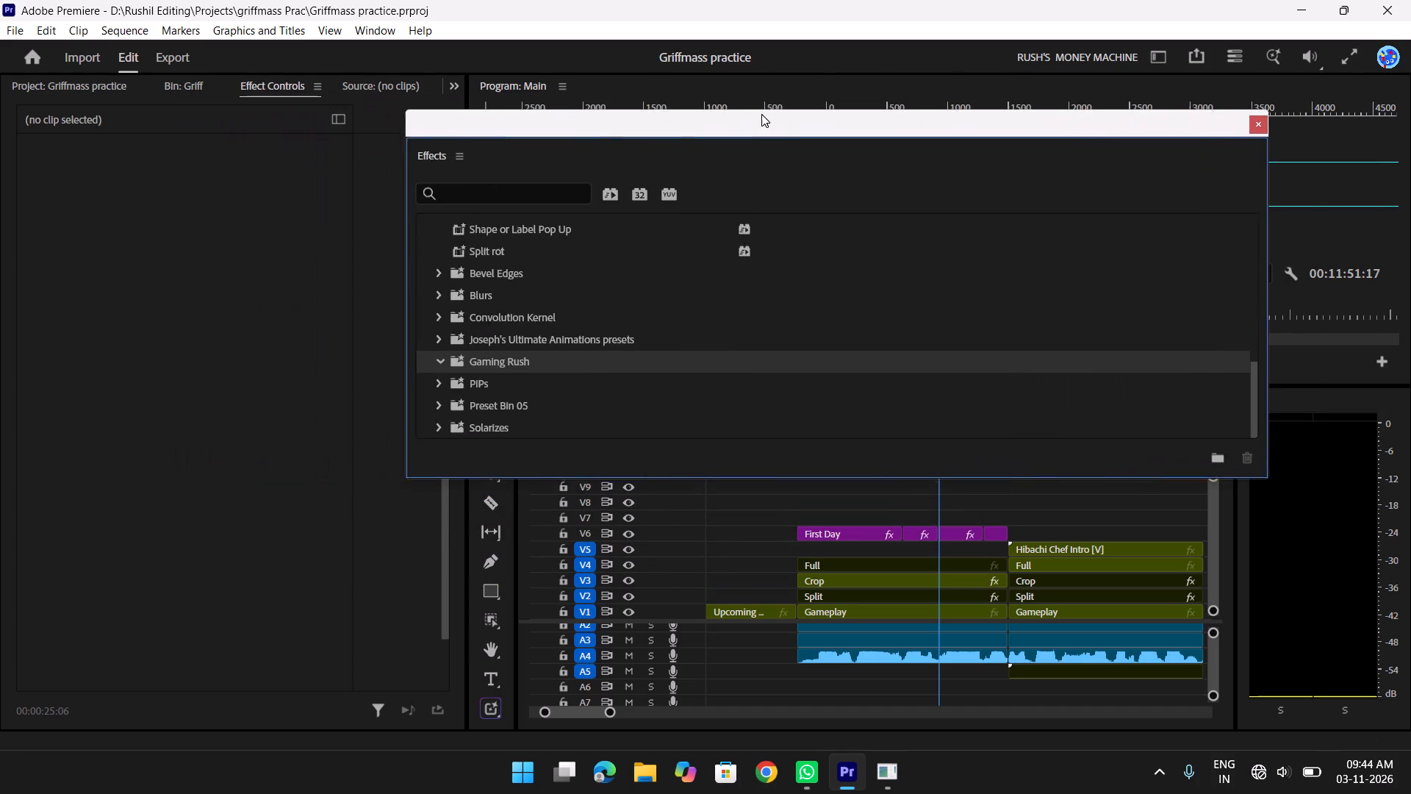
left_click_drag(761, 114, 866, 130)
Search the effects for "big zoo" and select the Big Zoom Crop No shake preset.
scroll(719, 355, "up", 10)
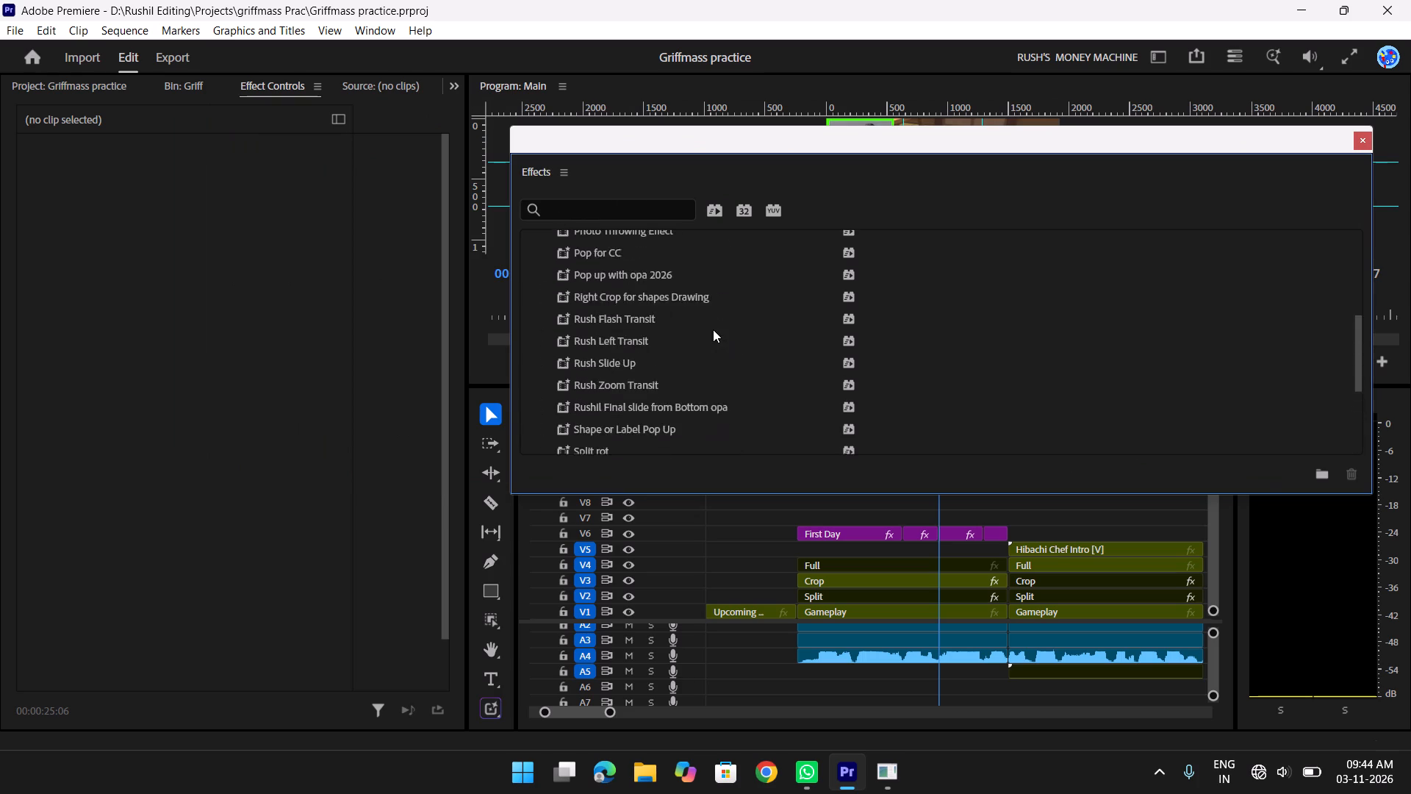
scroll(713, 329, "up", 16)
left_click(603, 214)
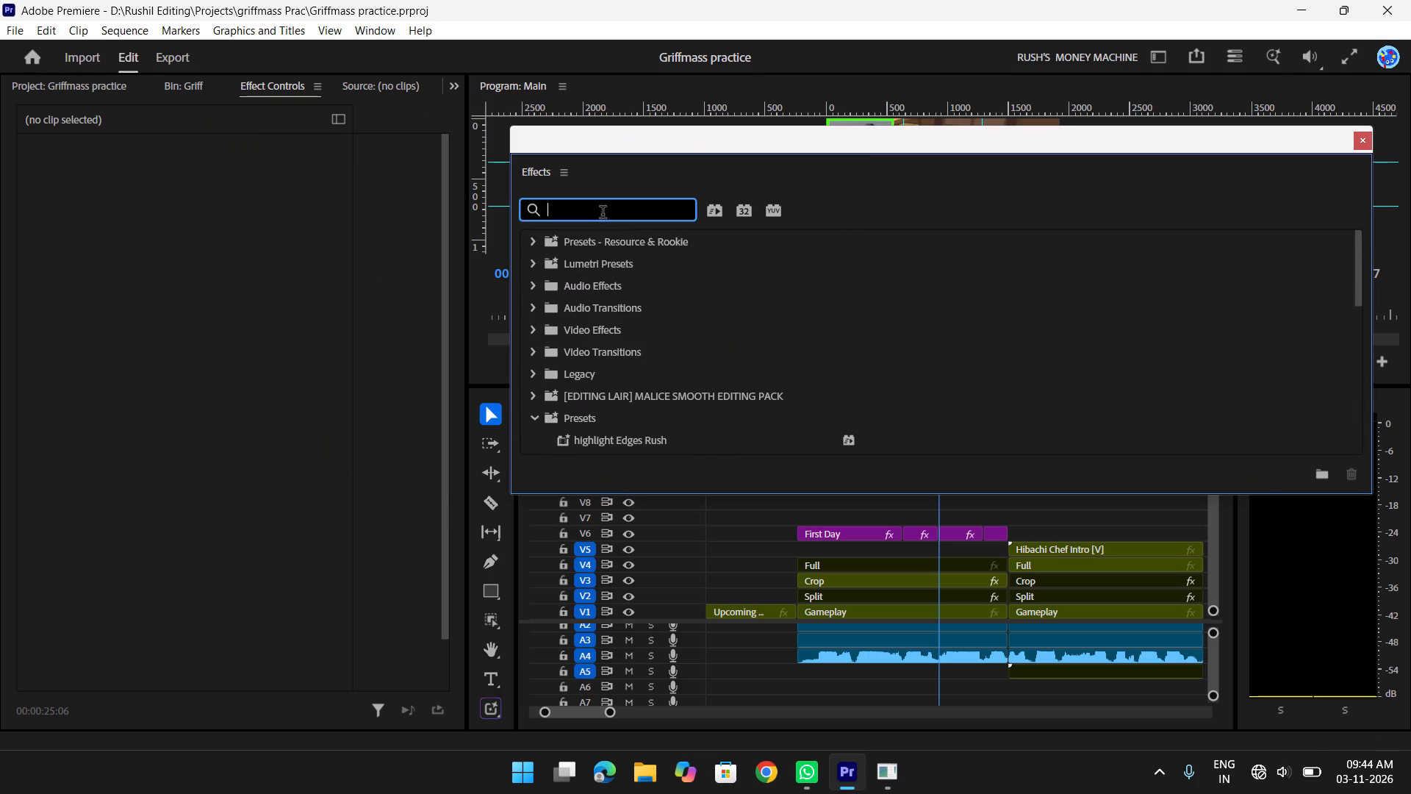
type("bif")
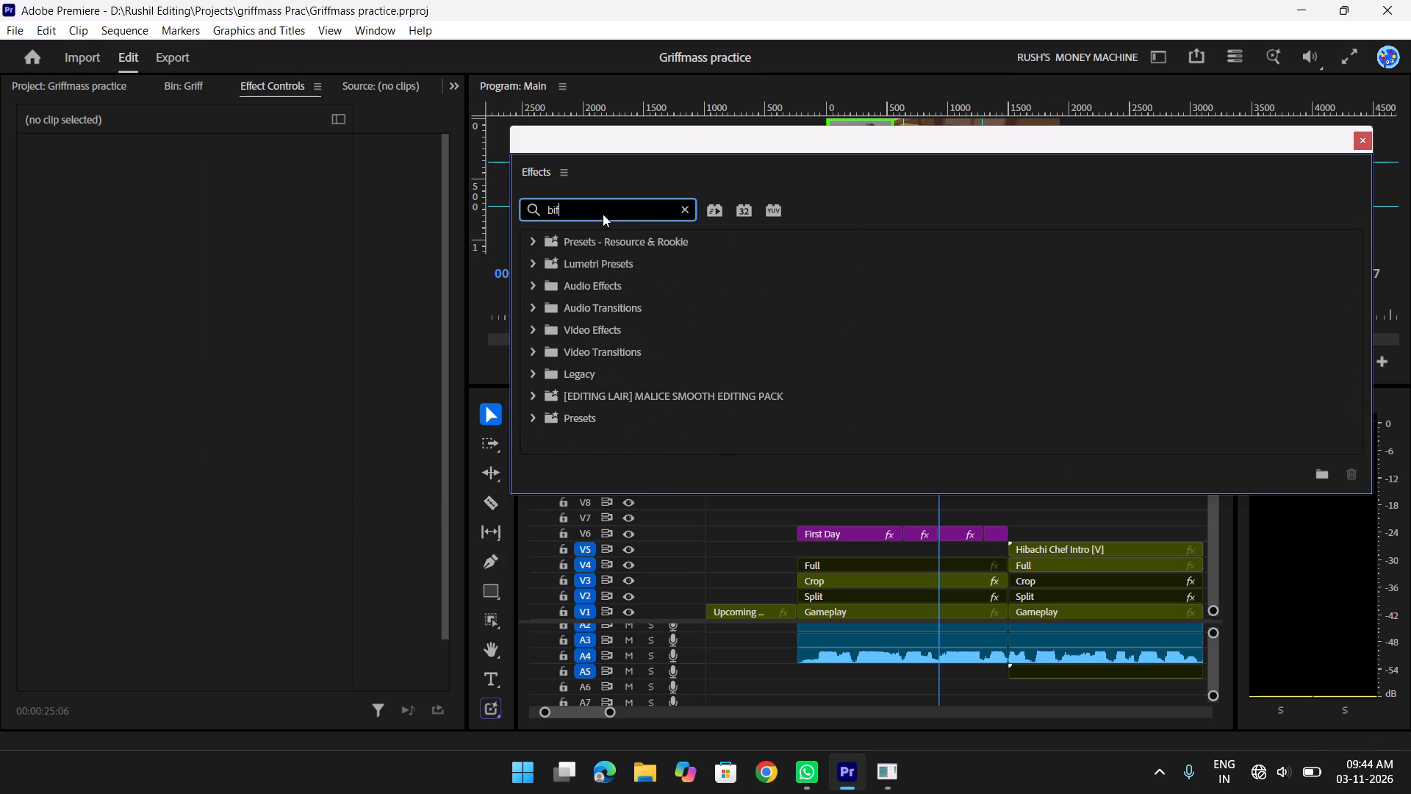
key("BackSpace")
key("g")
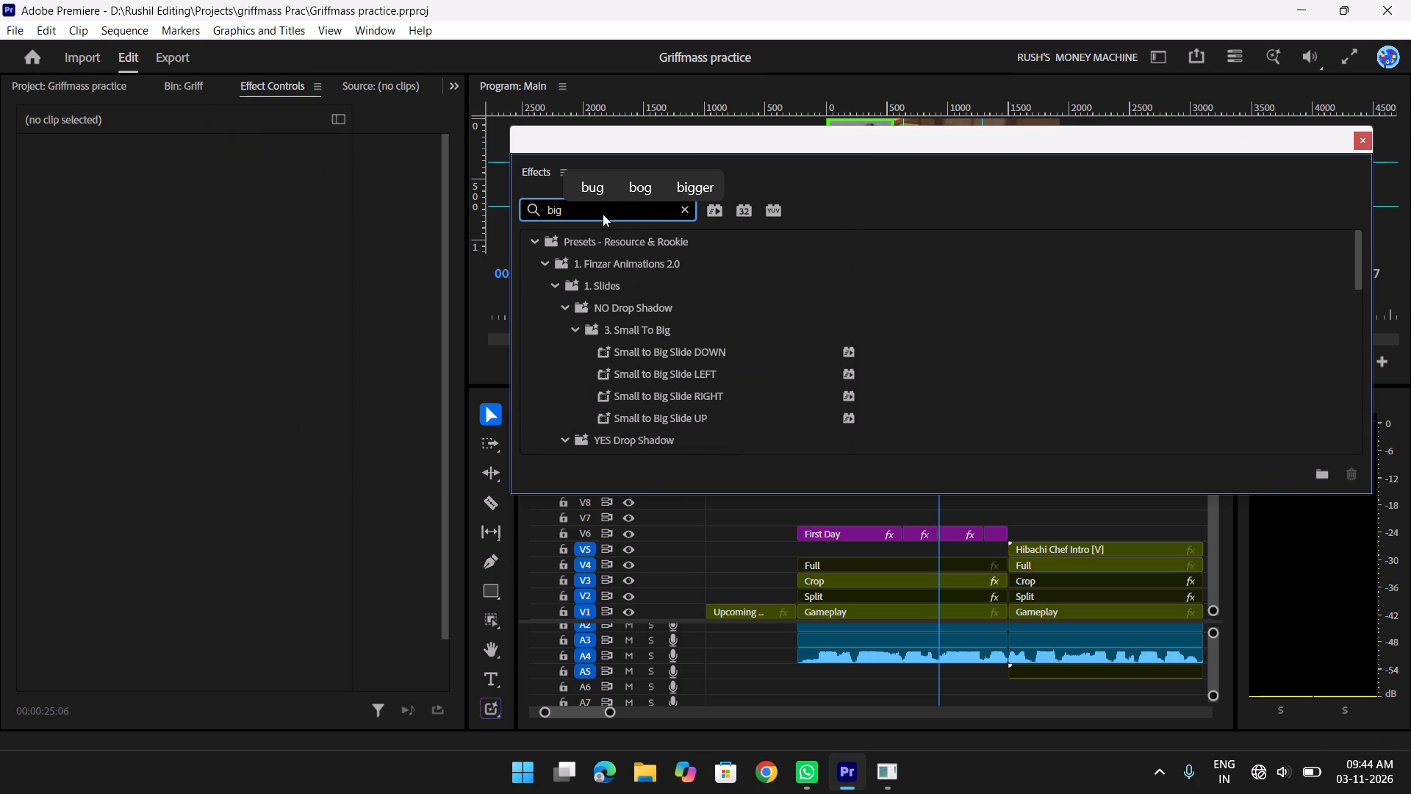
key("space")
type("l")
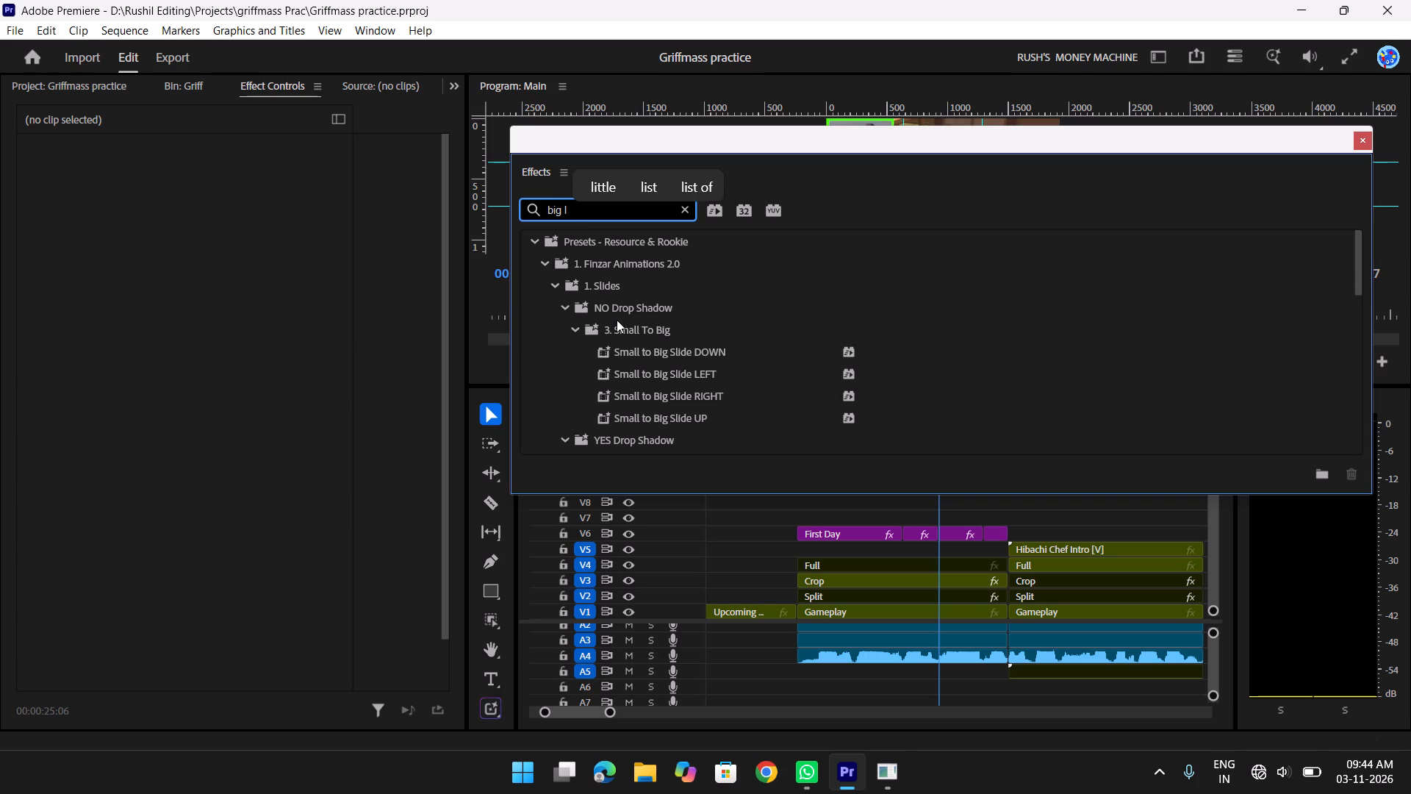
key("BackSpace")
type("zoo")
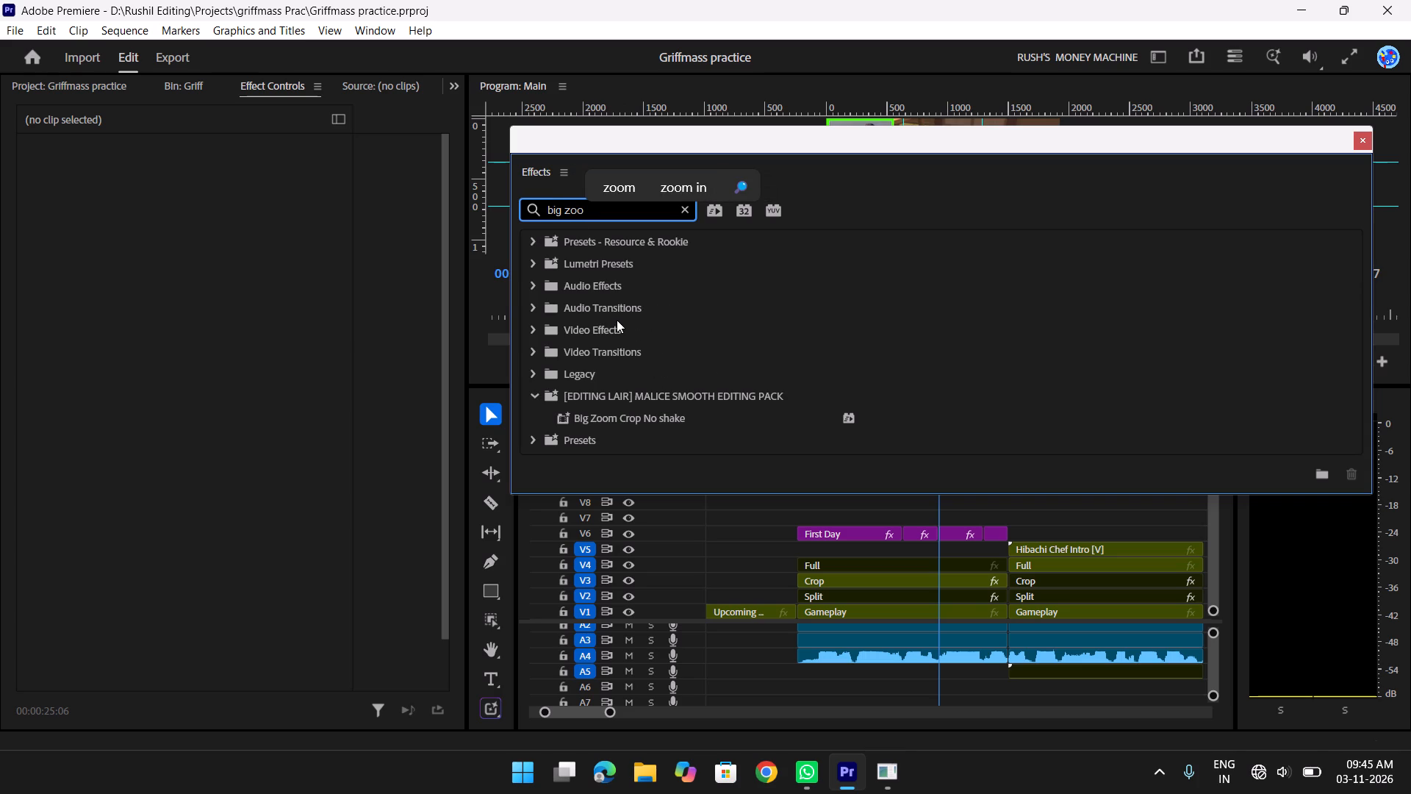
scroll(624, 323, "up", 1)
scroll(629, 329, "down", 3)
right_click(667, 423)
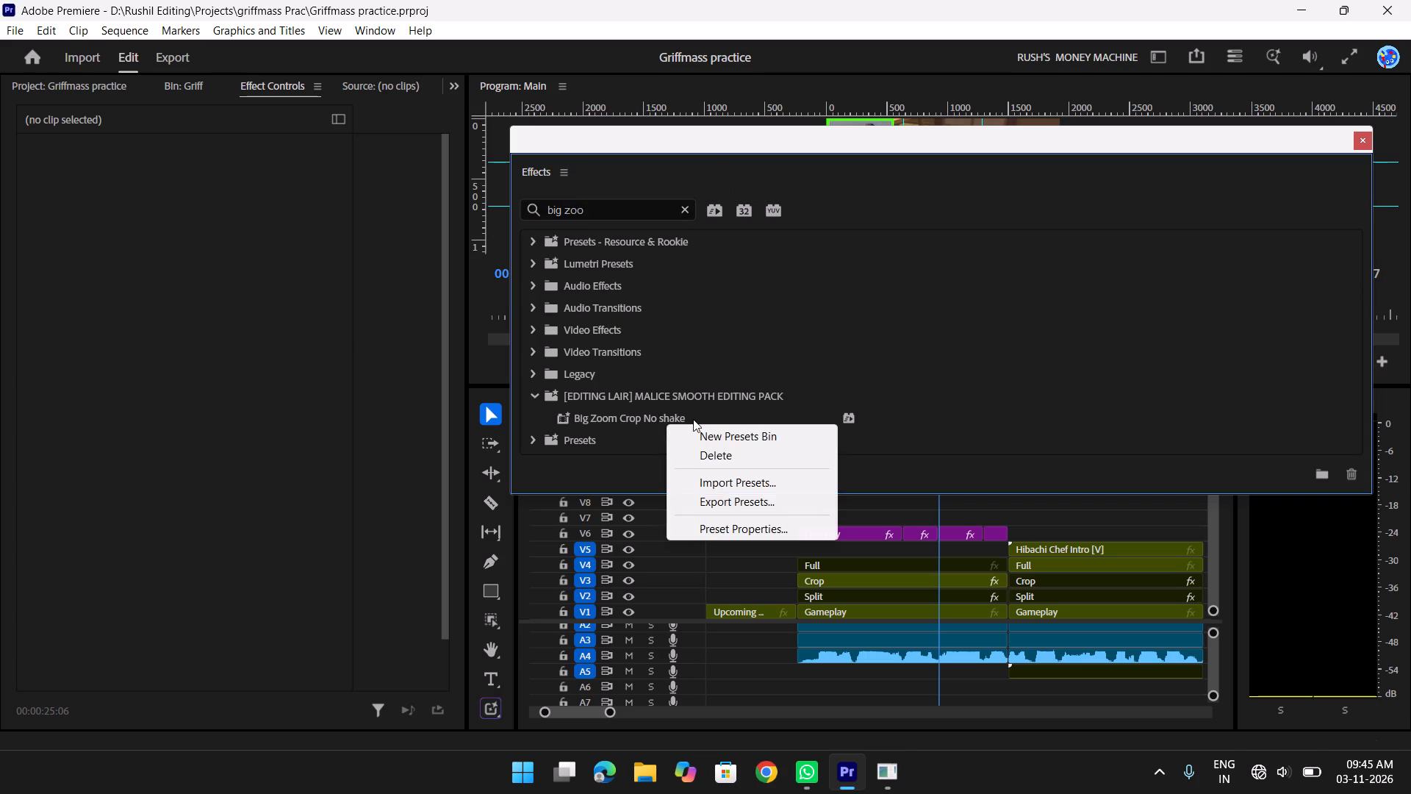
left_click(593, 426)
left_click(667, 428)
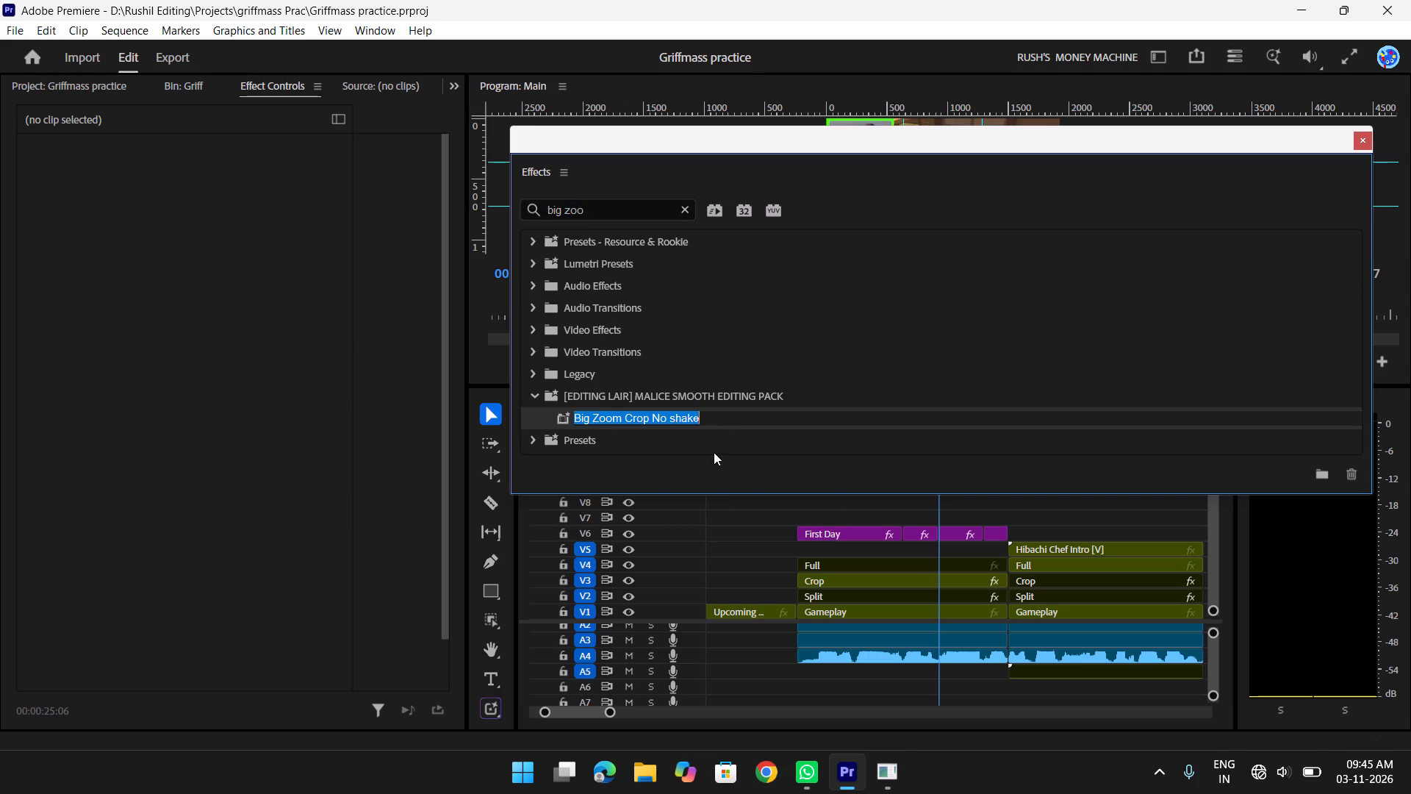
left_click(714, 452)
Start exporting the Big Zoom Crop No shake preset, choosing the Presets folder inside Rushil Editing on drive D: as destination.
right_click(684, 418)
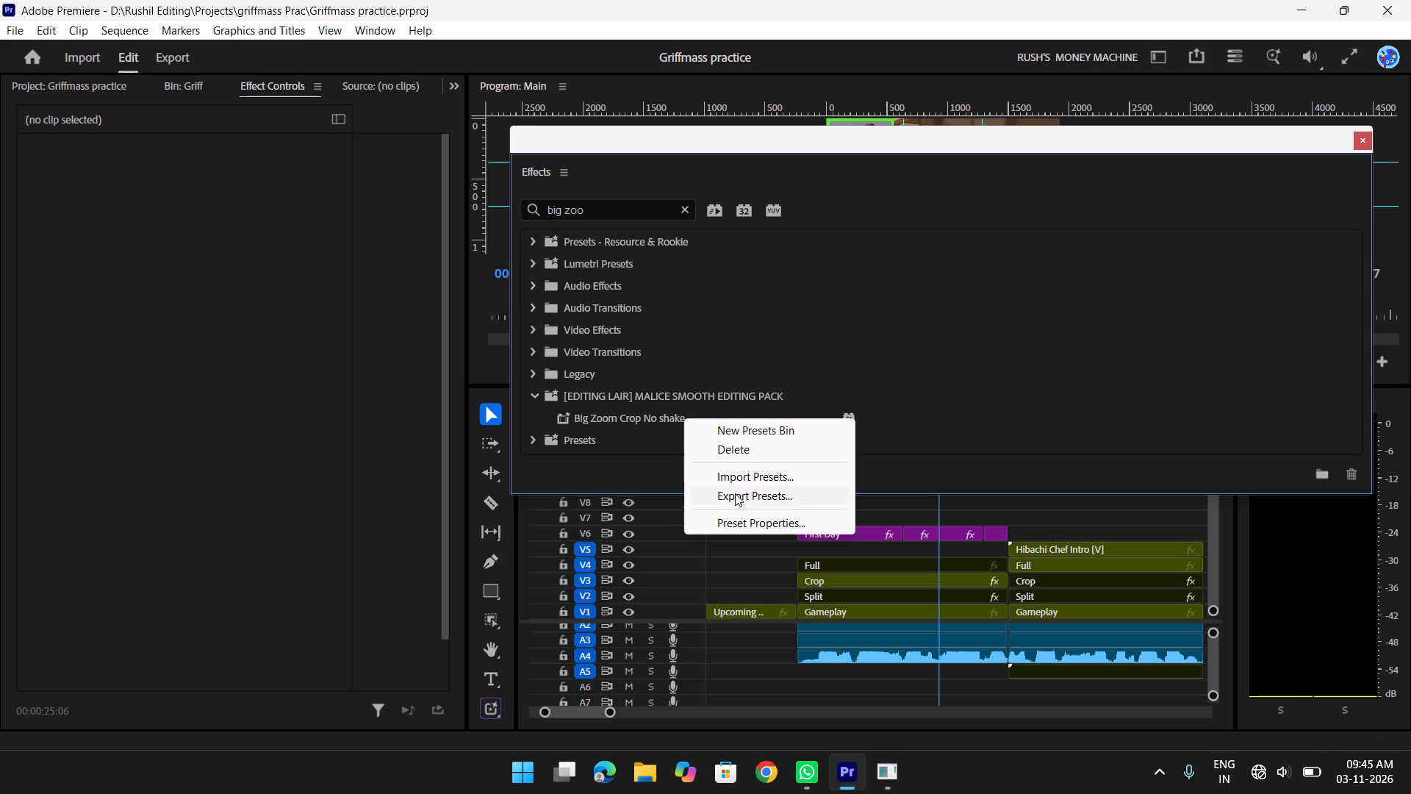
left_click(735, 493)
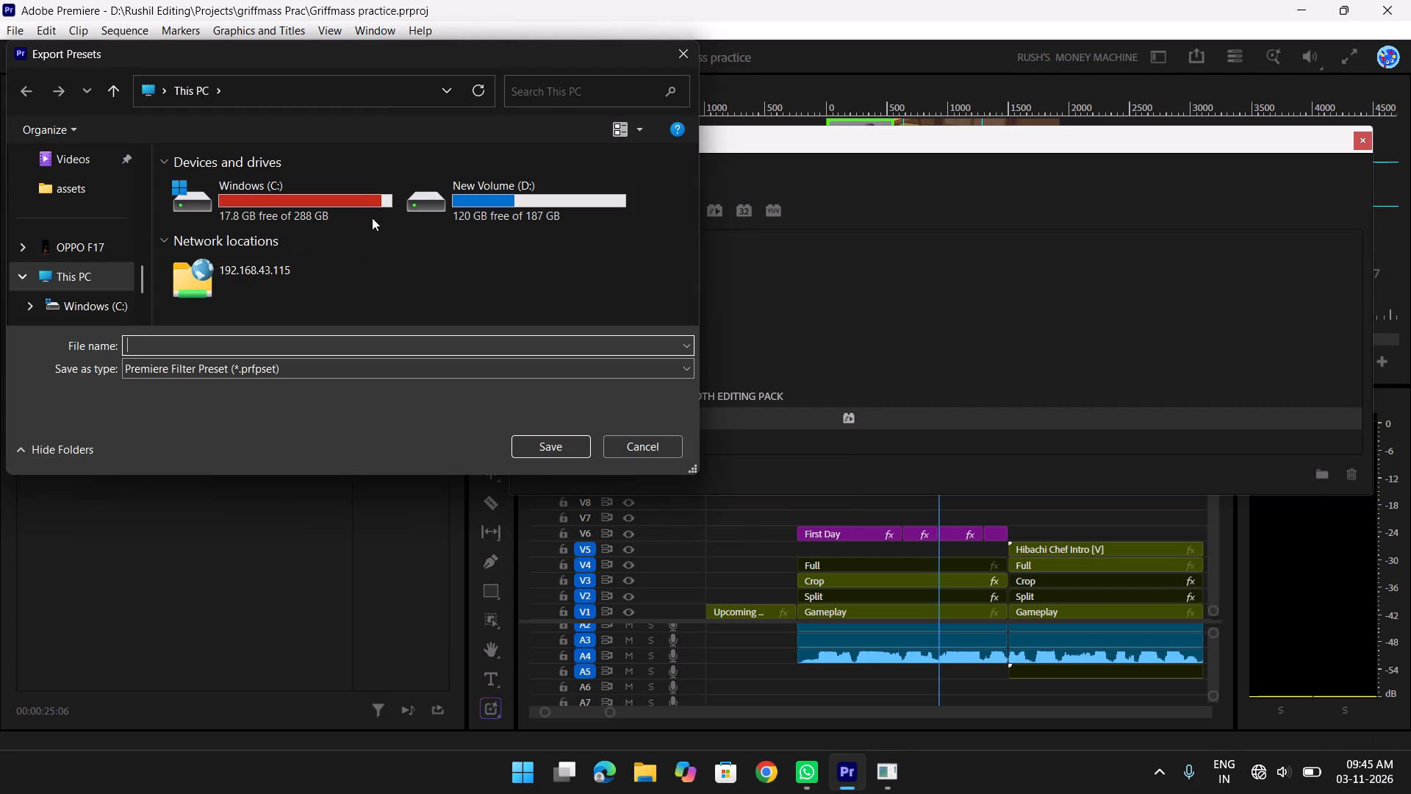
left_click(477, 205)
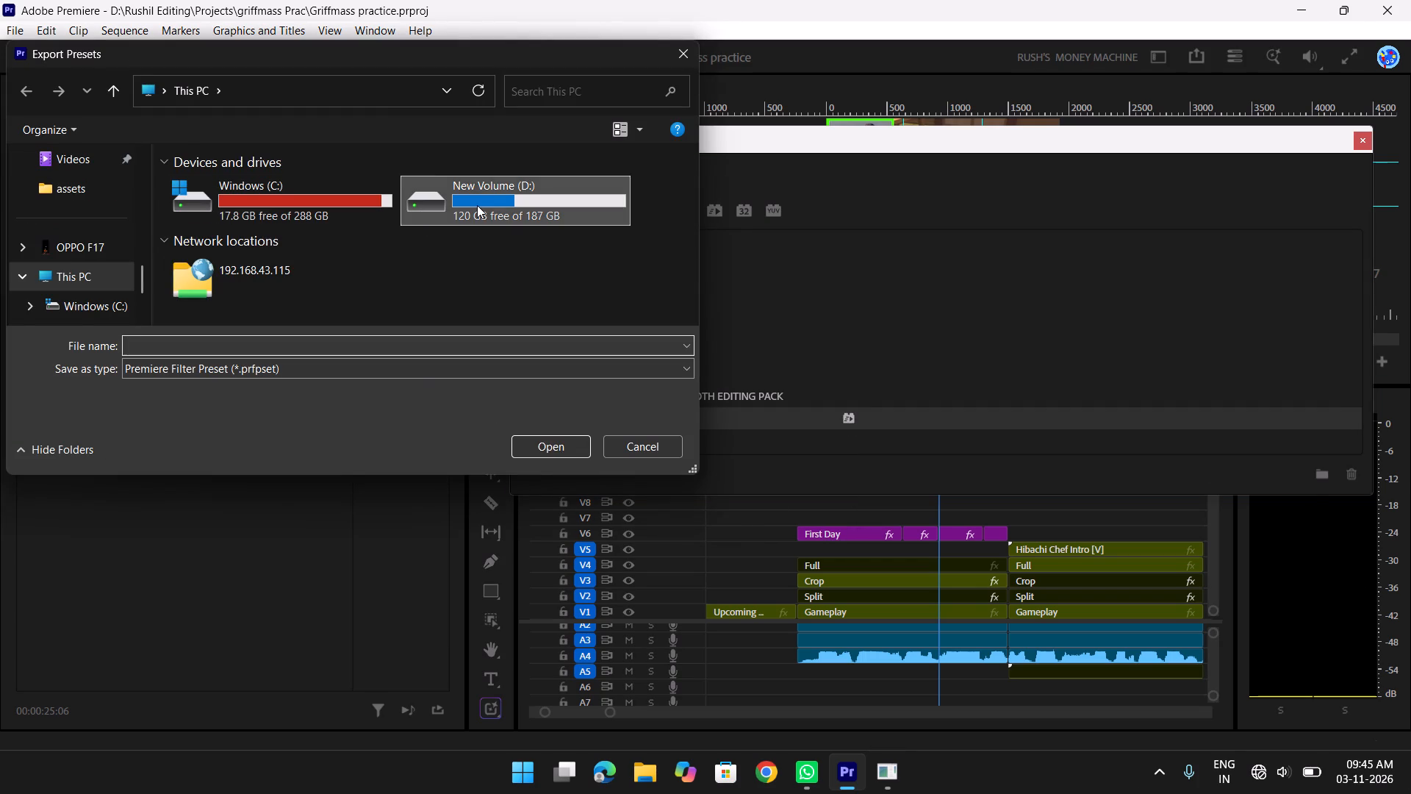
left_click(477, 205)
left_click(377, 276)
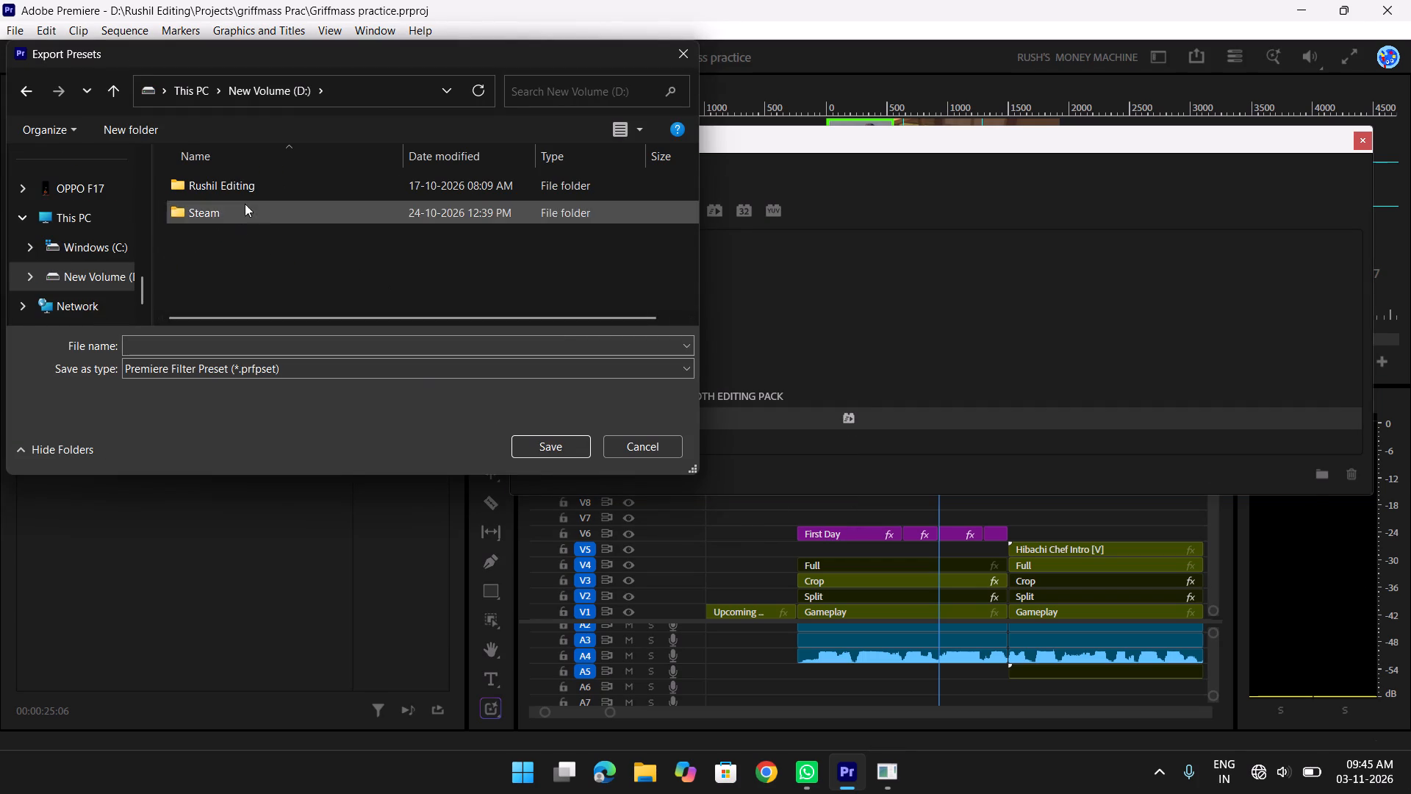
double_click(250, 192)
double_click(251, 190)
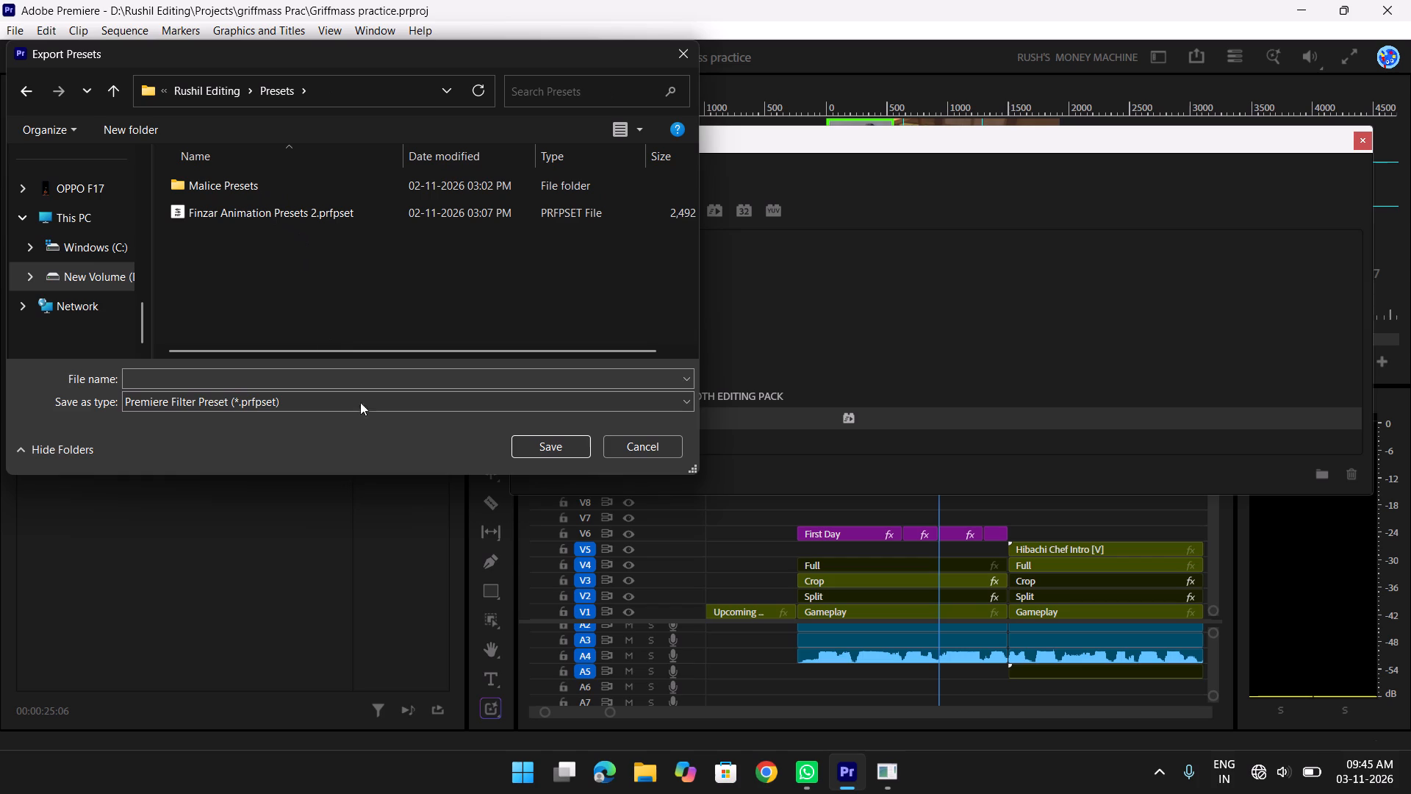
Name the exported preset file "Big zoom Crop No Shake" and save it as a Premiere Filter Preset.
left_click(308, 368)
left_click(290, 380)
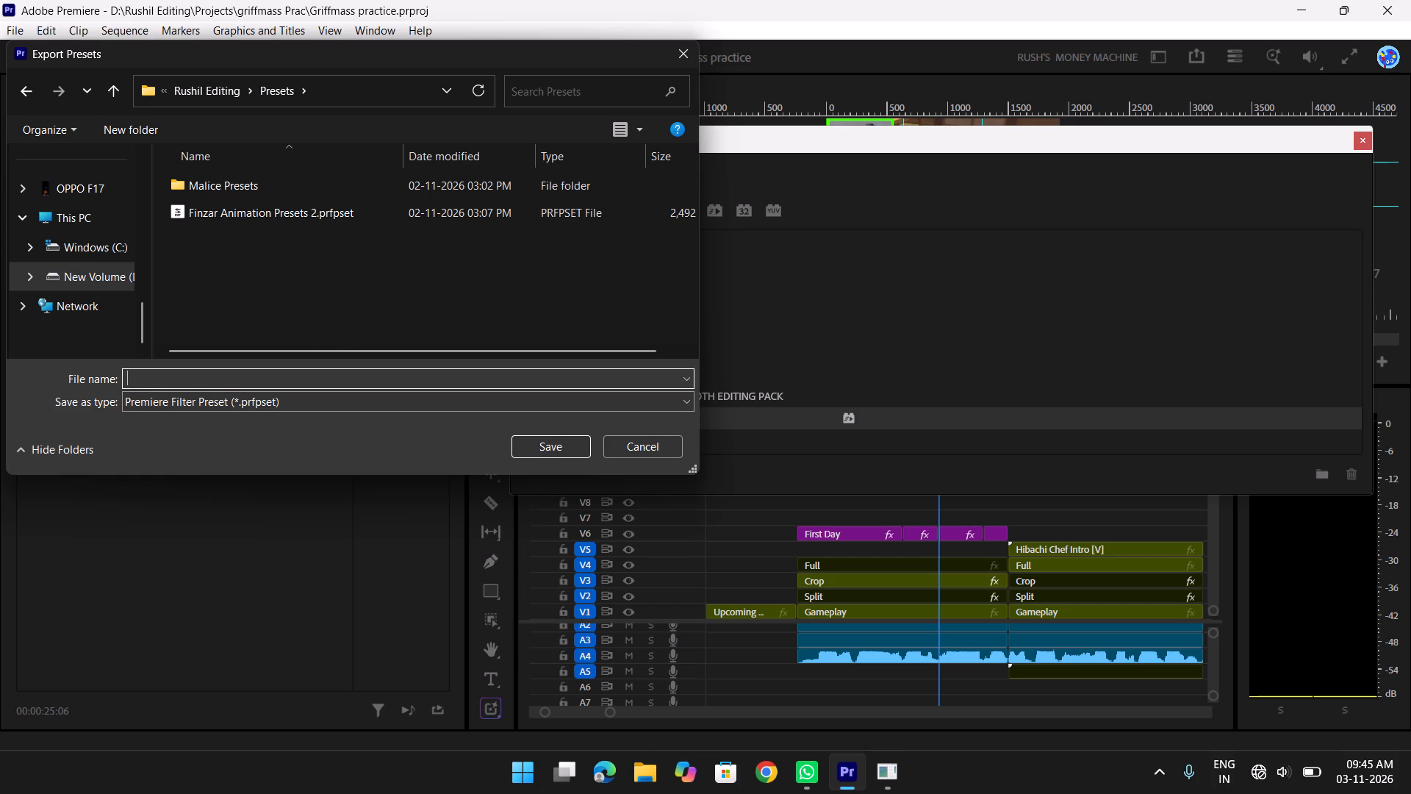
type("Big")
key("space")
type("zoom No C")
key("BackSpace")
key("BackSpace")
key("BackSpace")
key("BackSpace")
key("BackSpace")
key("space")
type("Co")
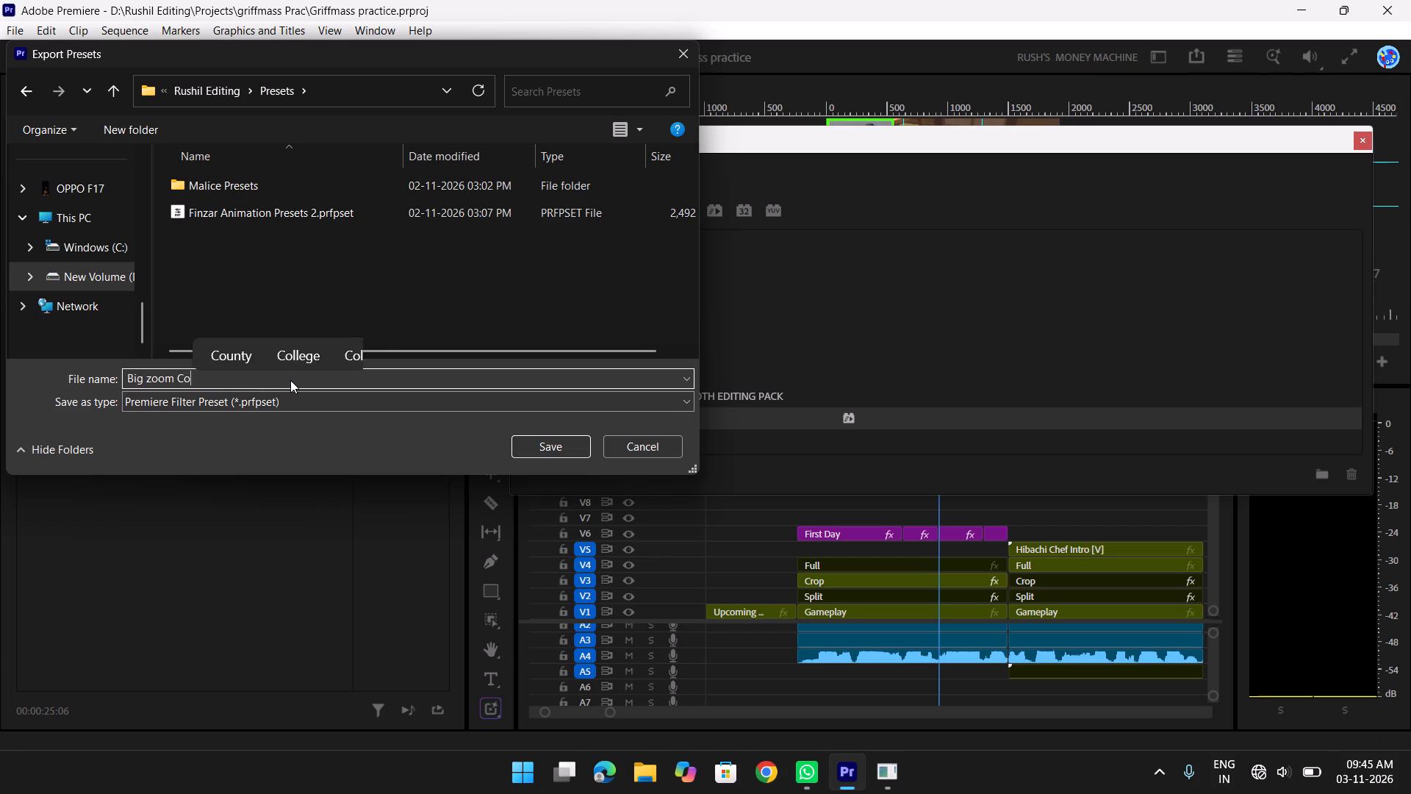
key("BackSpace")
type("rp")
key("space")
key("BackSpace")
type("op")
key("space")
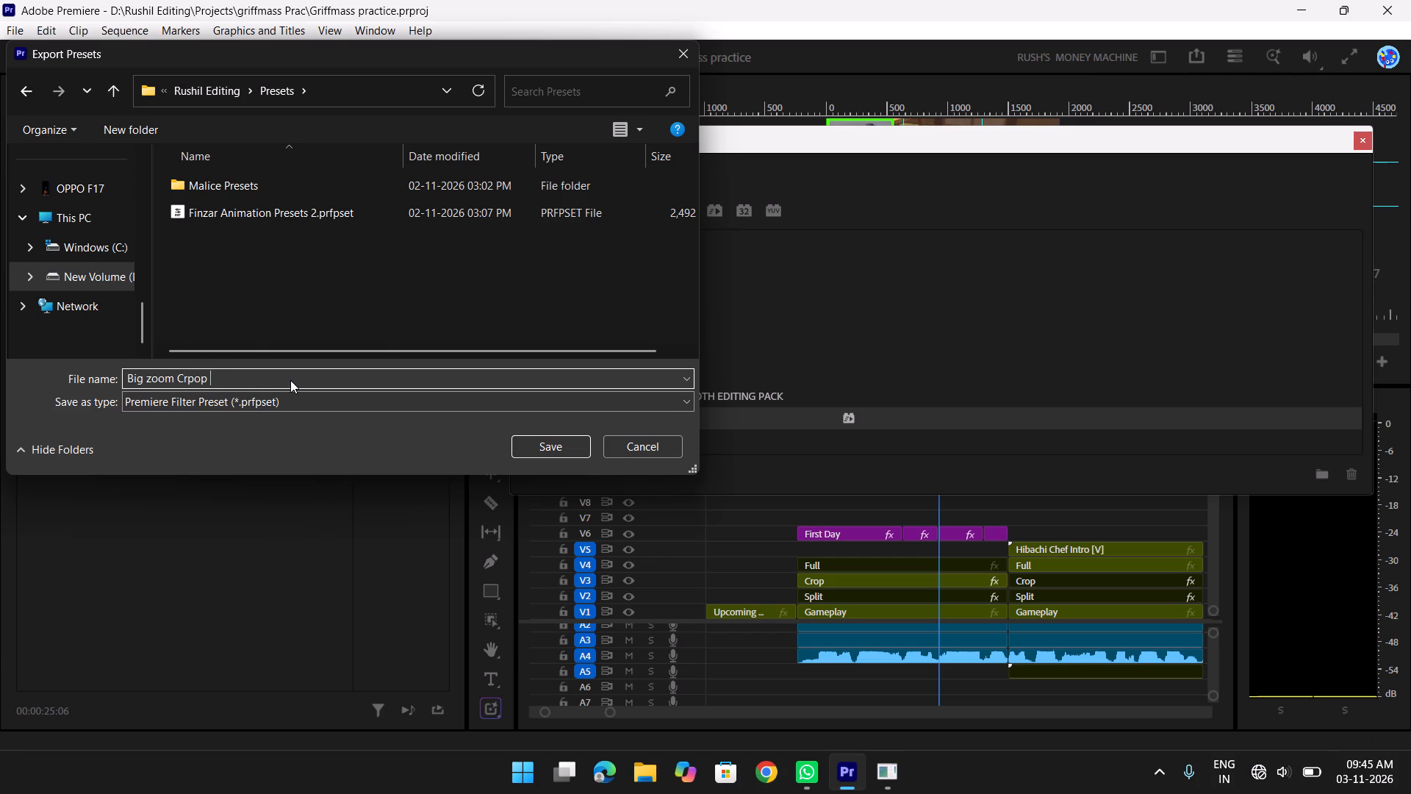
key("ctrl+shift+Left")
key("BackSpace")
type("Crop No Shake")
key("space")
scroll(509, 548, "down", 1)
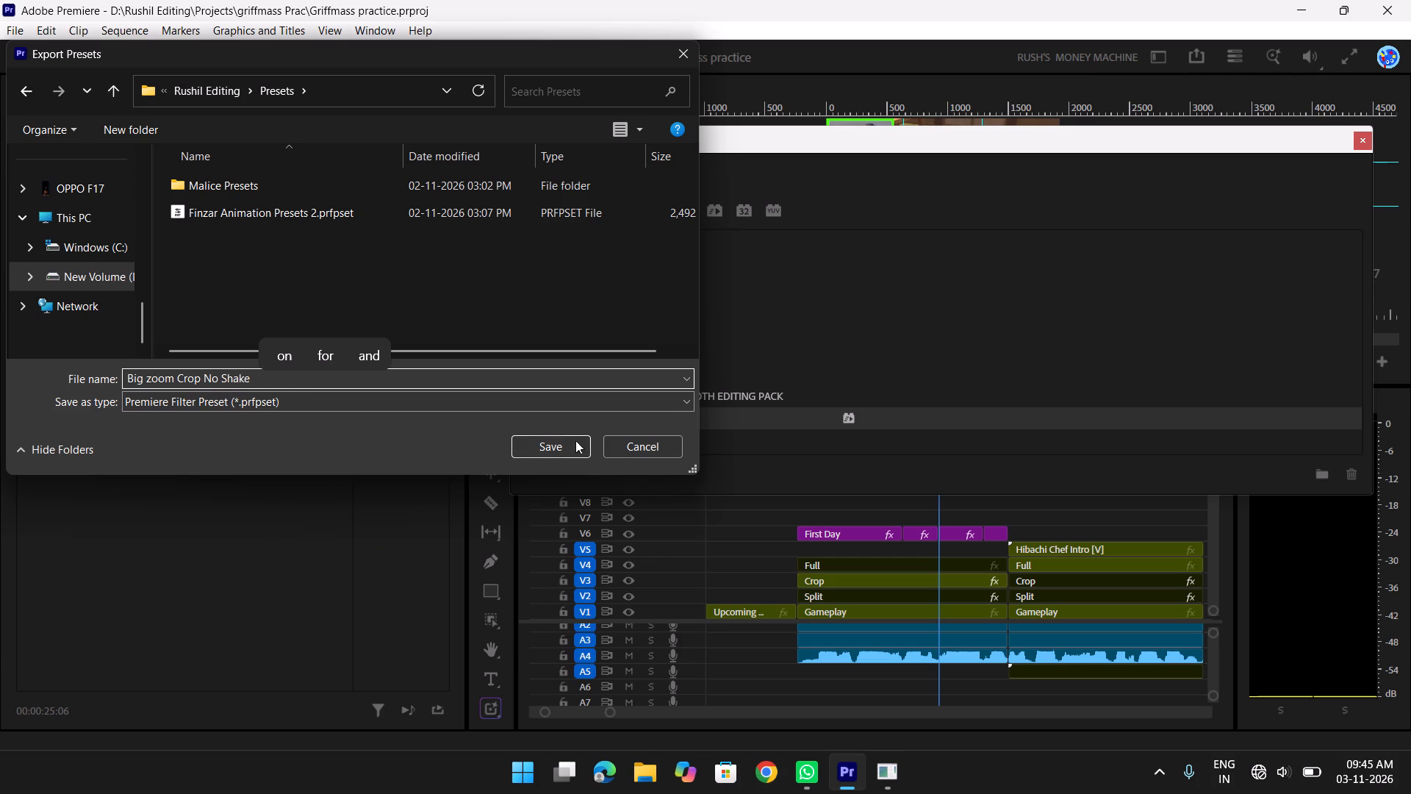
left_click(532, 443)
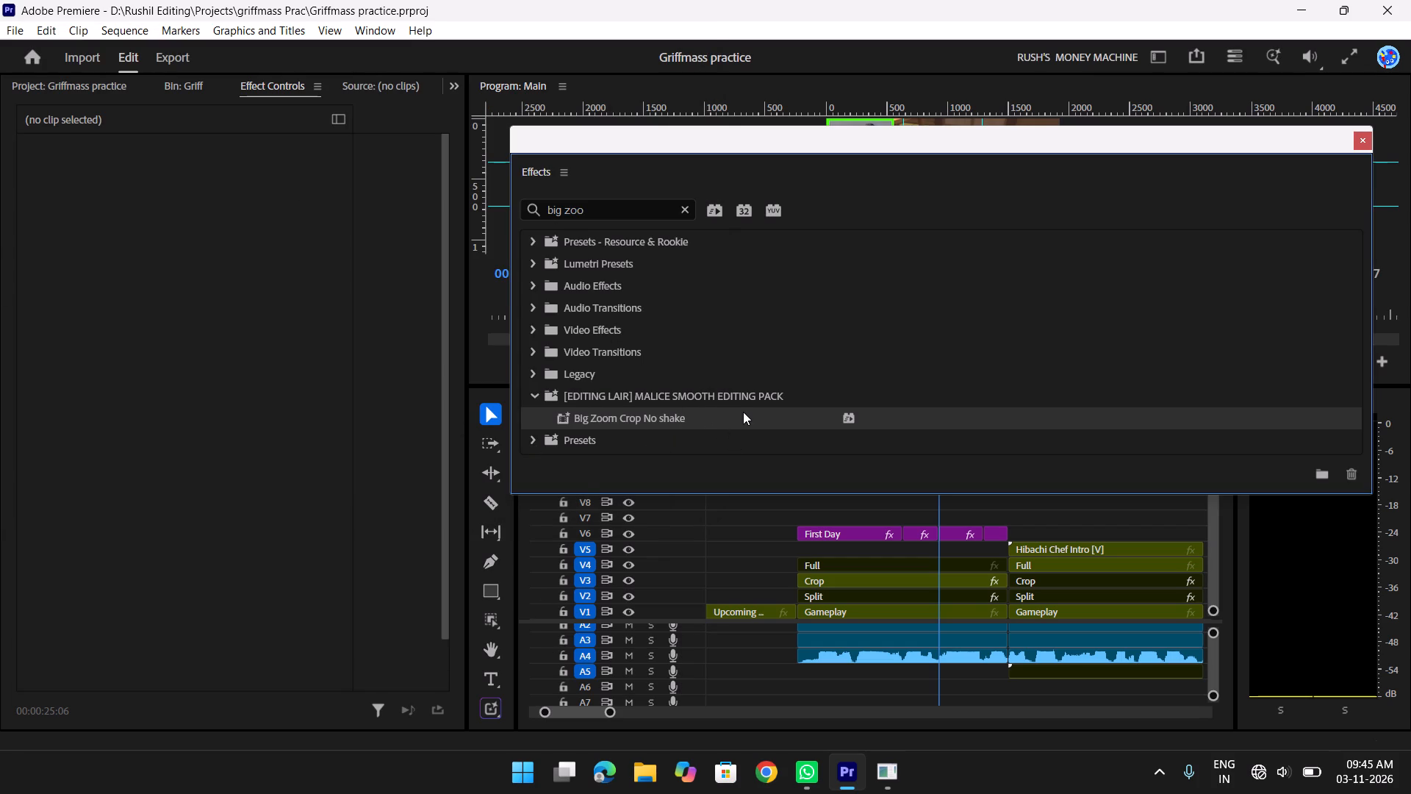
Close the MiniTool Partition Wizard window and return to Adobe Premiere.
key("alt+Tab")
key("alt+Tab")
key("alt+Tab")
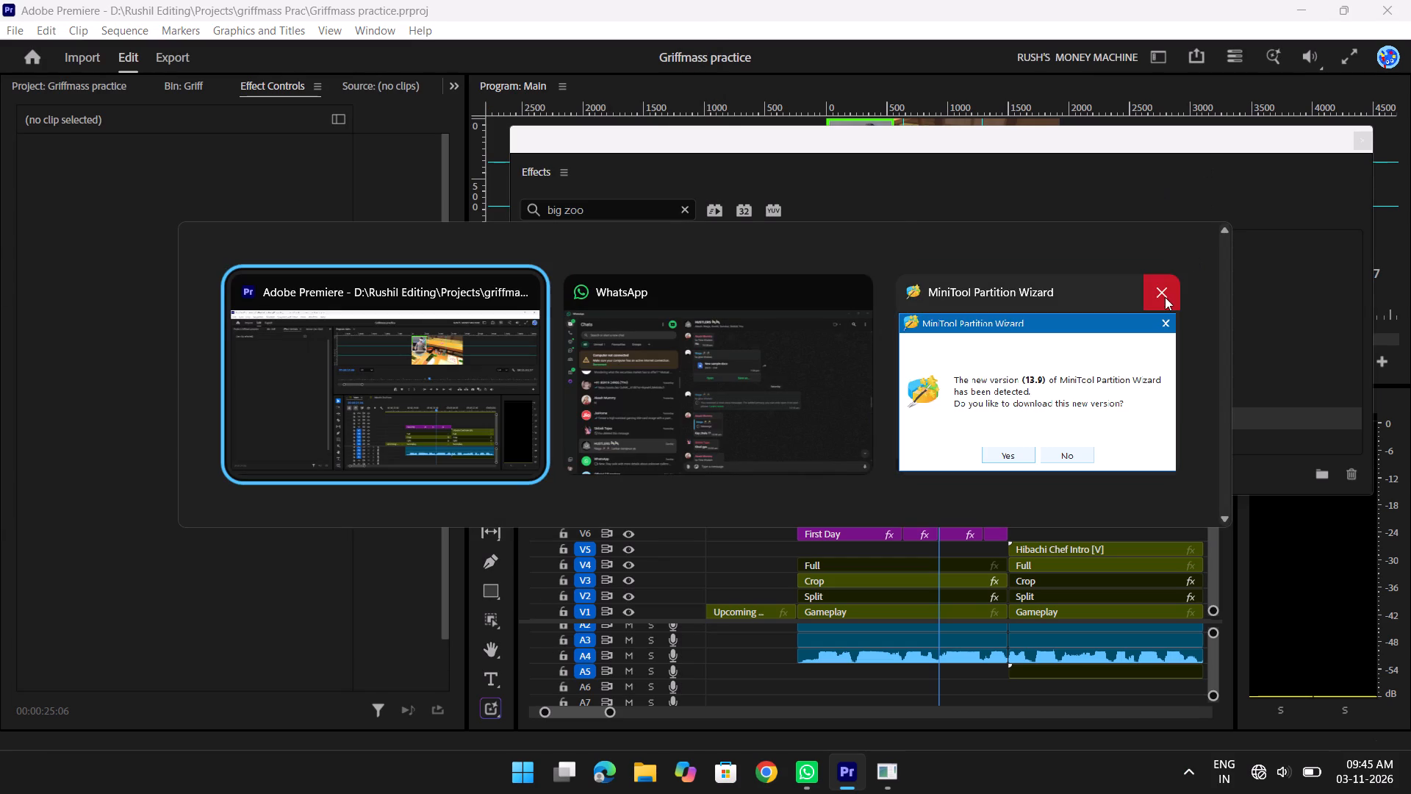
left_click(1165, 296, "alt")
left_click(636, 399, "alt")
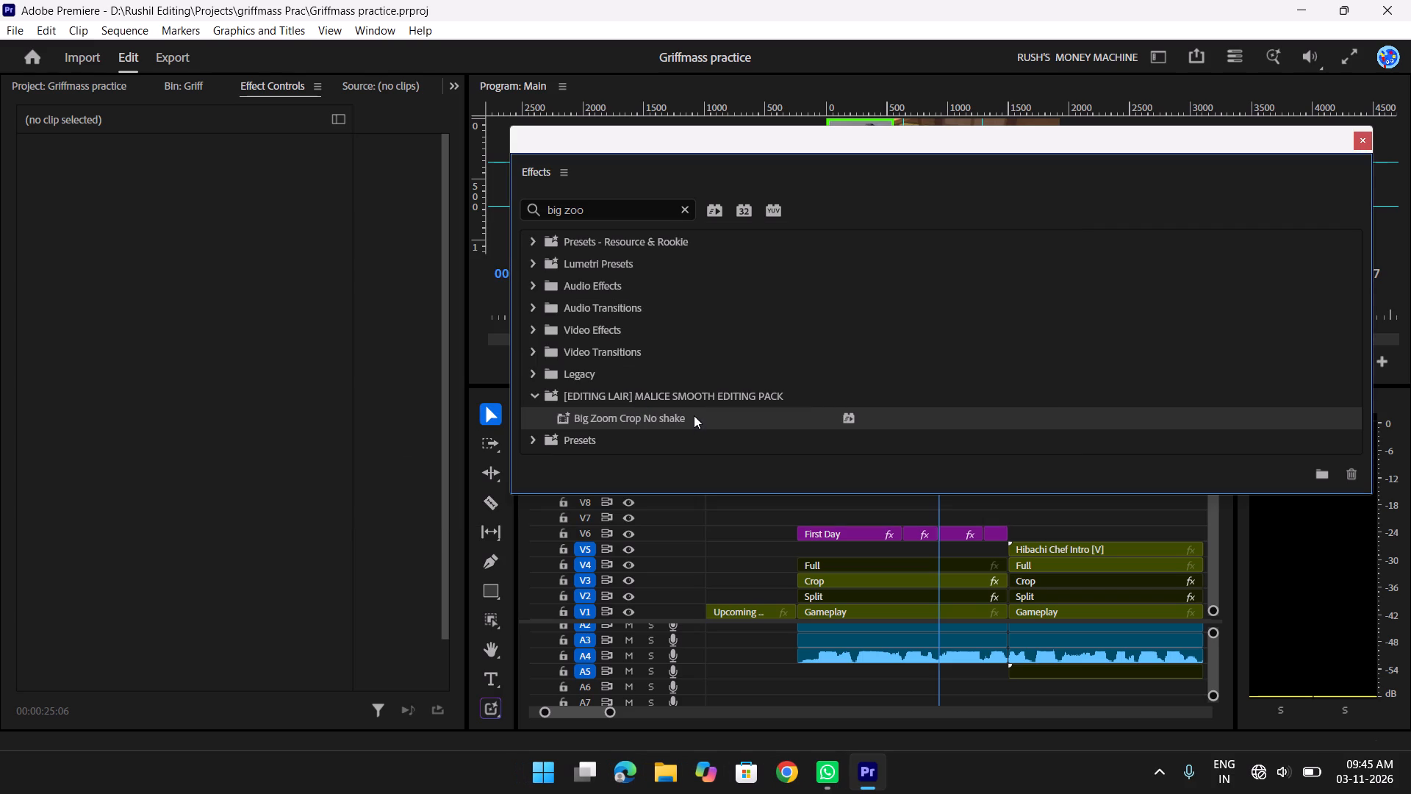
Delete the Big Zoom Crop No shake preset from the [EDITING LAIR] MALICE SMOOTH EDITING PACK bin.
right_click(744, 419)
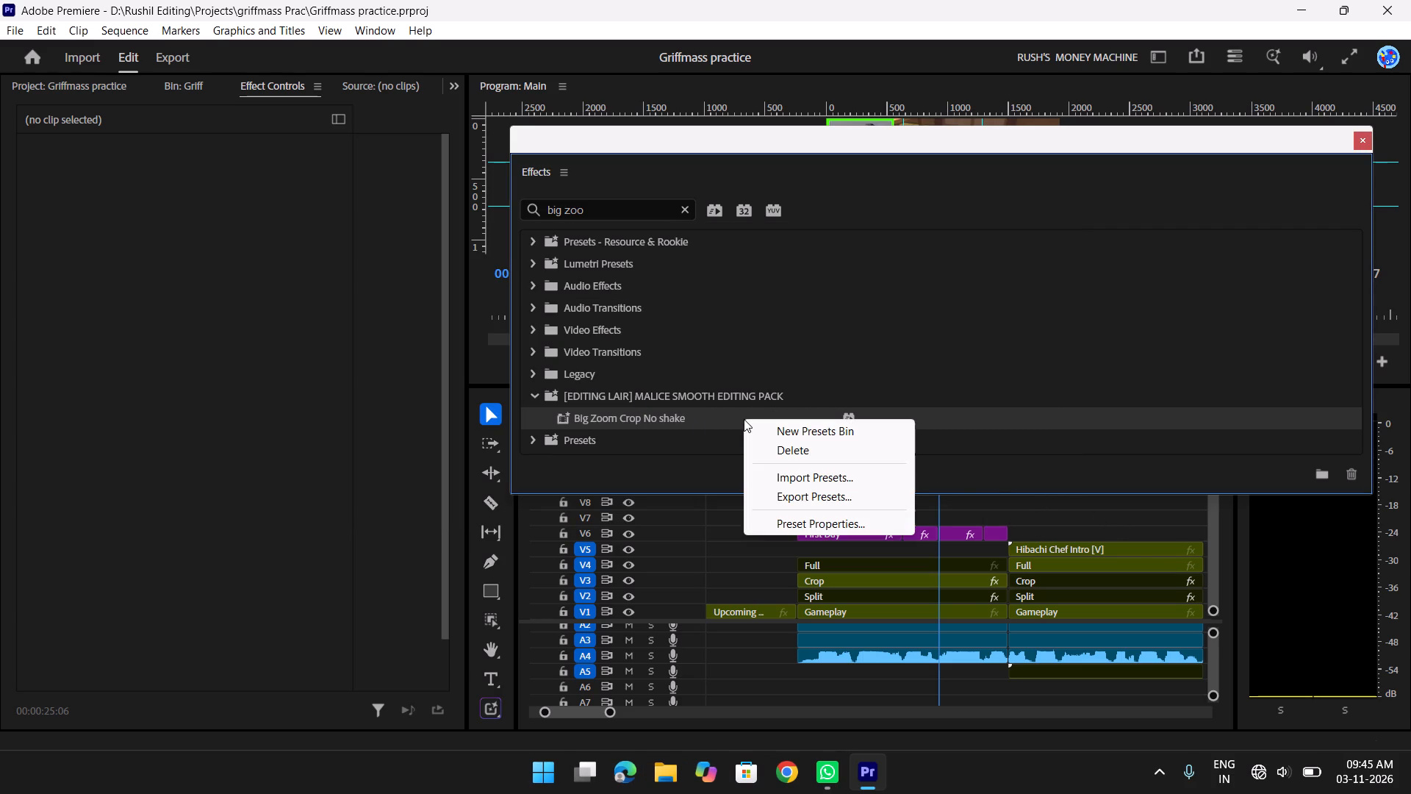
left_click(630, 444)
left_click(632, 415)
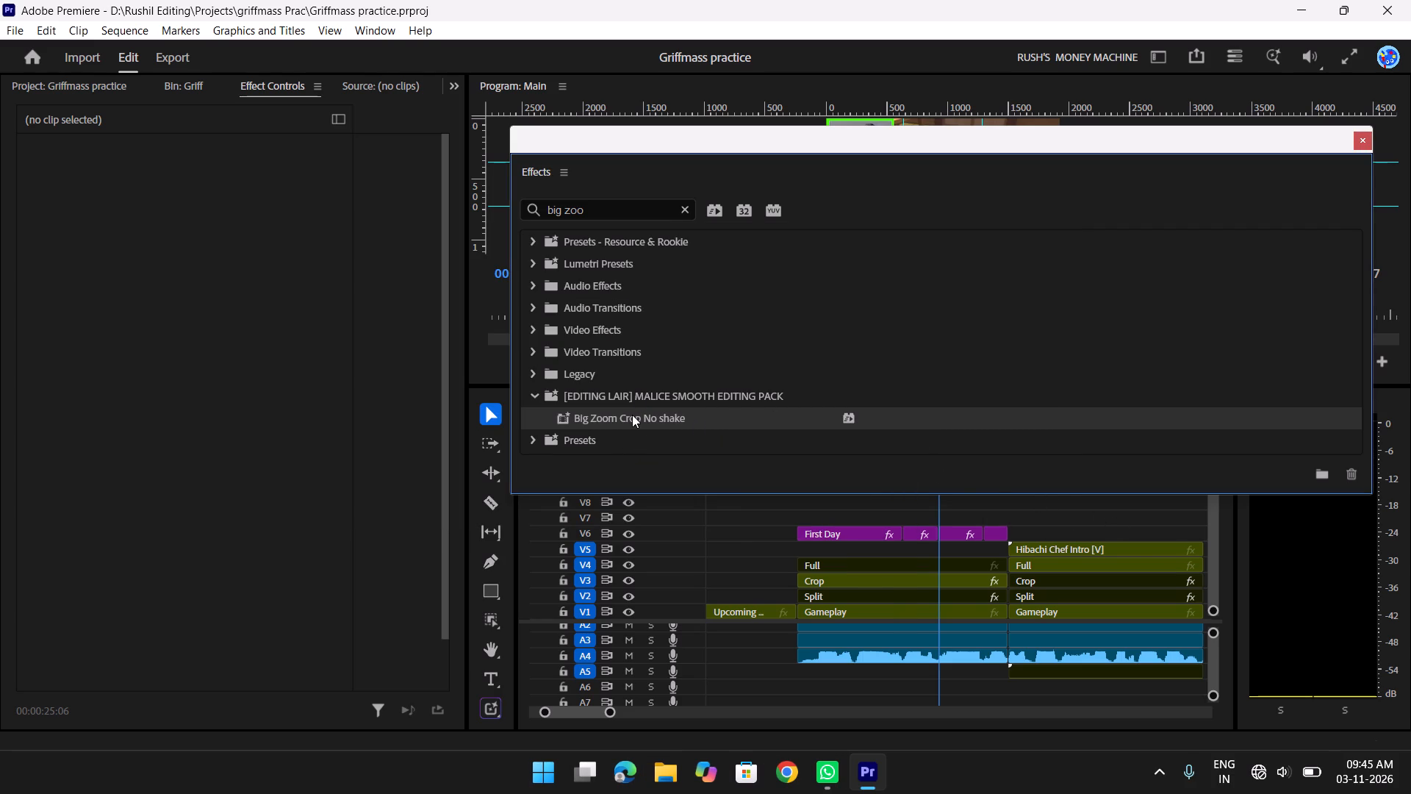
key("Delete")
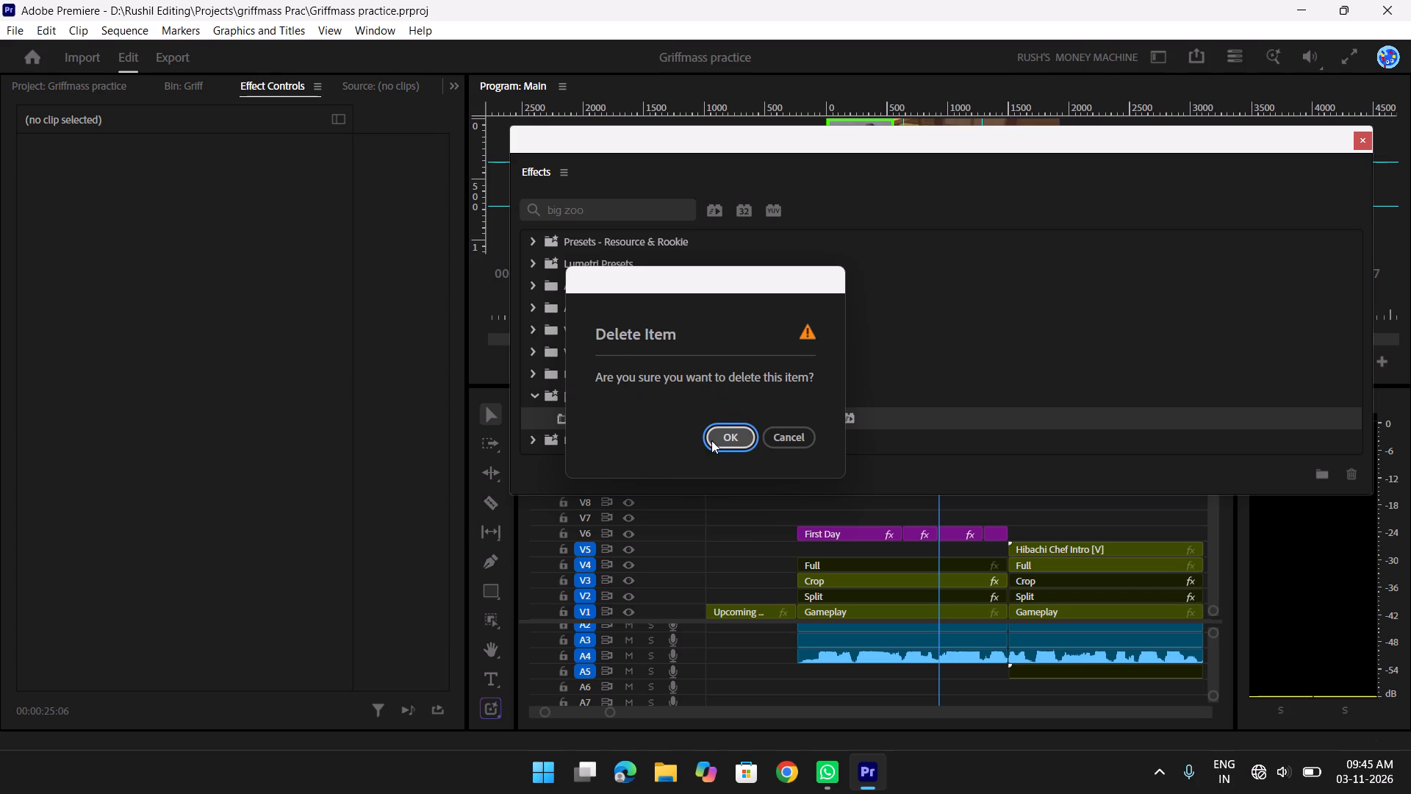
left_click(711, 440)
Clear the effects search and expand the Gaming Rush bin inside the Presets folder.
scroll(687, 393, "down", 3)
left_click(536, 418)
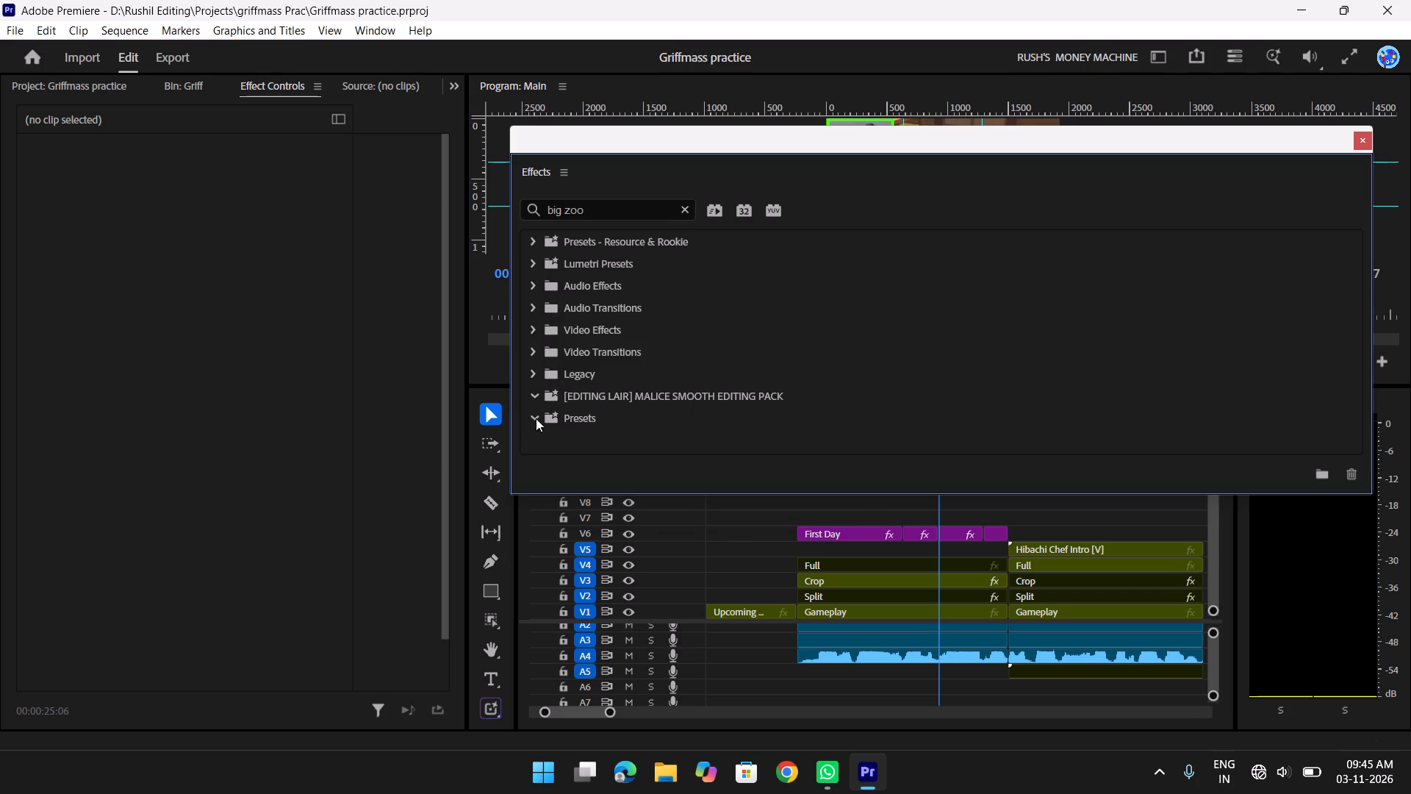
scroll(692, 361, "down", 2)
scroll(559, 386, "down", 4)
scroll(611, 384, "up", 2)
scroll(635, 384, "down", 4)
scroll(636, 384, "up", 5)
left_click(686, 205)
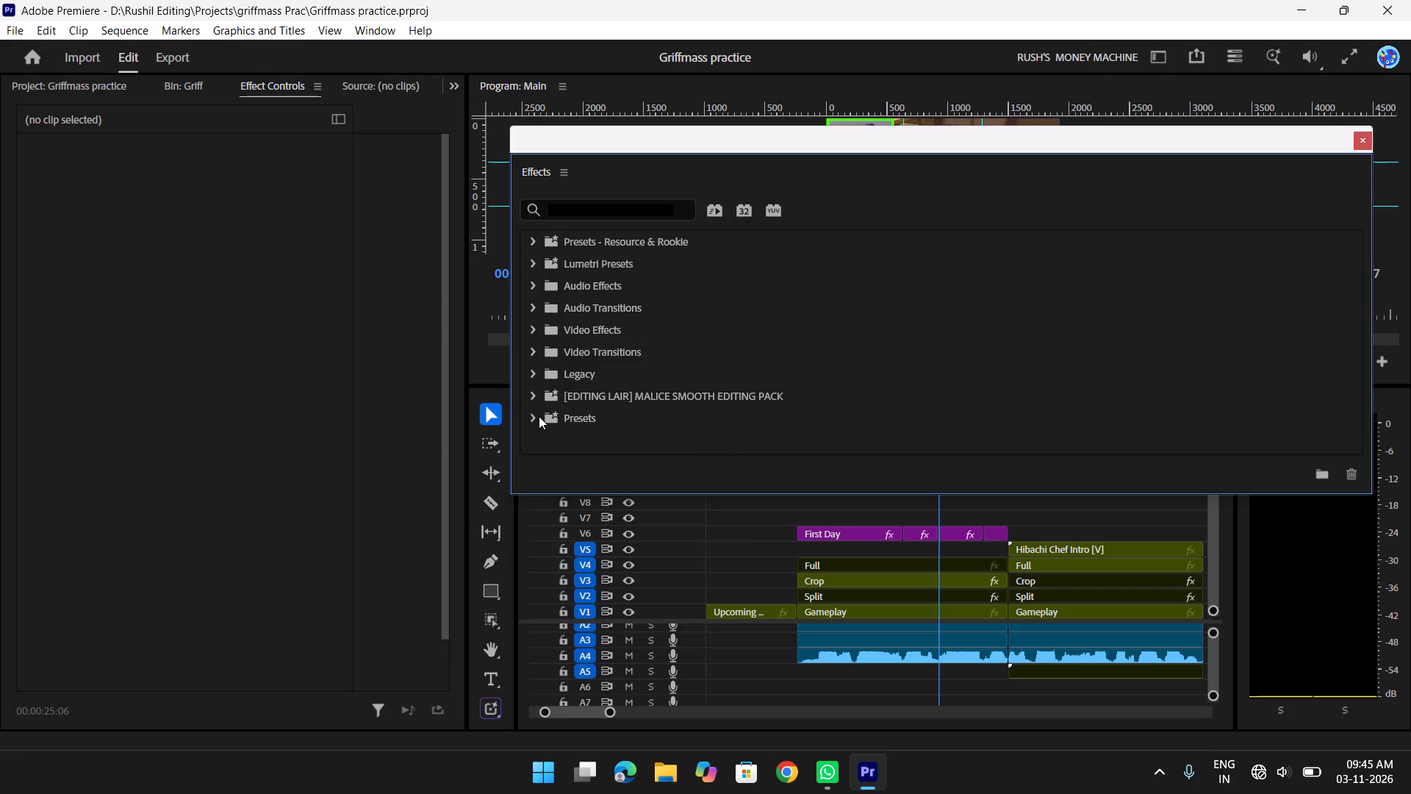
left_click(539, 416)
scroll(705, 386, "down", 5)
scroll(705, 386, "up", 4)
scroll(705, 386, "down", 5)
scroll(705, 386, "up", 4)
scroll(705, 386, "down", 3)
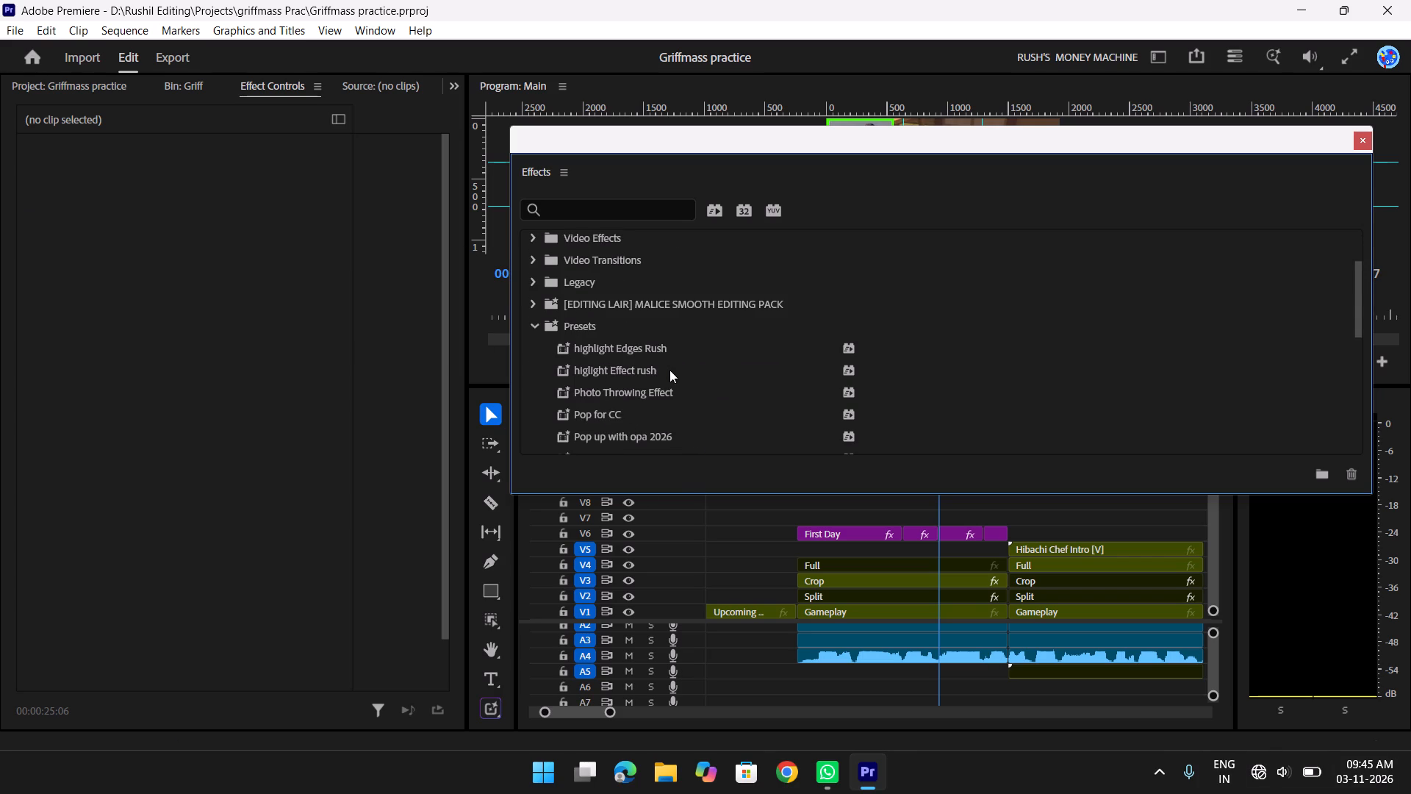
scroll(666, 365, "down", 20)
scroll(666, 365, "down", 2)
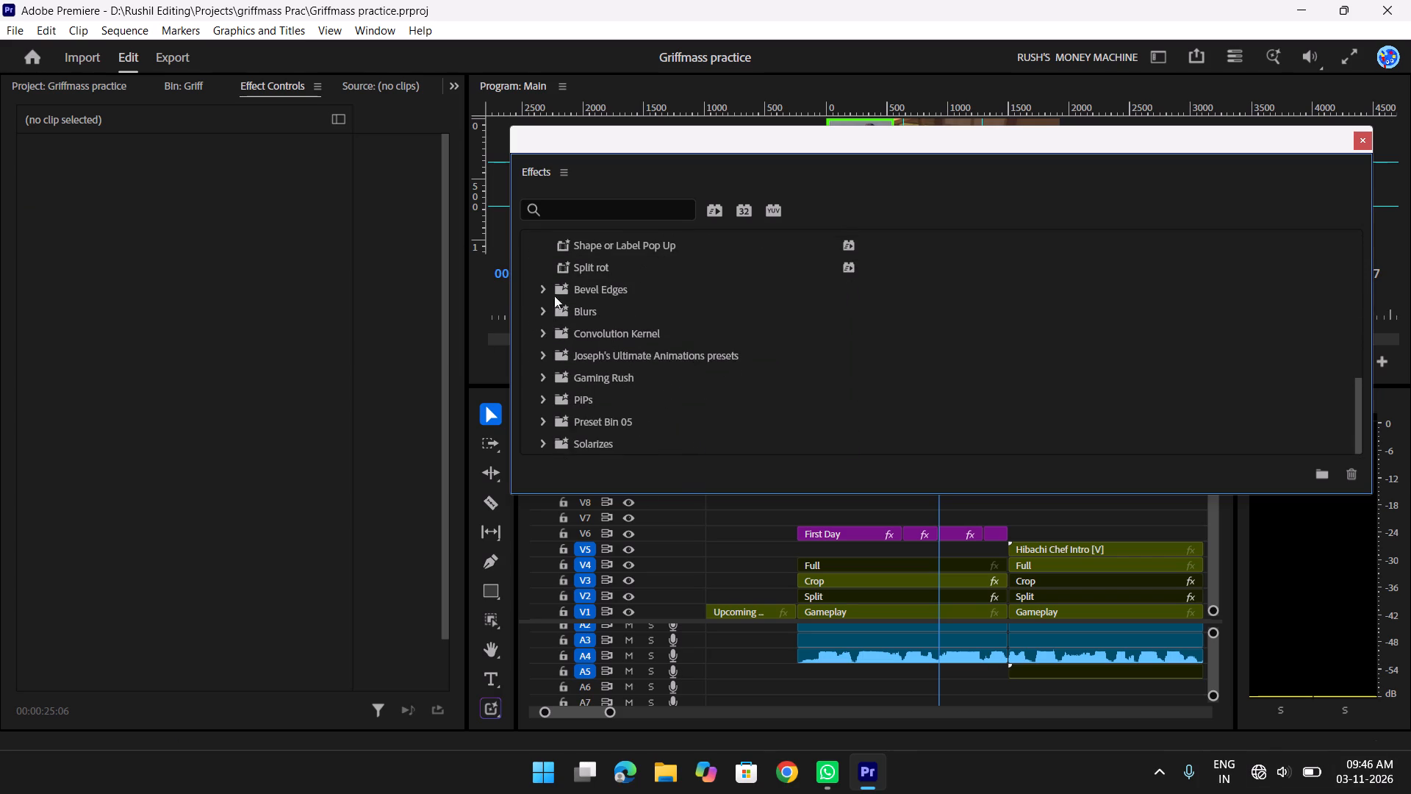
left_click(546, 376)
scroll(634, 364, "down", 4)
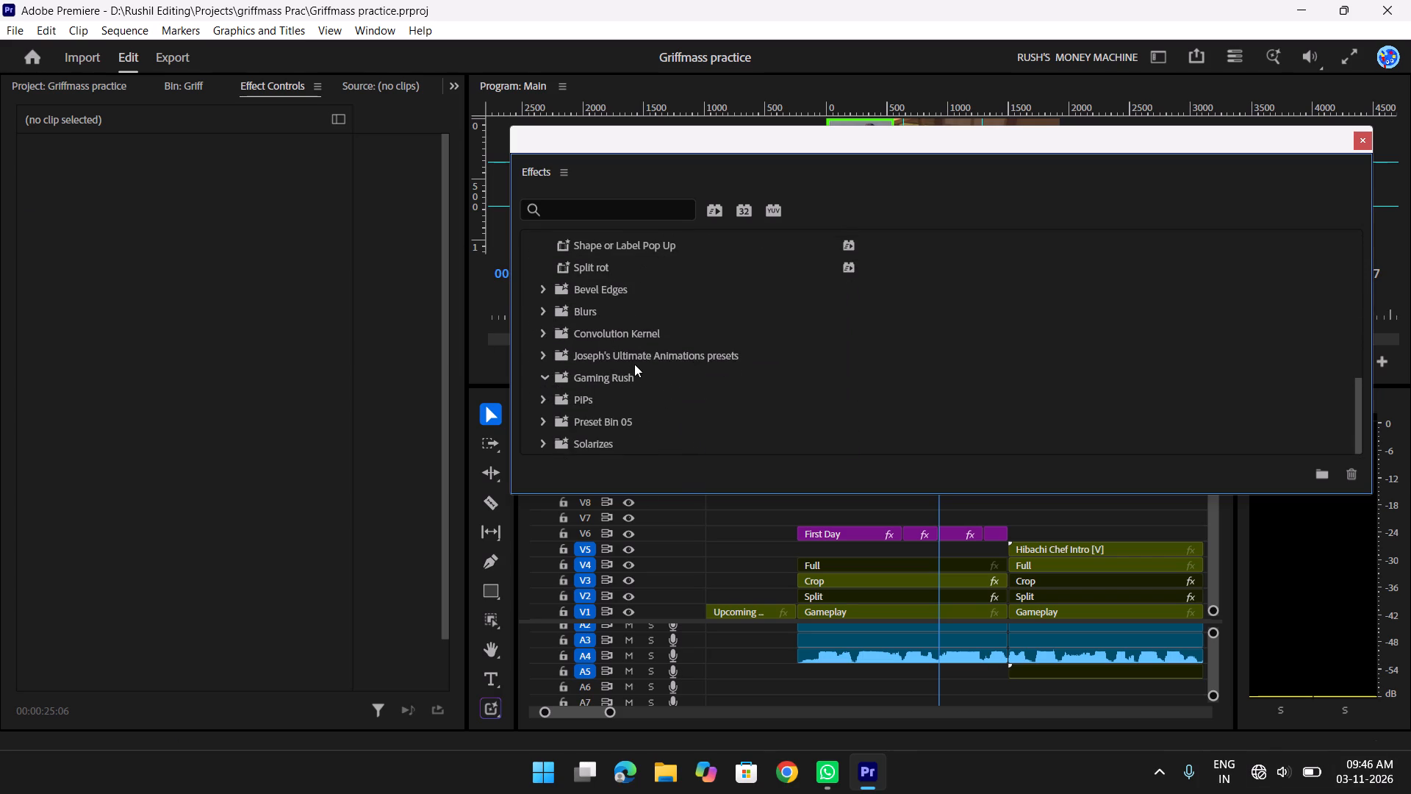
Import Big zoom Crop No Shake.prfpset, targeting the Gaming Rush preset bin.
right_click(632, 382)
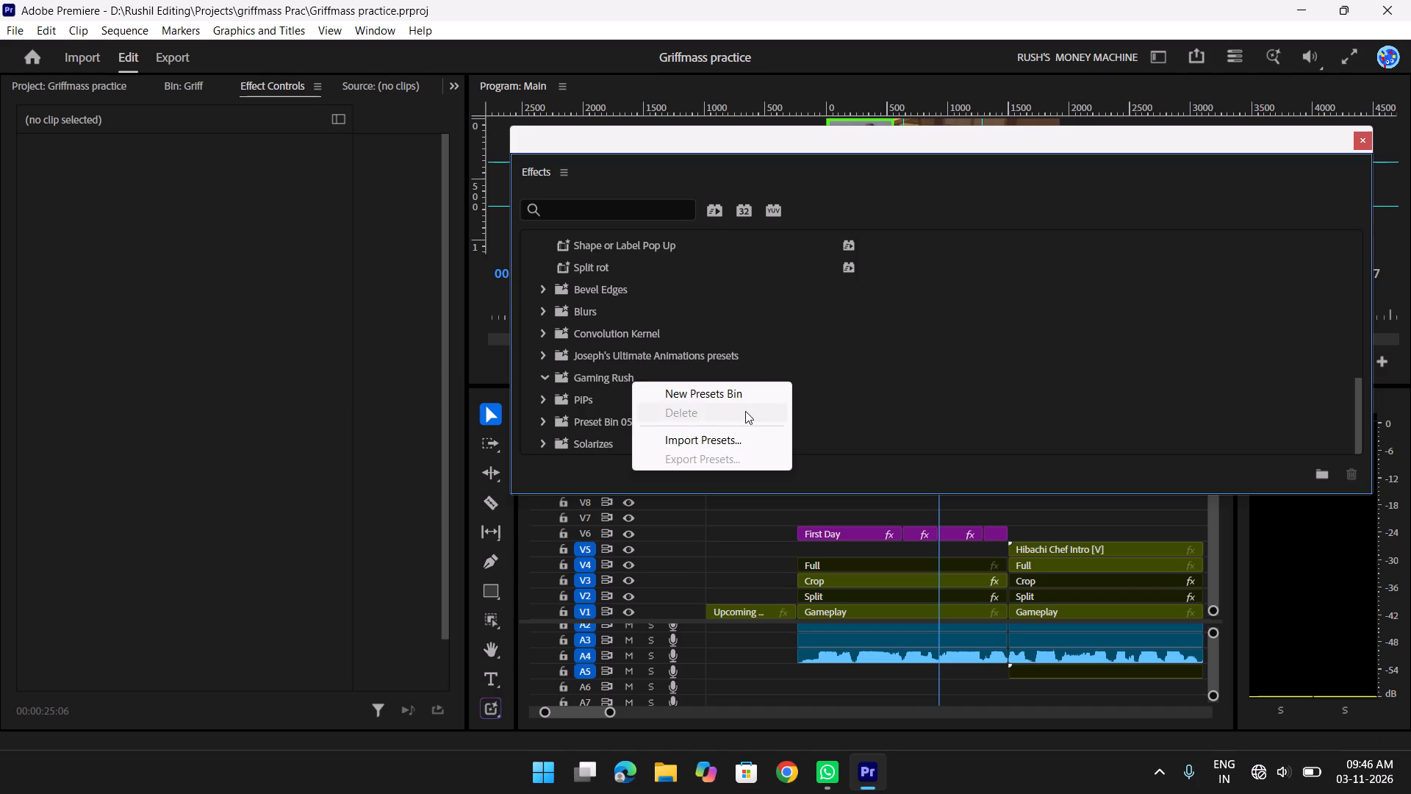
left_click(716, 440)
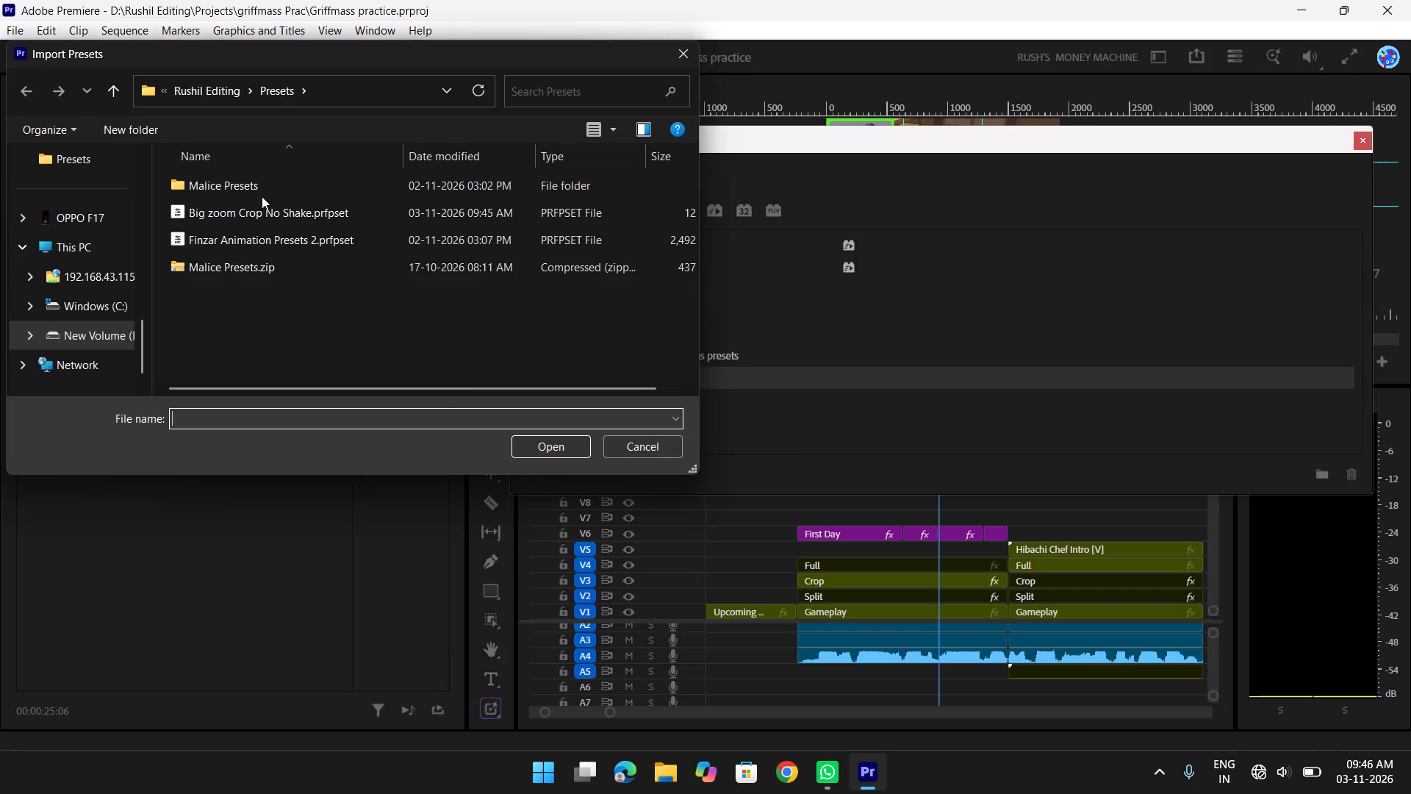
double_click(271, 219)
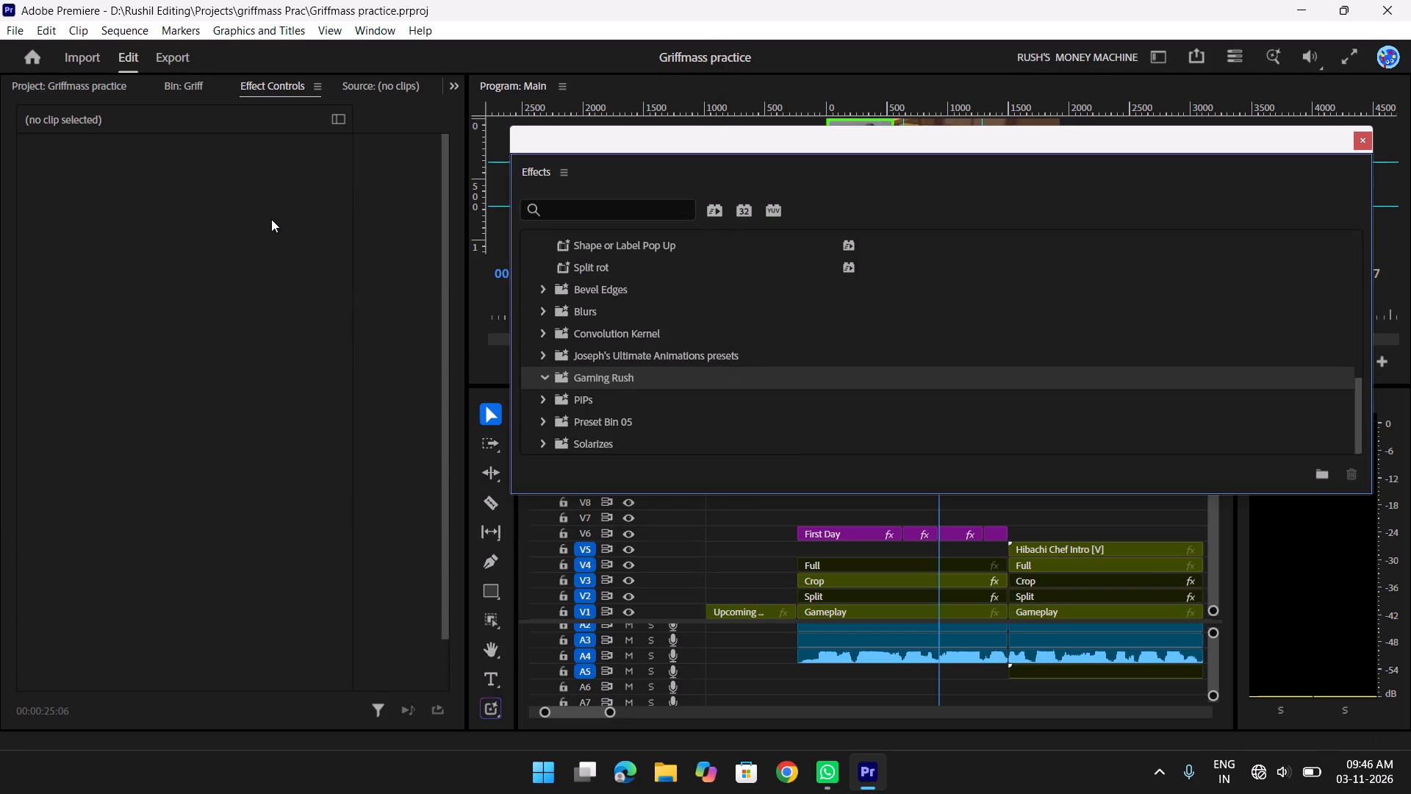
Check the Gaming Rush bin for the imported preset, searching the effects for "big zo" to locate it.
left_click(545, 376)
left_click(545, 376)
right_click(596, 387)
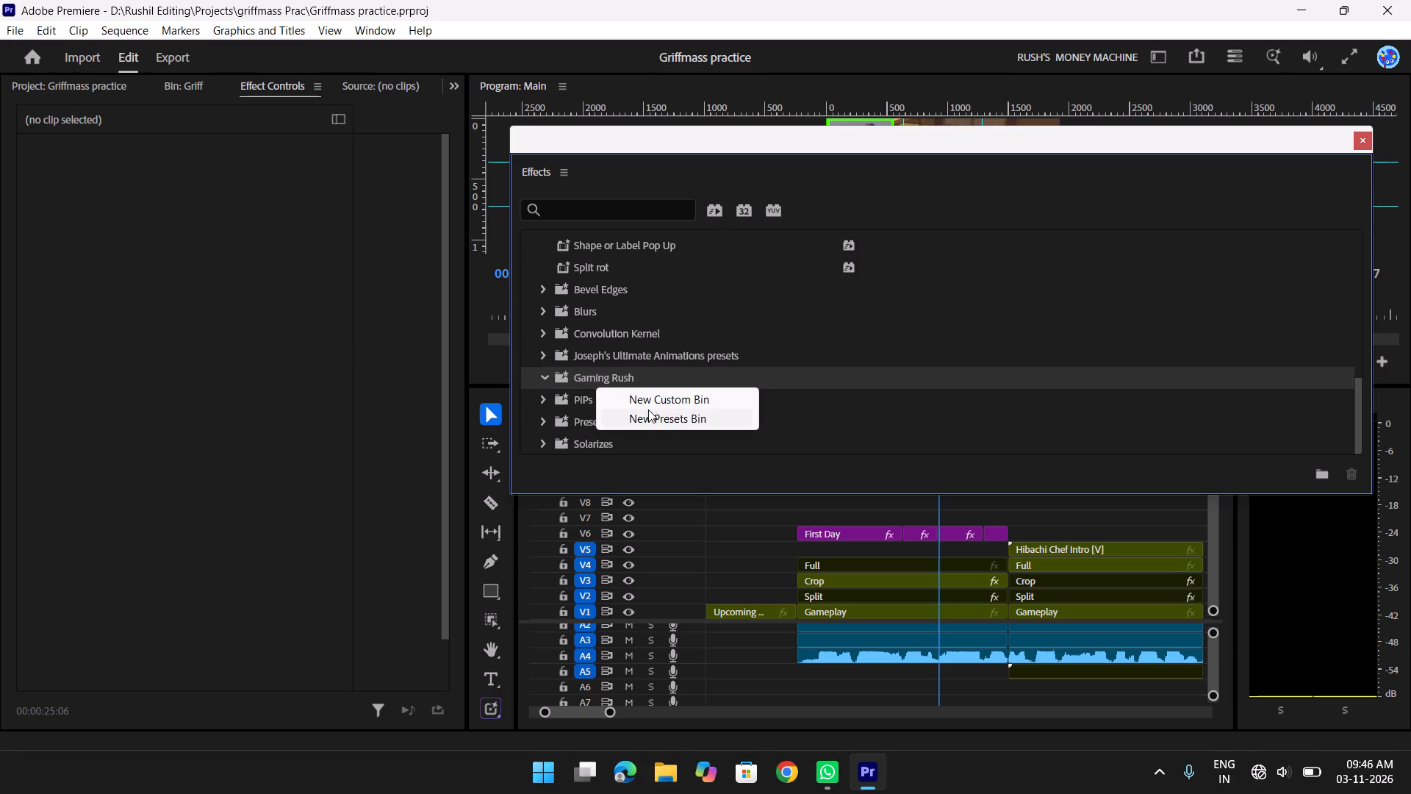
double_click(816, 380)
left_click(816, 380)
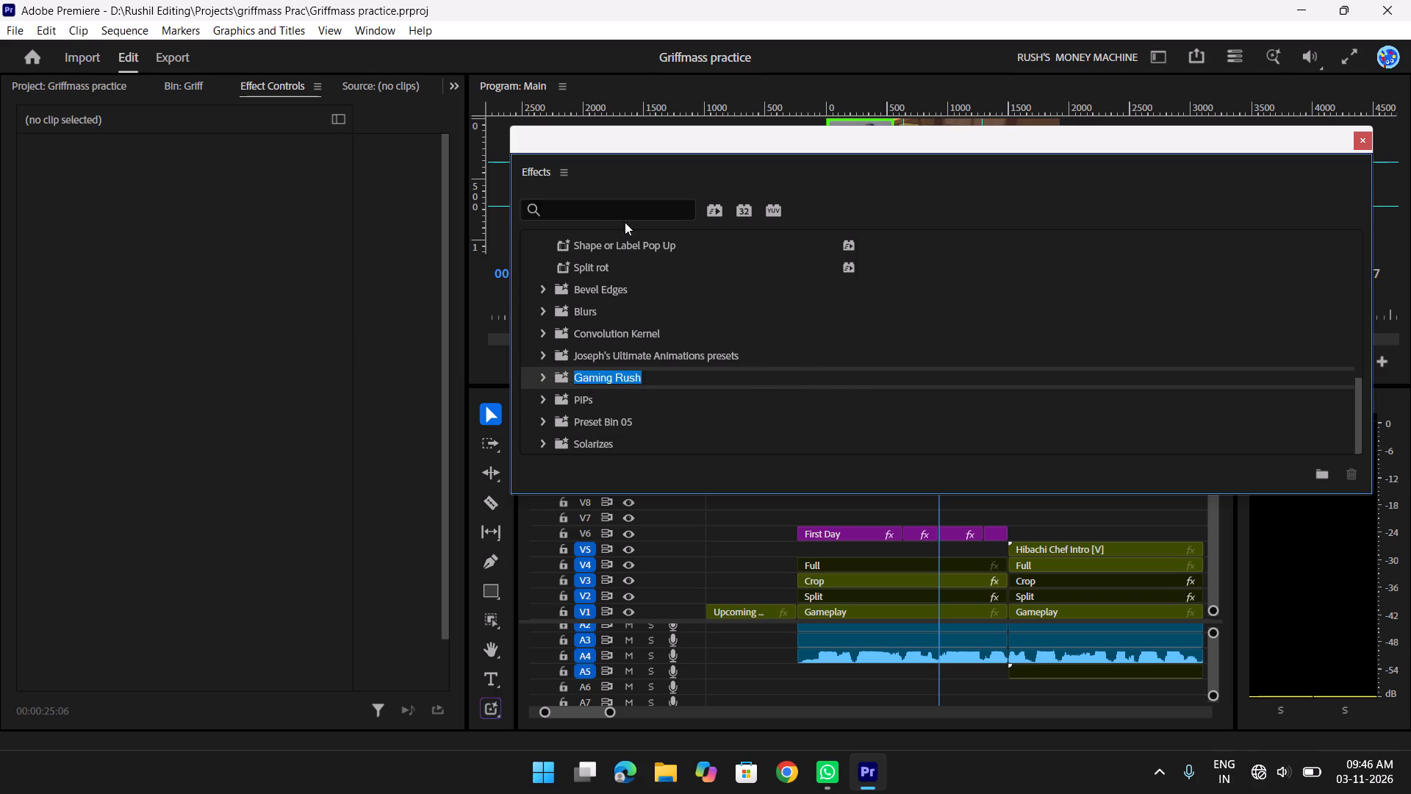
left_click(626, 210)
type("bif")
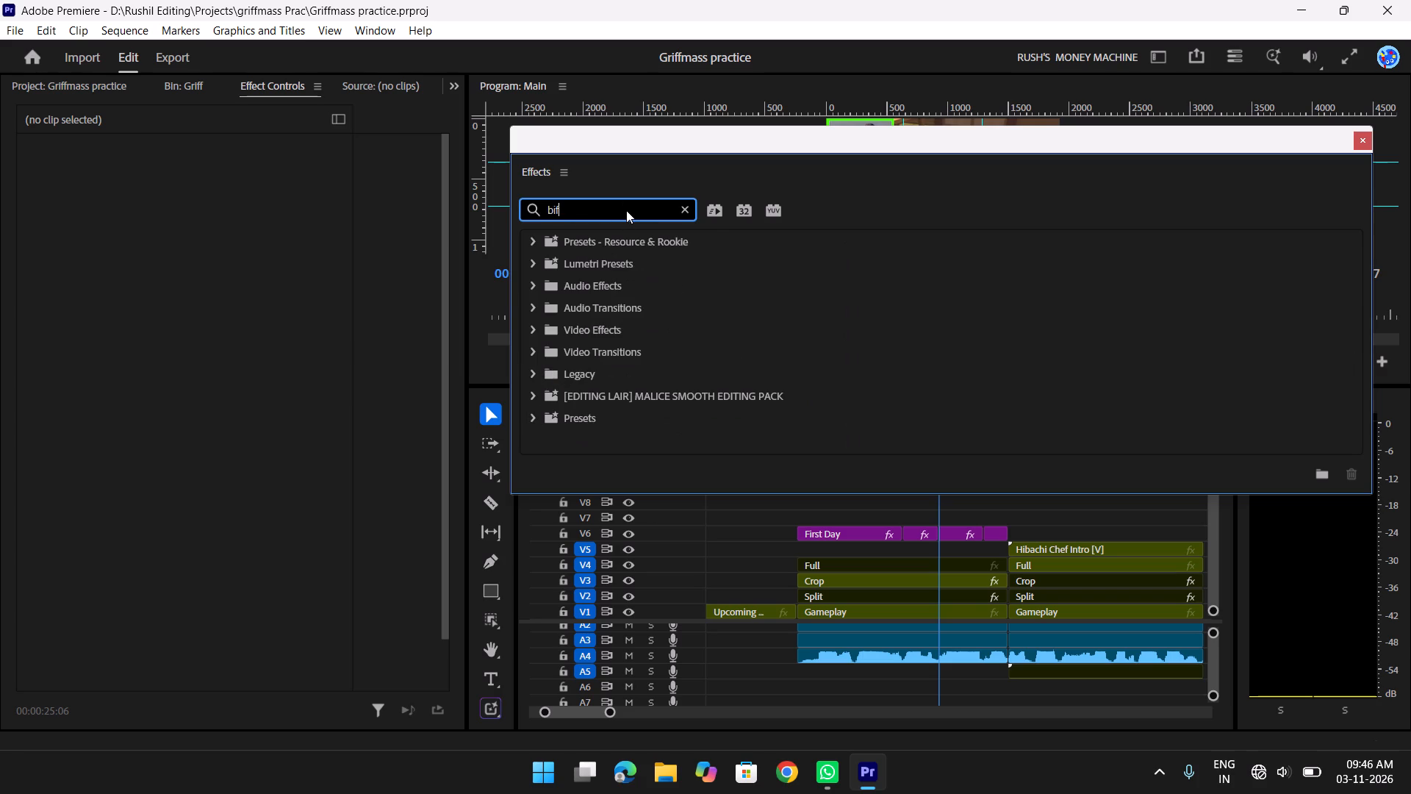
key("BackSpace")
type("g")
key("space")
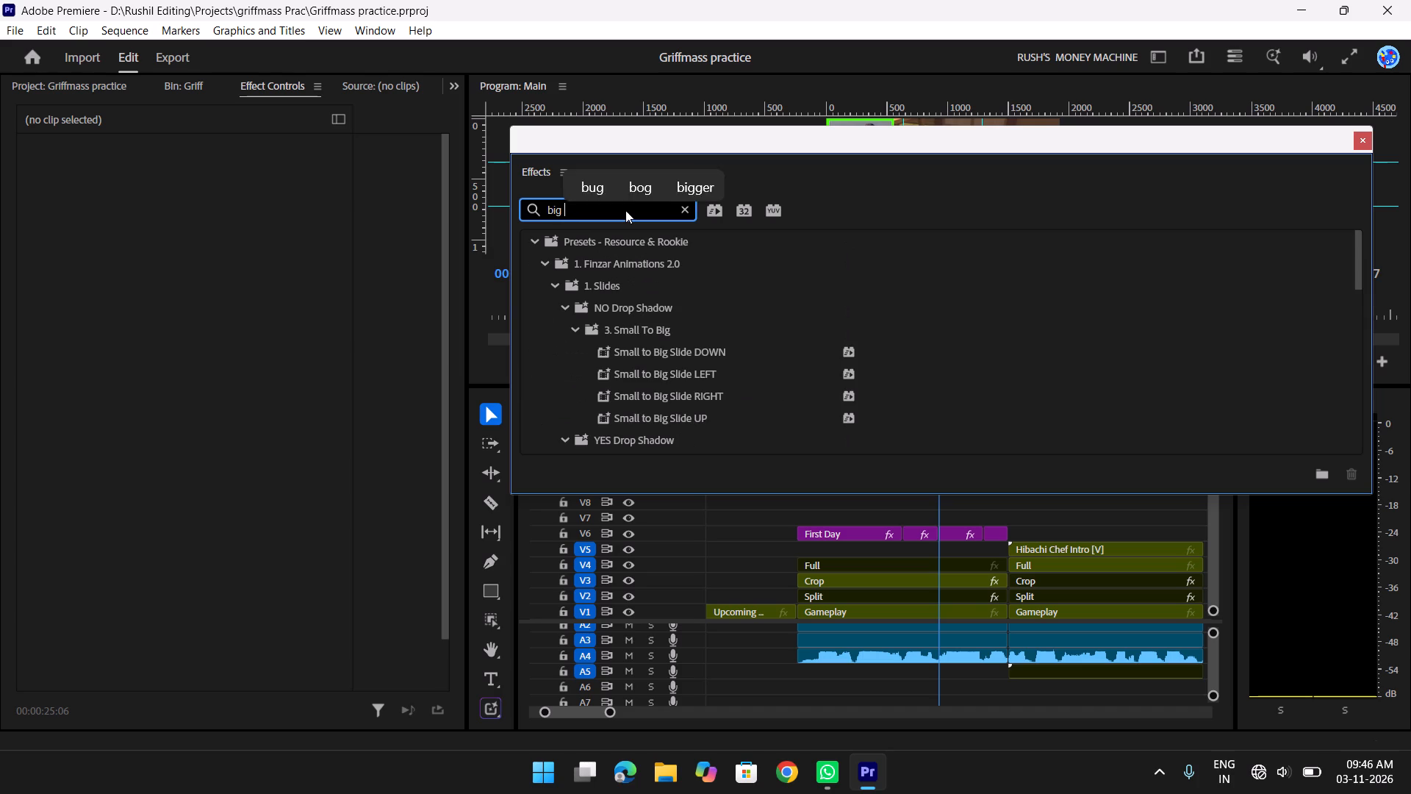
key("z")
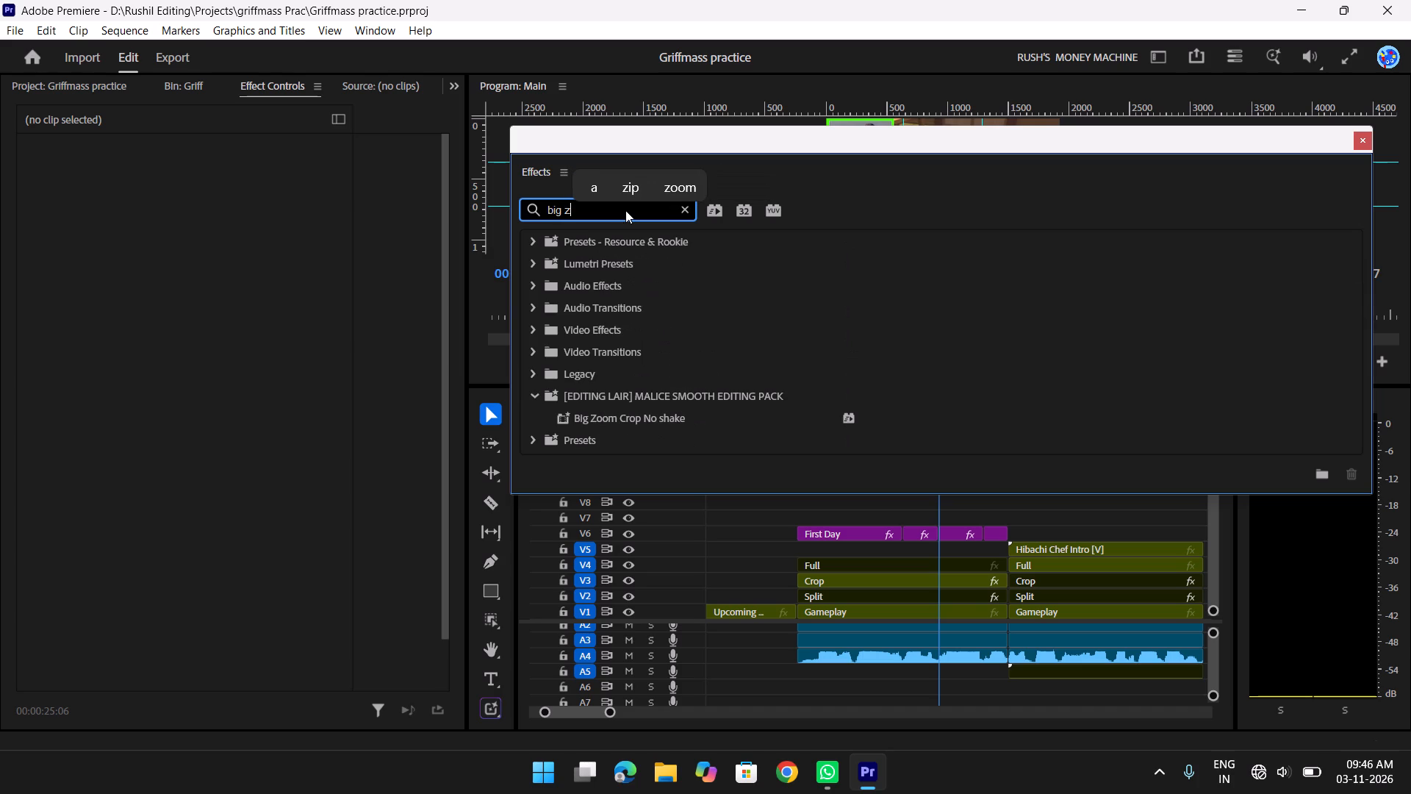
key("o")
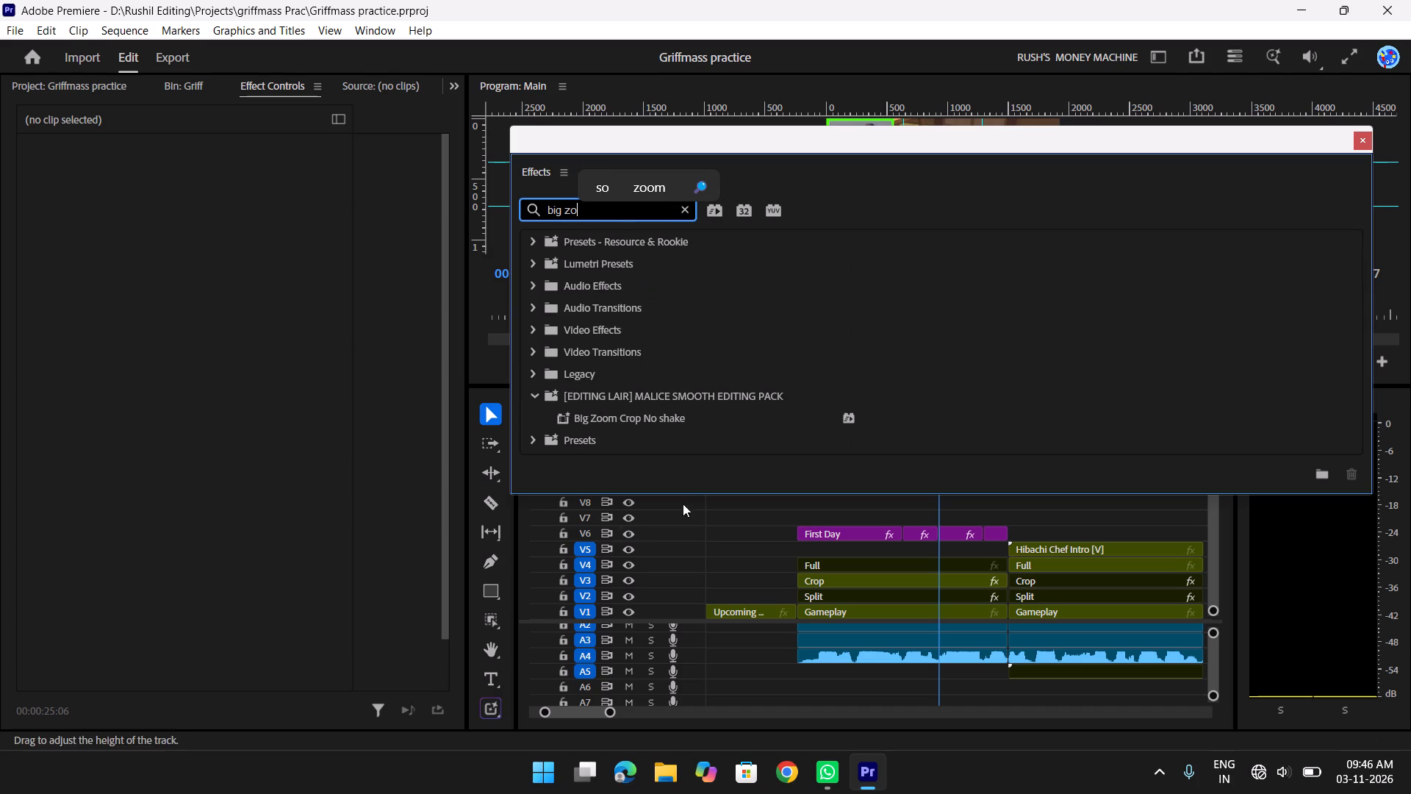
left_click(656, 406)
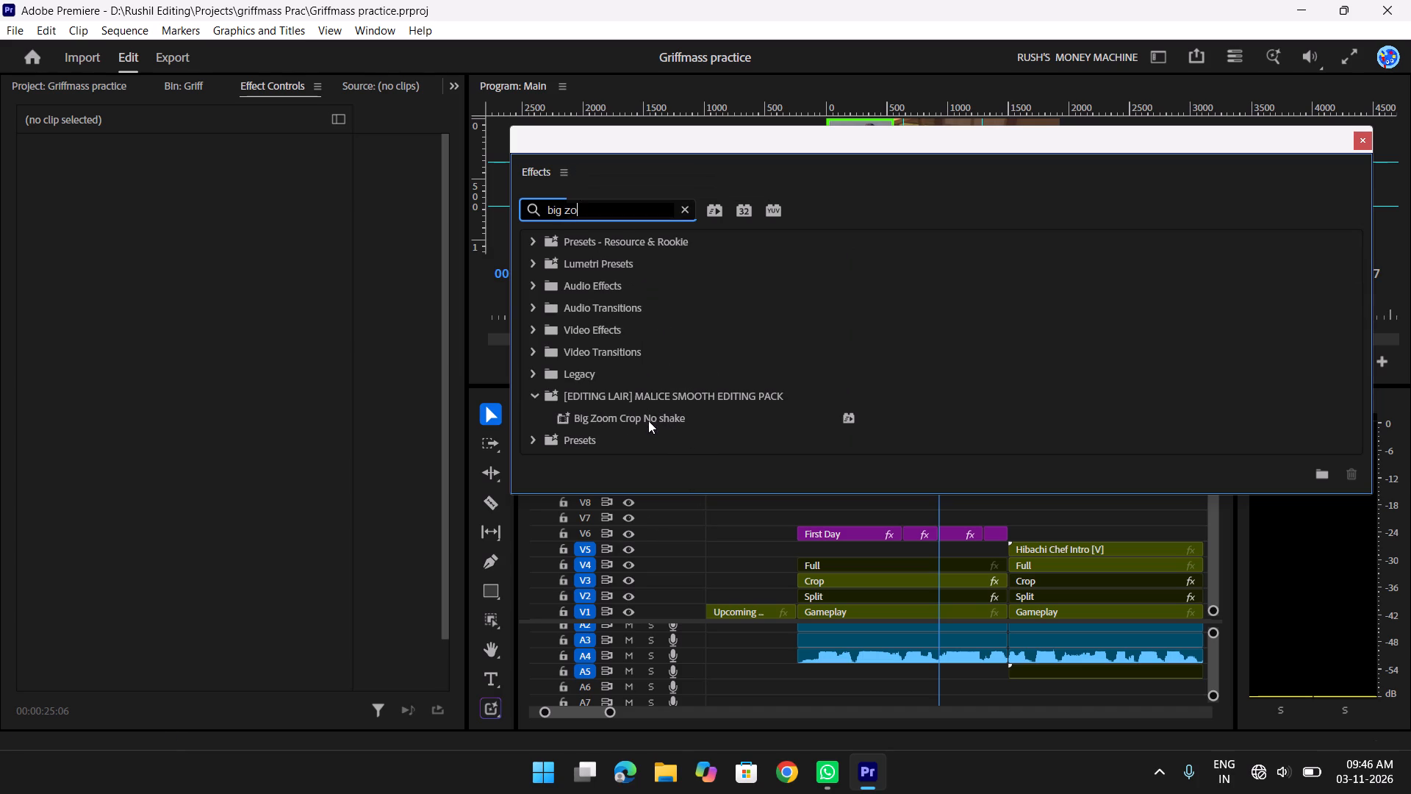
left_click(648, 412)
Move the floating Effects window aside and close it.
left_click_drag(865, 142, 739, 137)
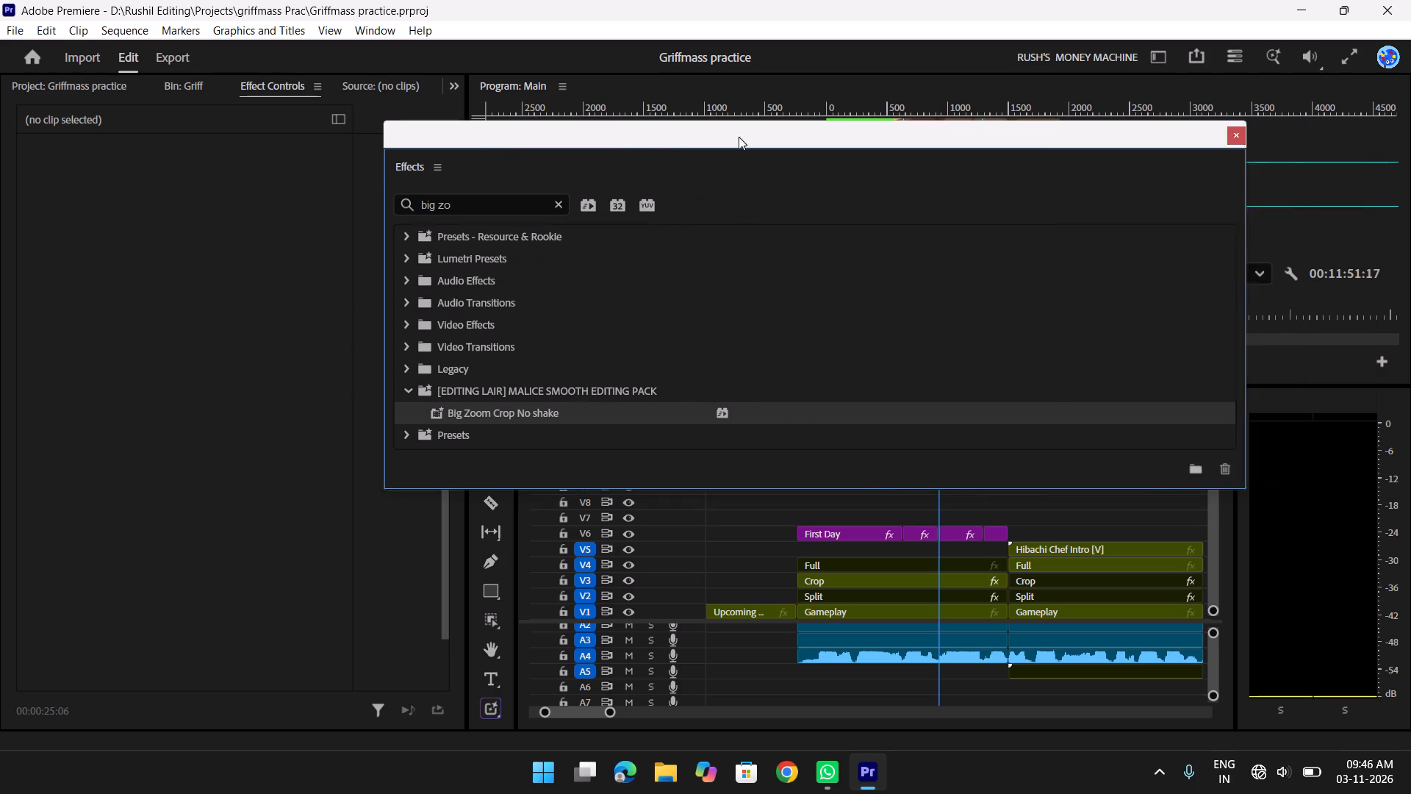
left_click_drag(739, 137, 467, 135)
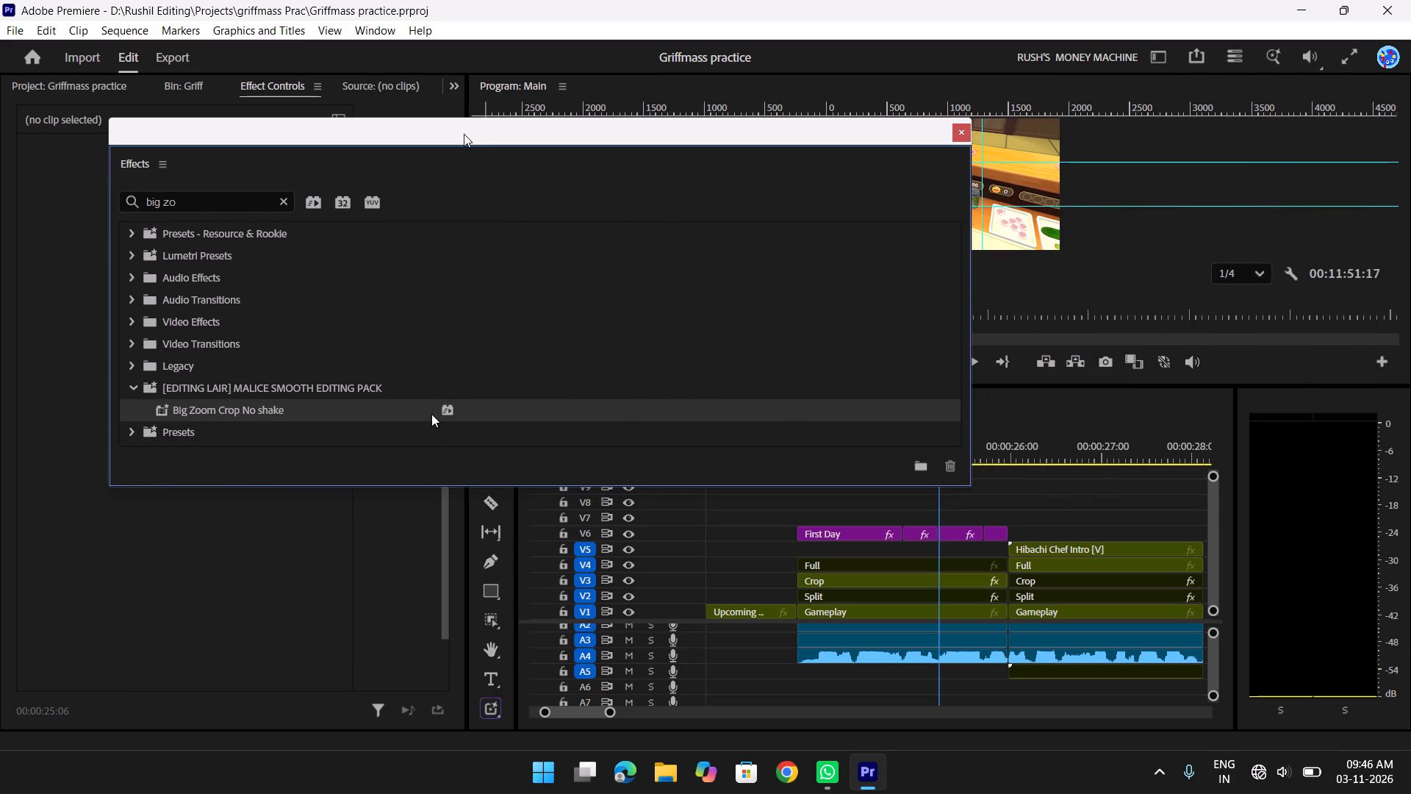
left_click_drag(449, 142, 428, 144)
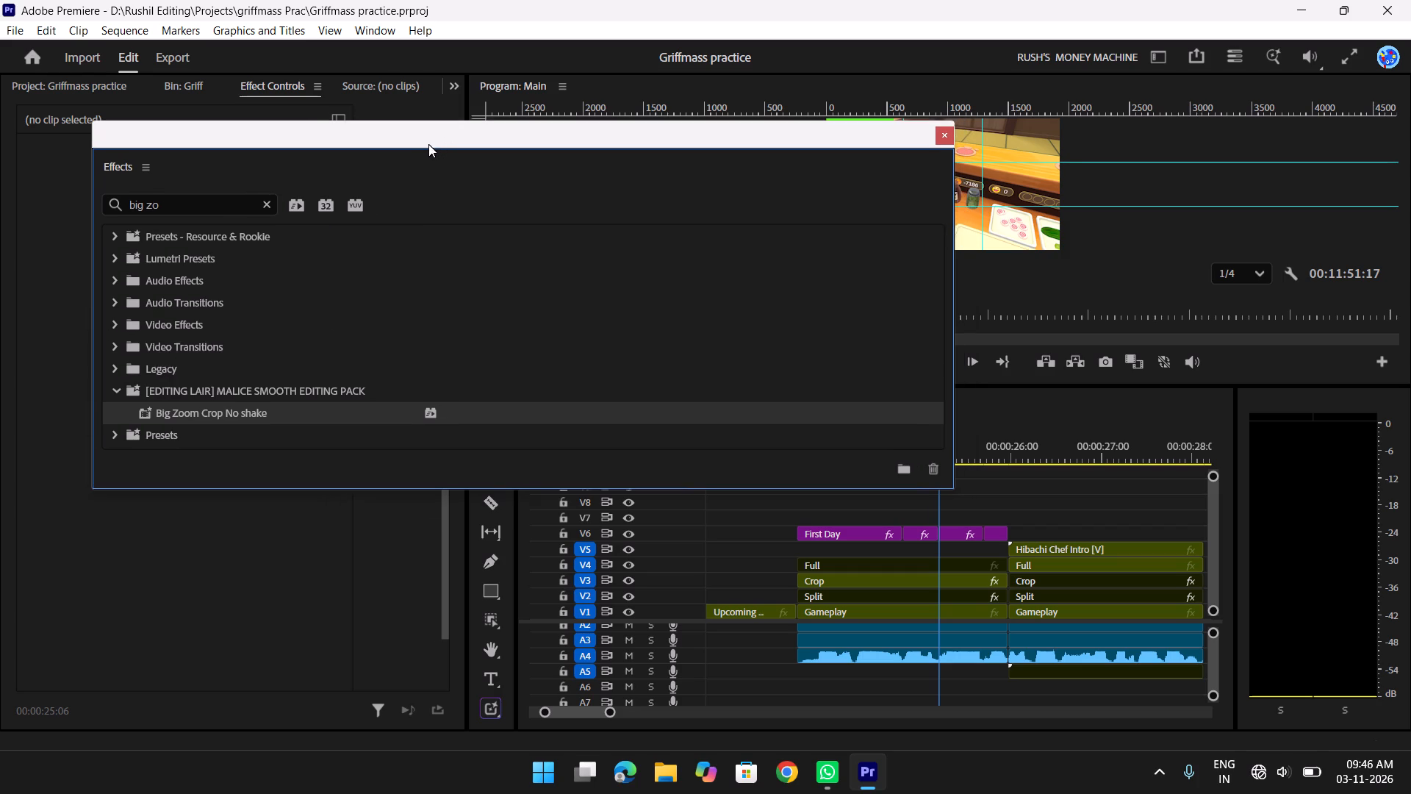
left_click_drag(428, 144, 420, 152)
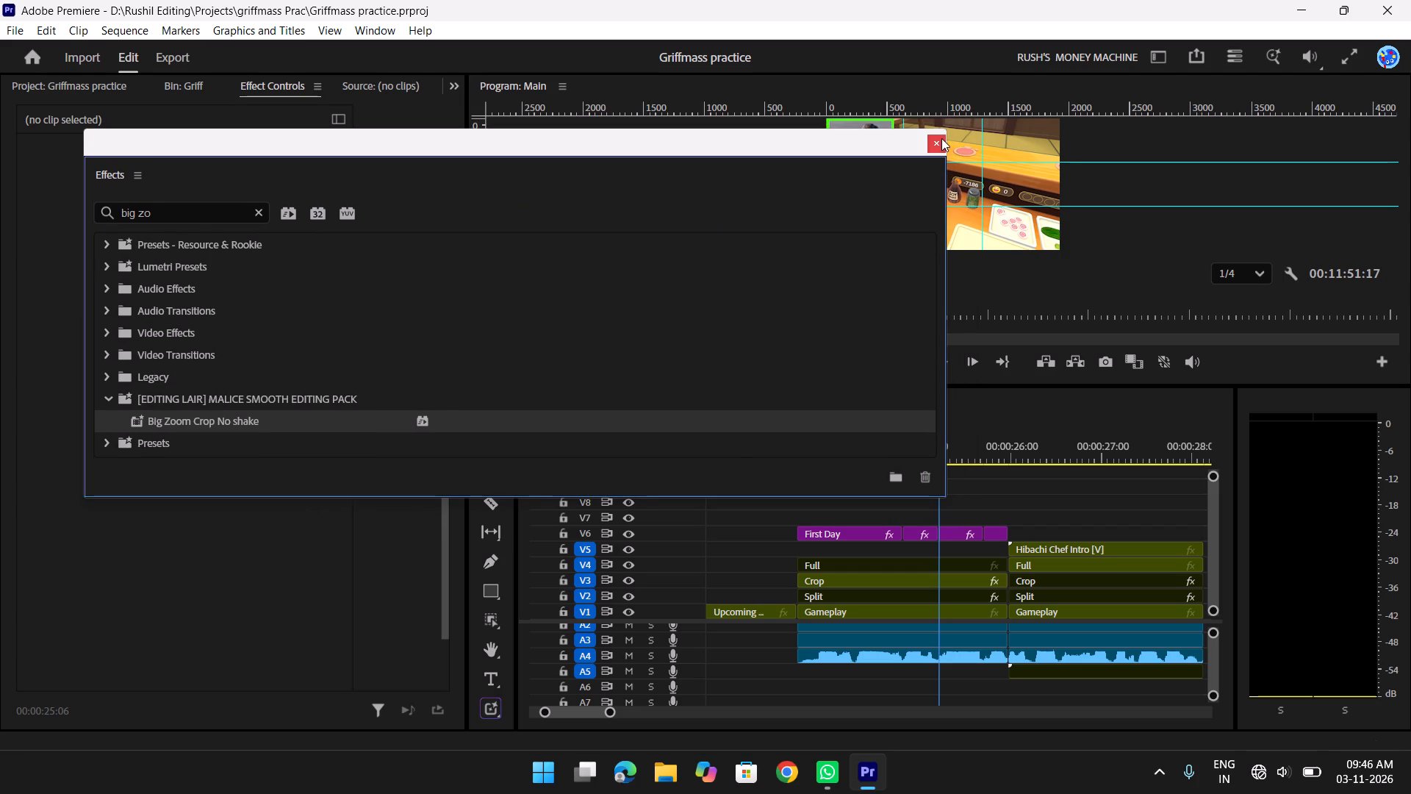
left_click(941, 138)
Review the Main sequence from about 00:00:23:09 through the end of the Hibachi Chef Intro clip.
left_click_drag(933, 446, 753, 443)
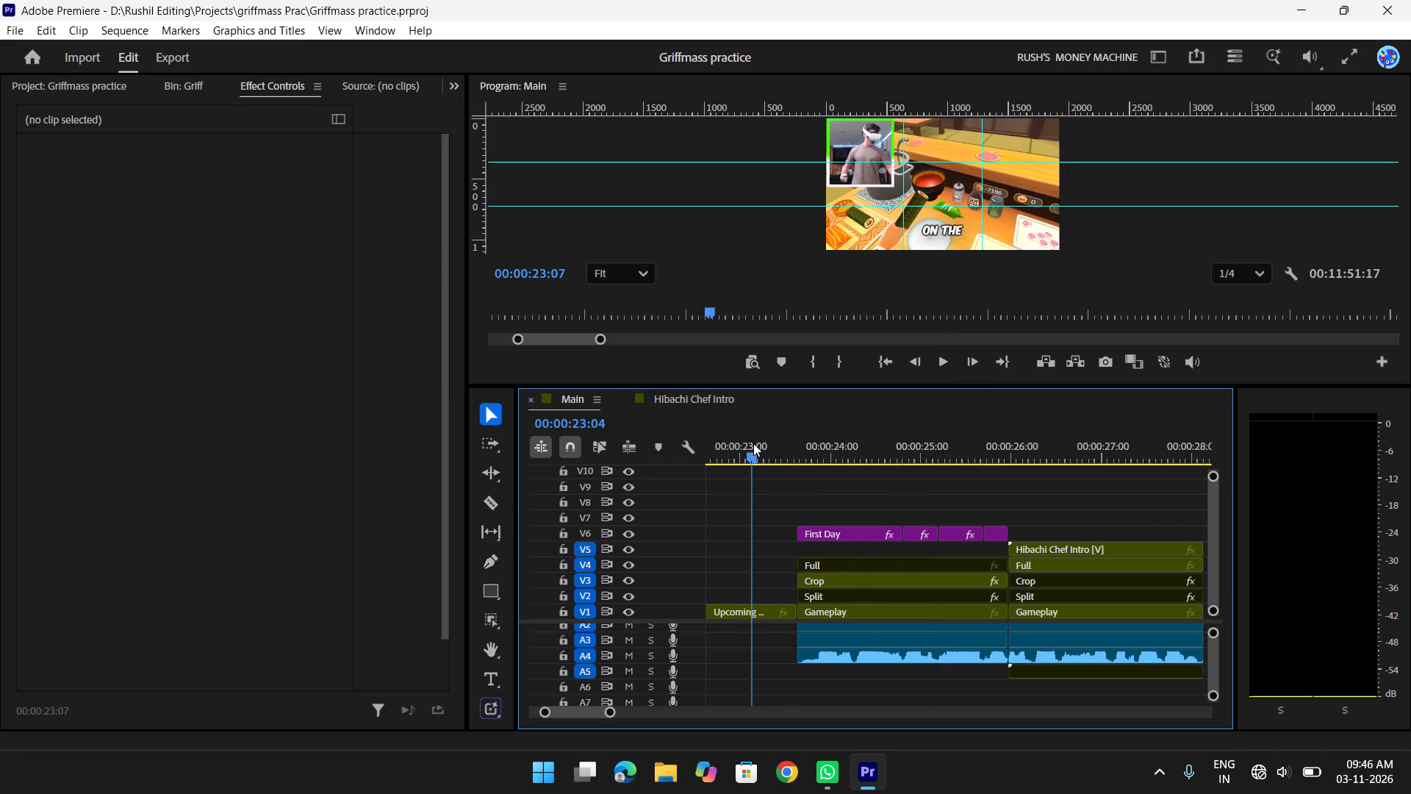
left_click_drag(753, 443, 768, 448)
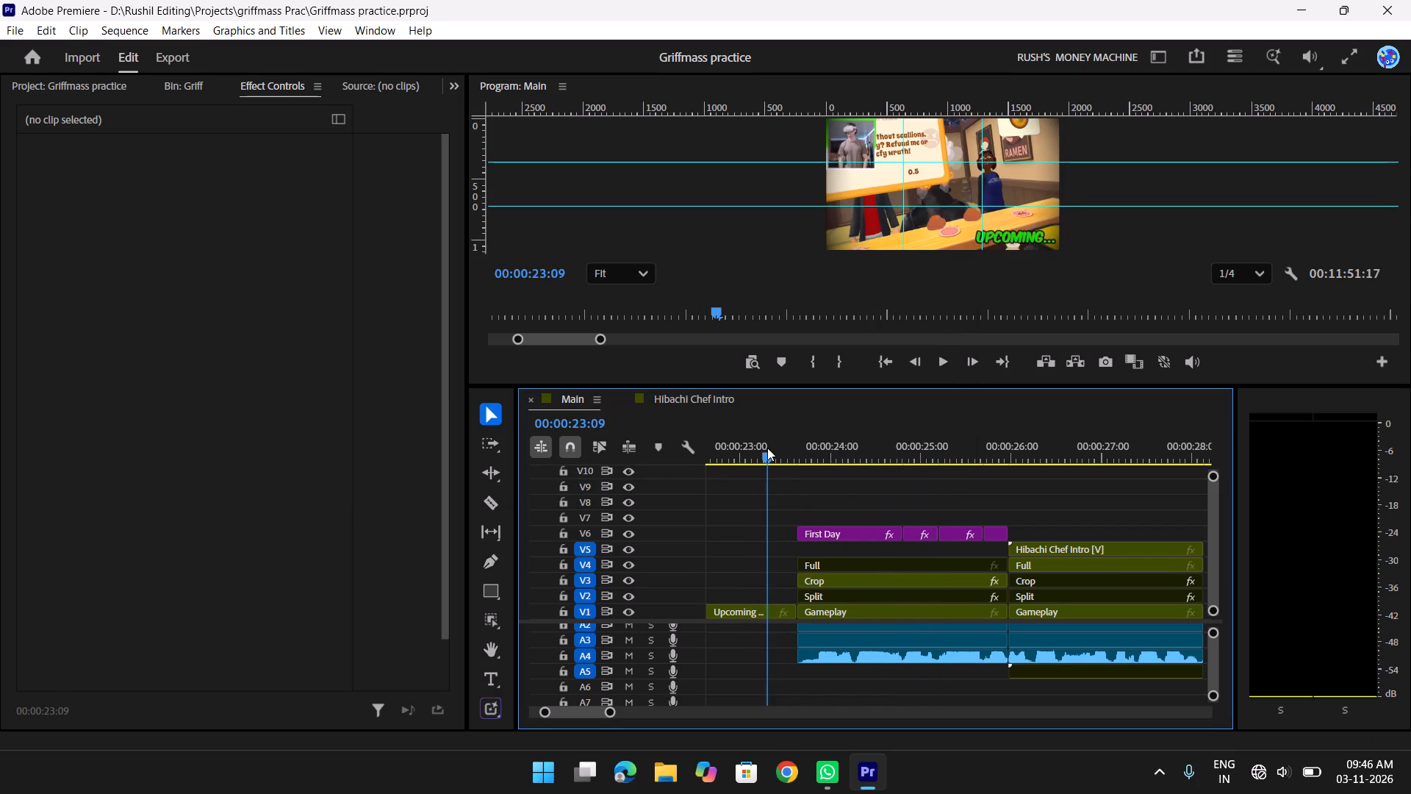
key("space")
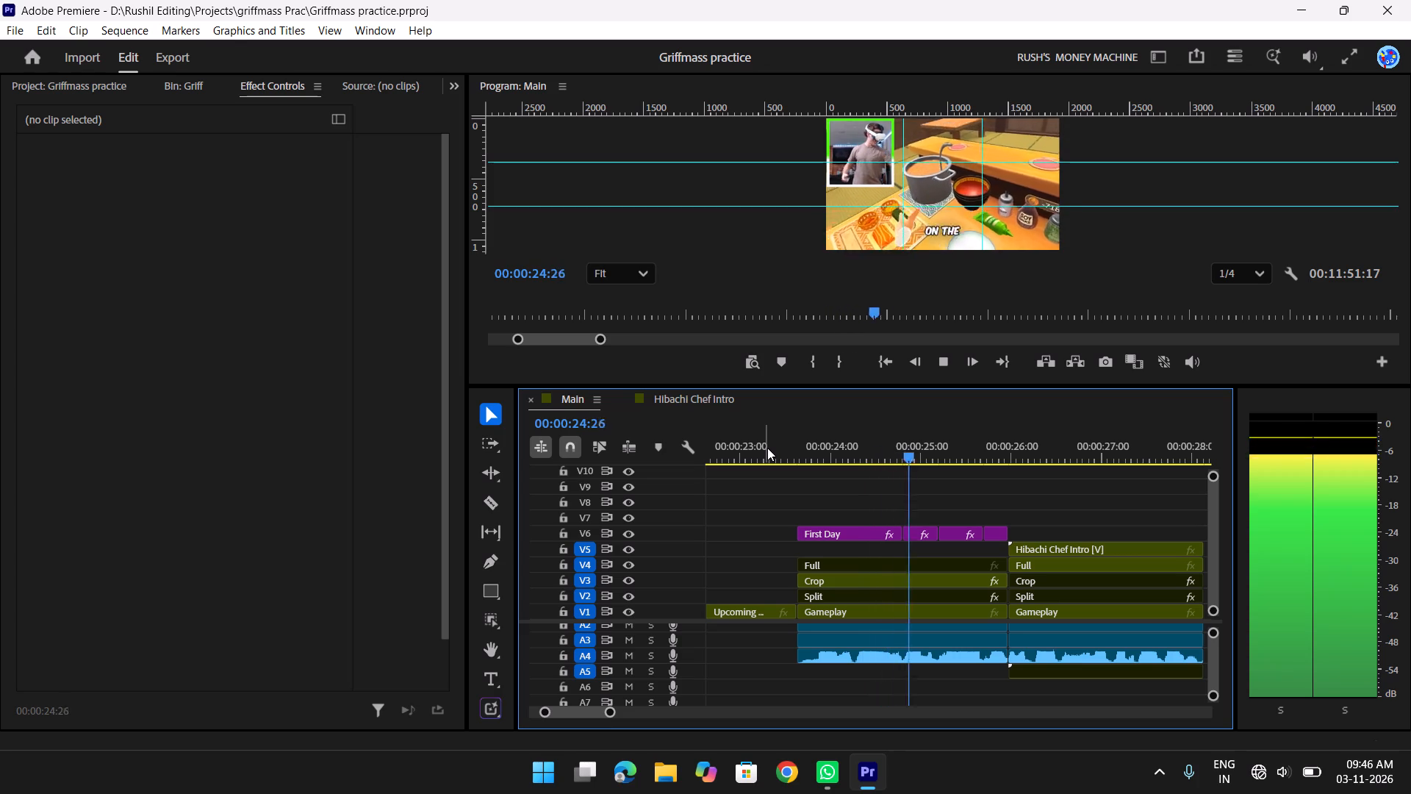
key("space")
key("space")
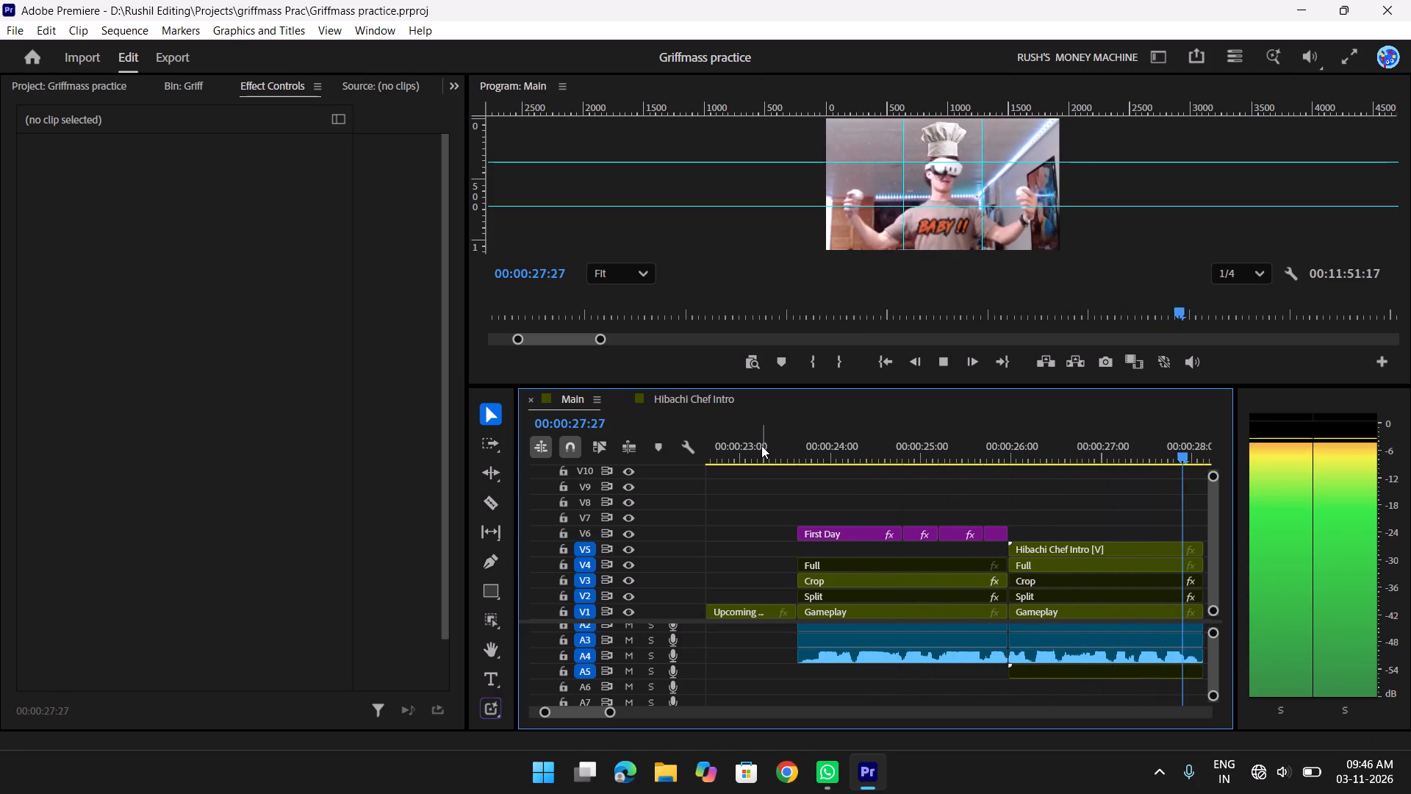
key("space")
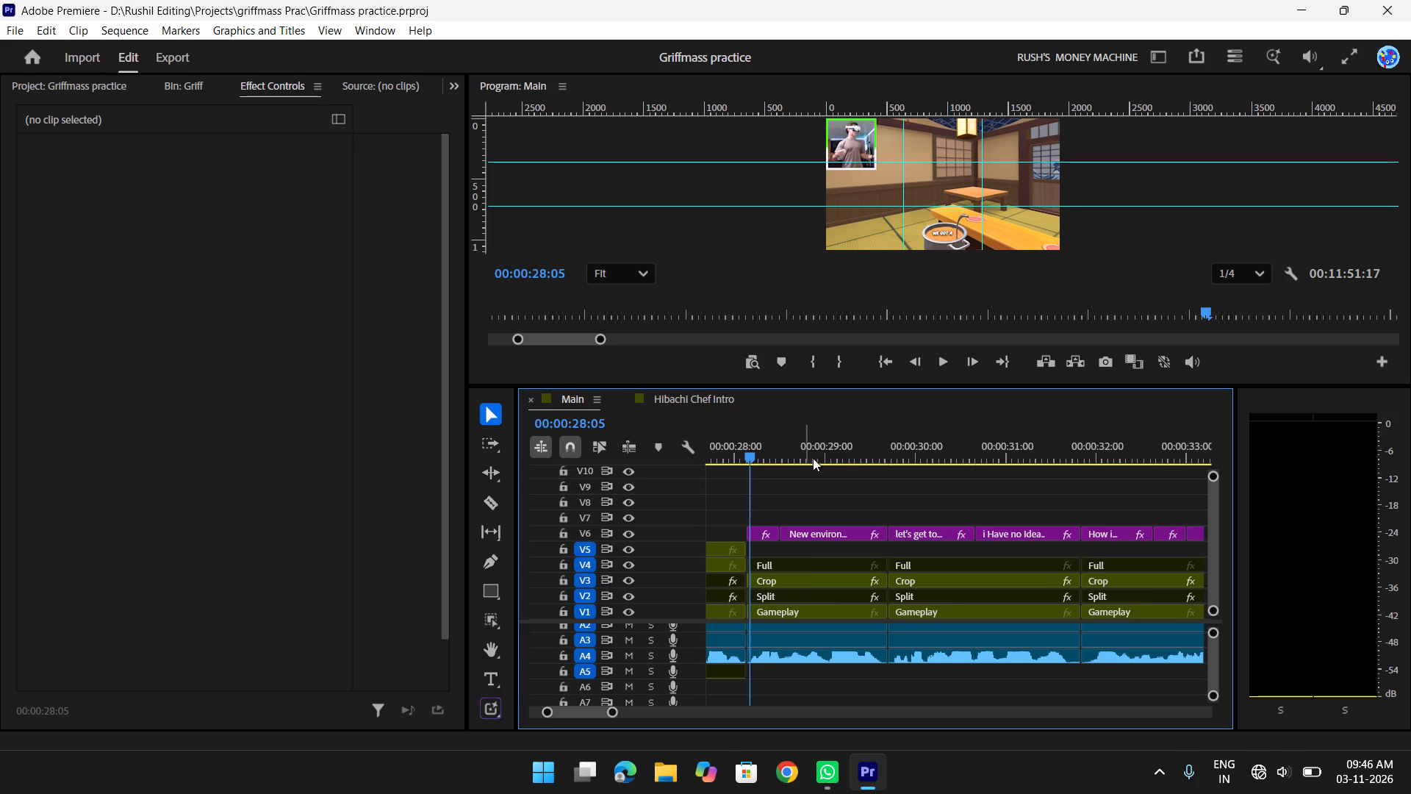
scroll(835, 487, "up", 6)
left_click_drag(910, 447, 814, 450)
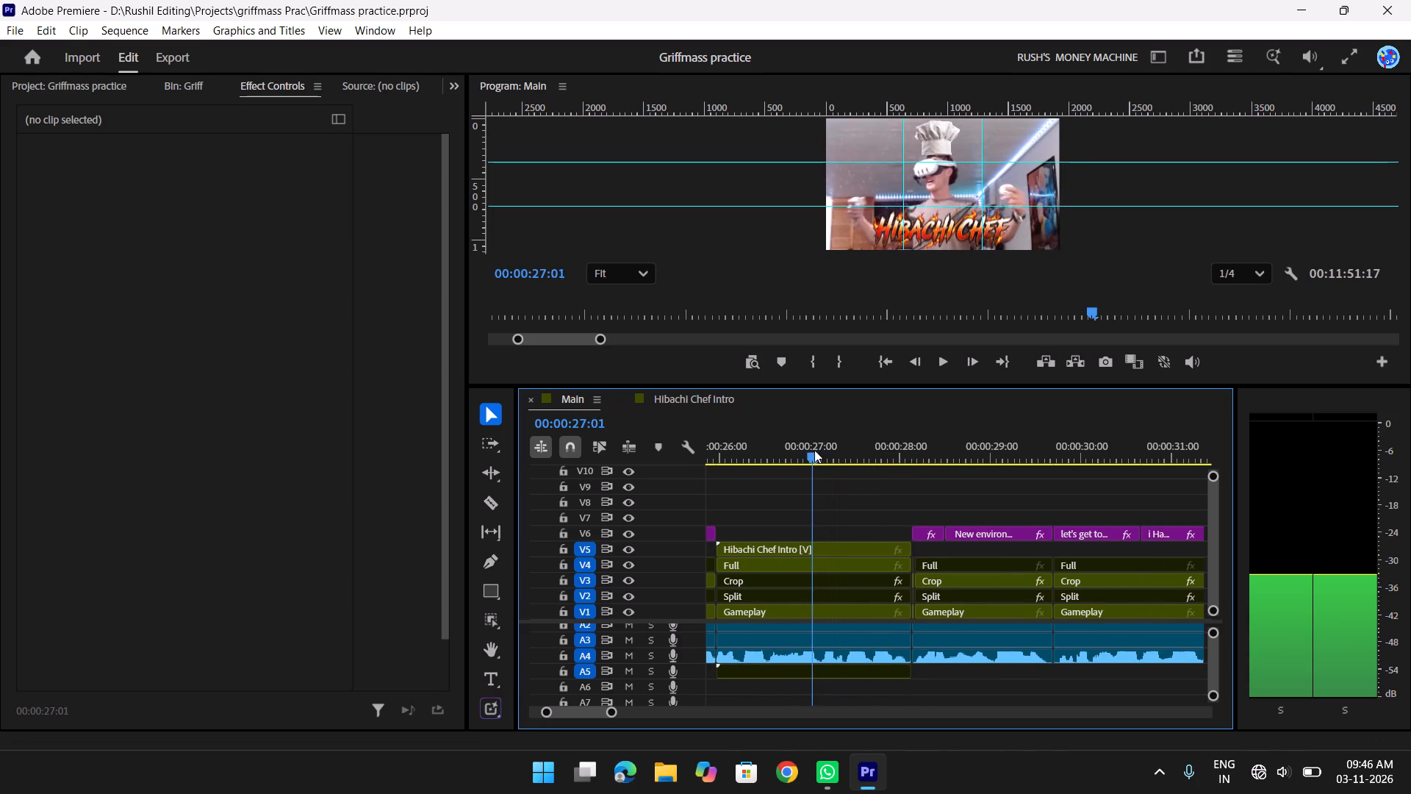
left_click_drag(814, 450, 911, 471)
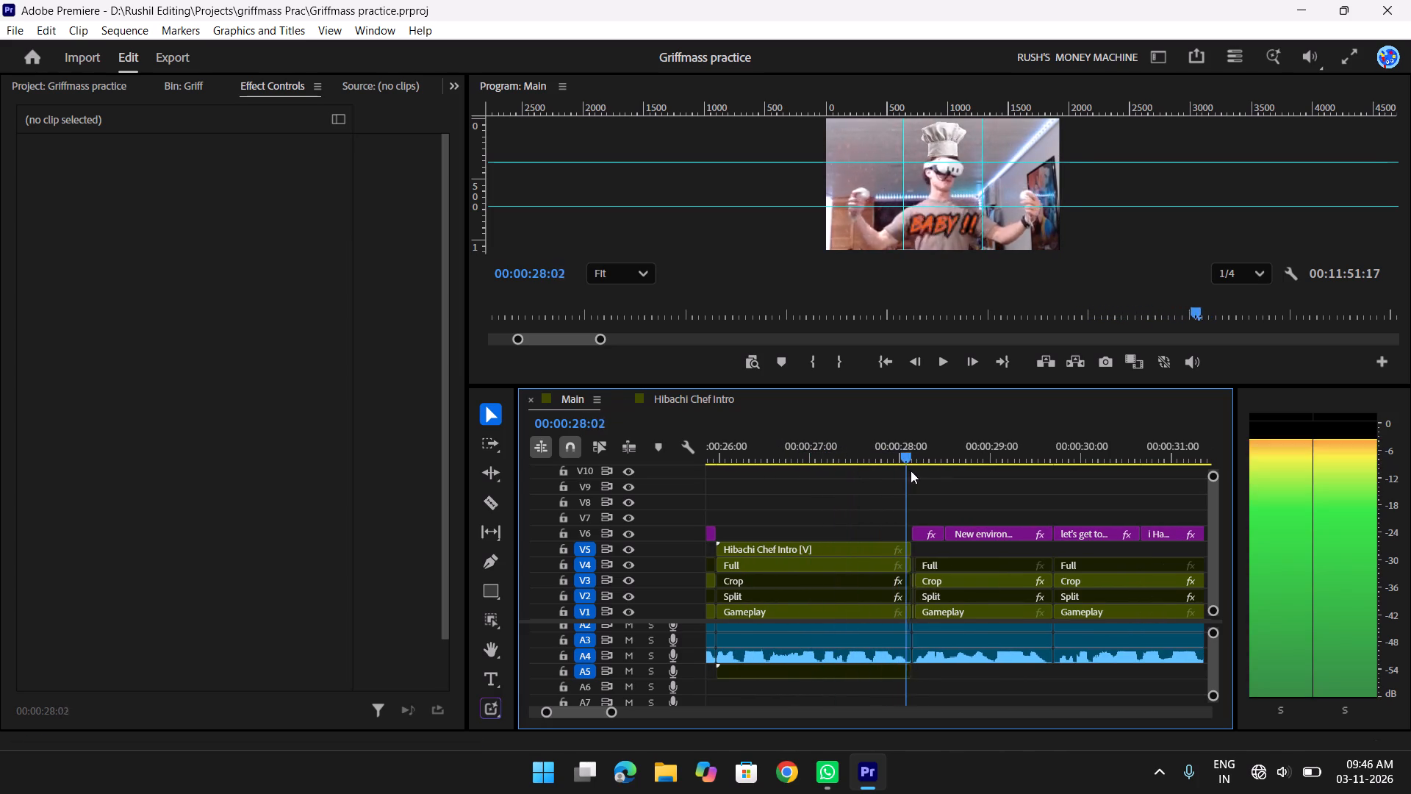
left_click_drag(911, 471, 937, 478)
left_click_drag(934, 445, 855, 459)
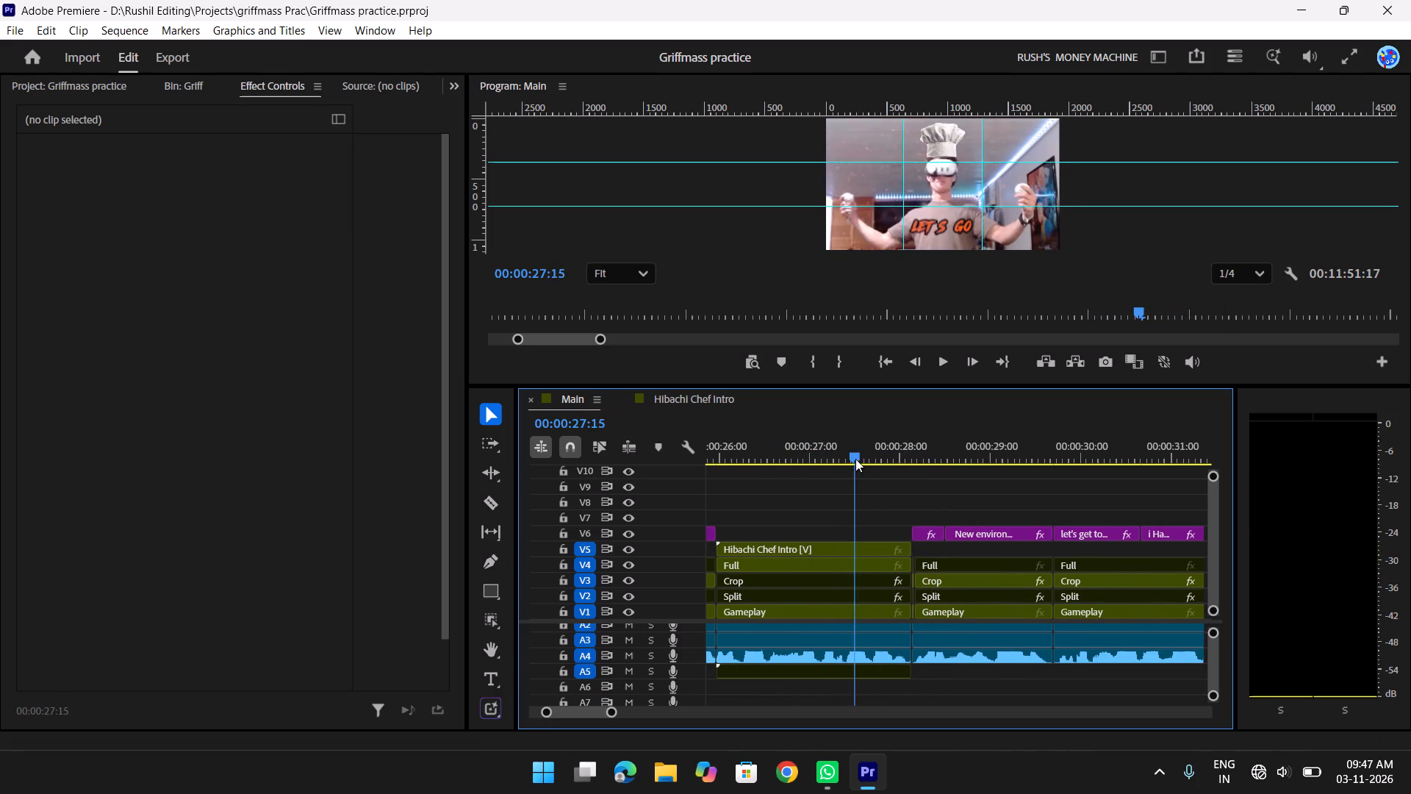
left_click_drag(855, 459, 840, 462)
Open the nested Hibachi Chef Intro sequence from its clip on V5 of the Main timeline.
left_click(872, 602)
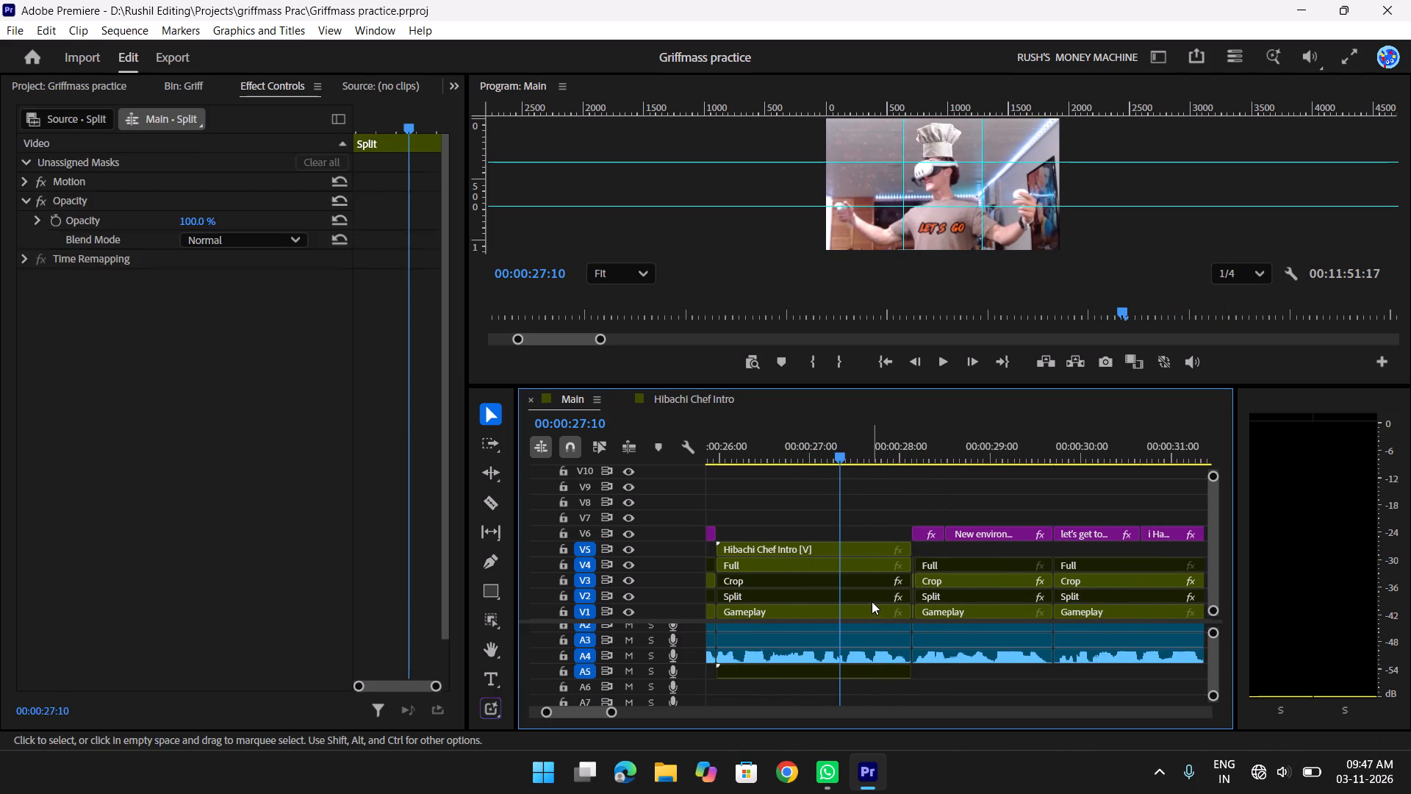
double_click(857, 548)
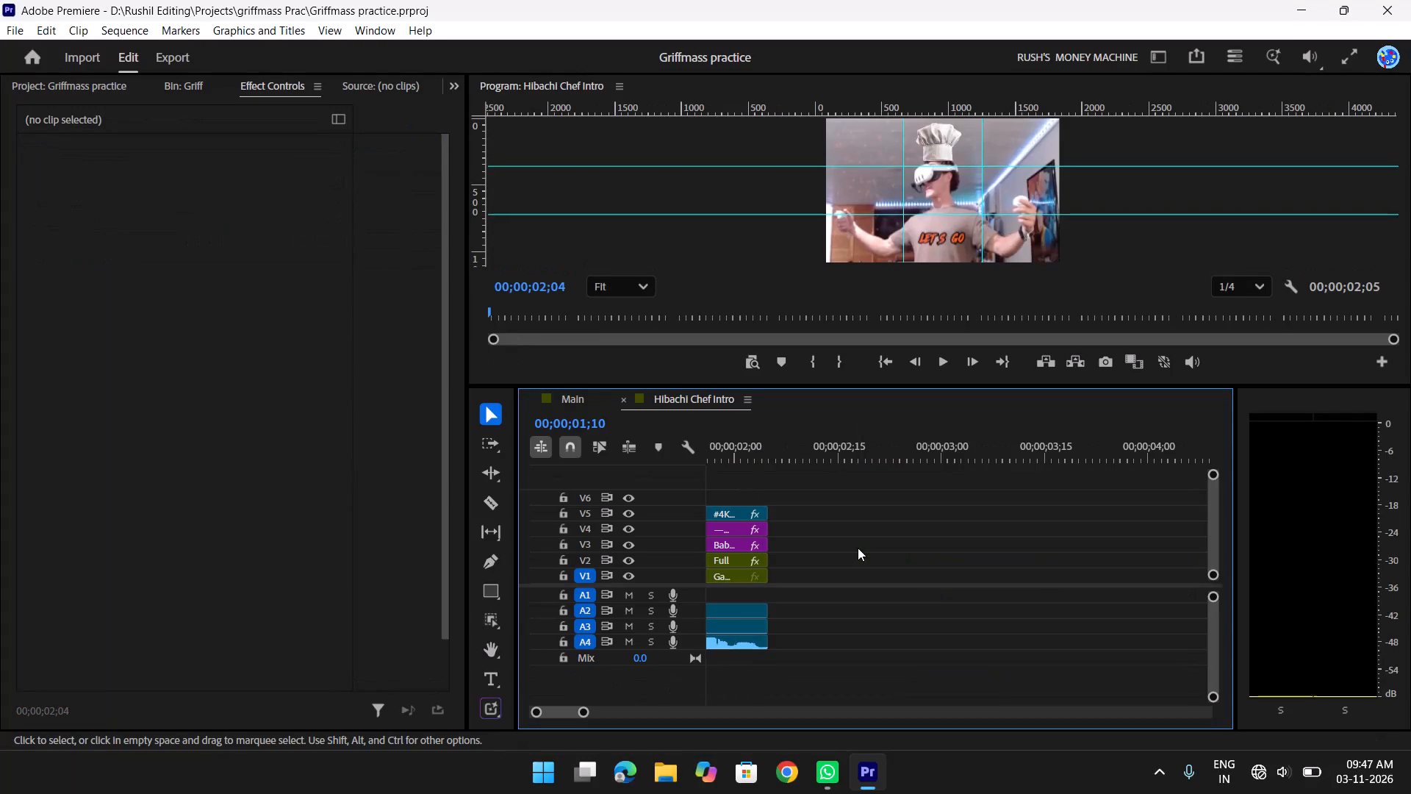
Review the Hibachi Chef Intro sequence, examining the logo, the "Let's go" caption and the "Baby !!" caption.
type("tt")
scroll(911, 546, "up", 4)
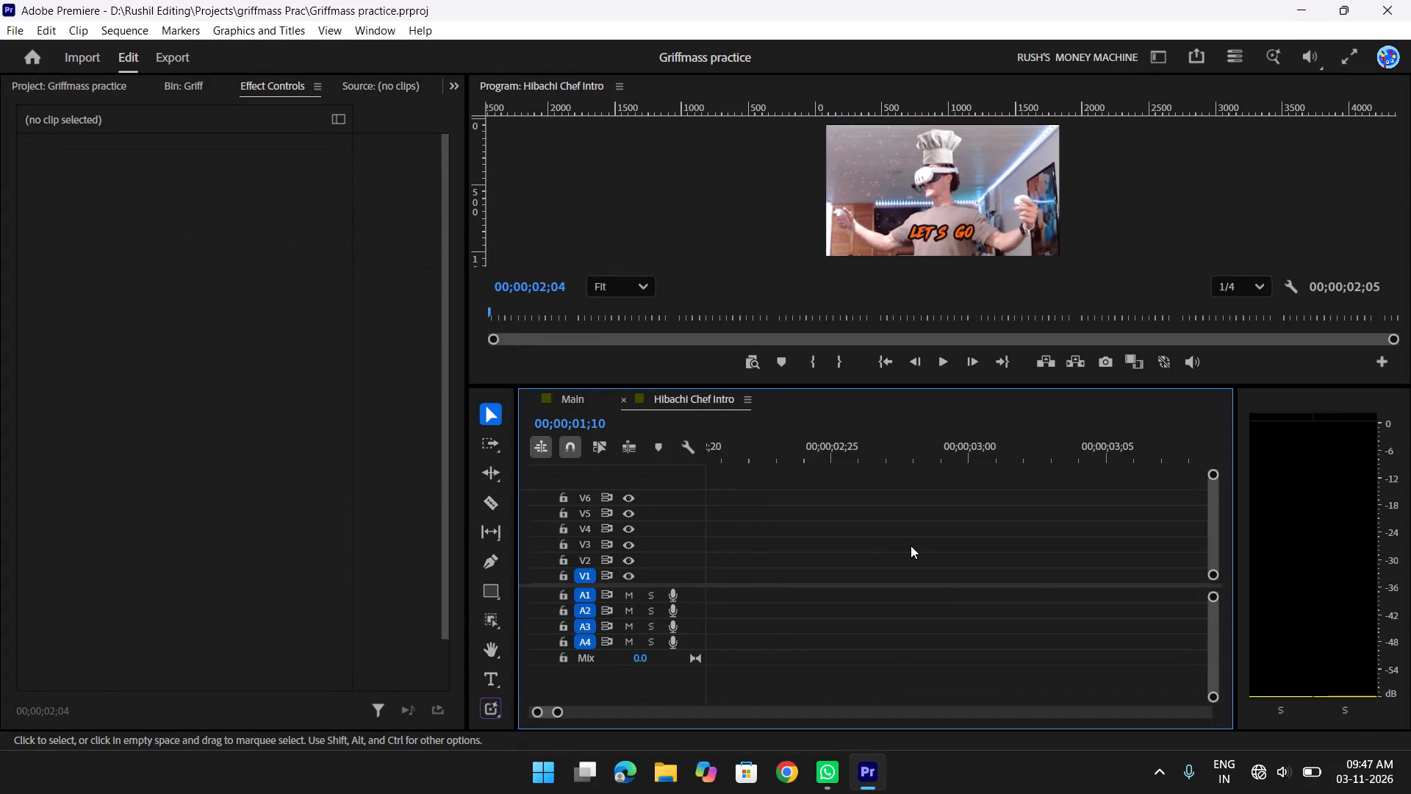
type("tyyyy")
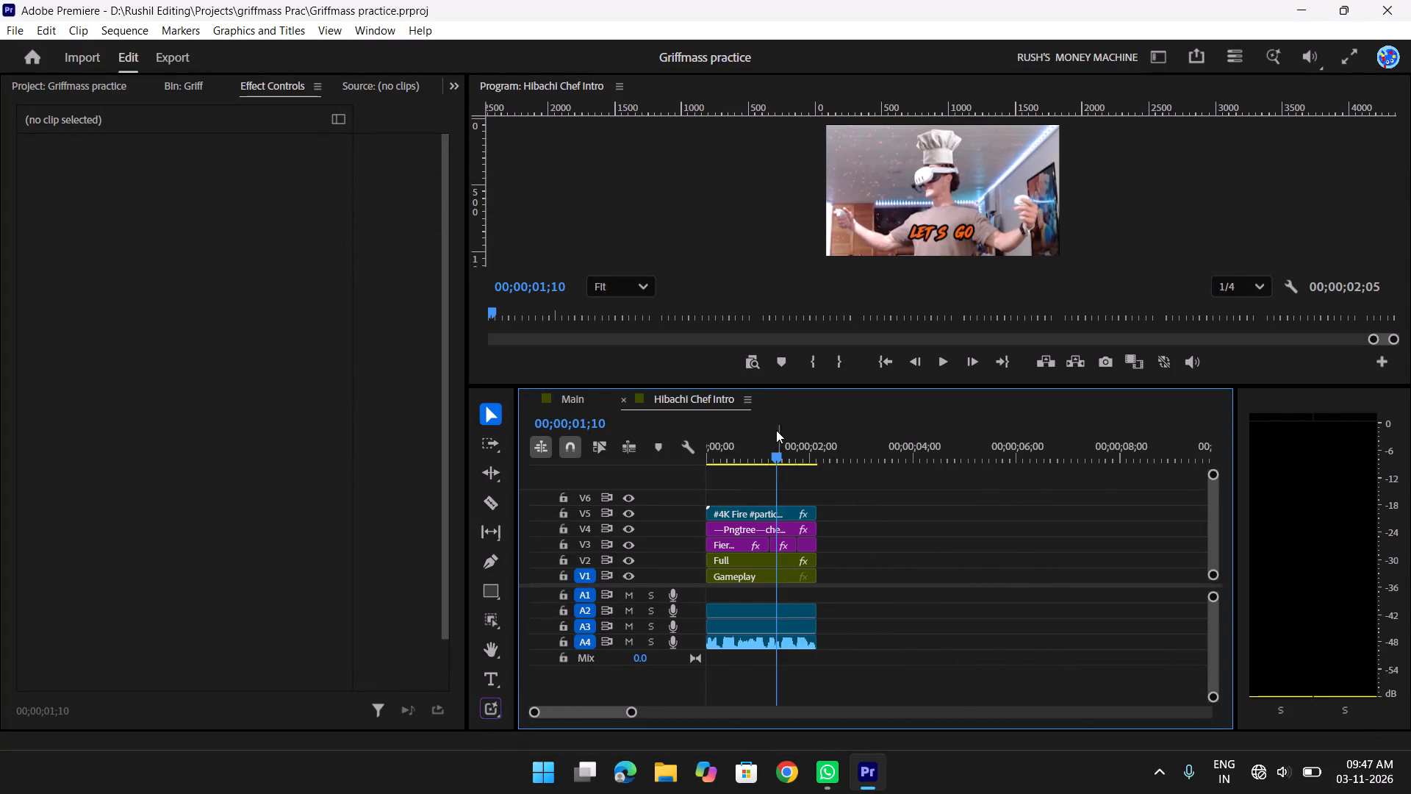
left_click_drag(739, 436, 758, 438)
type("ttt")
scroll(837, 462, "down", 5)
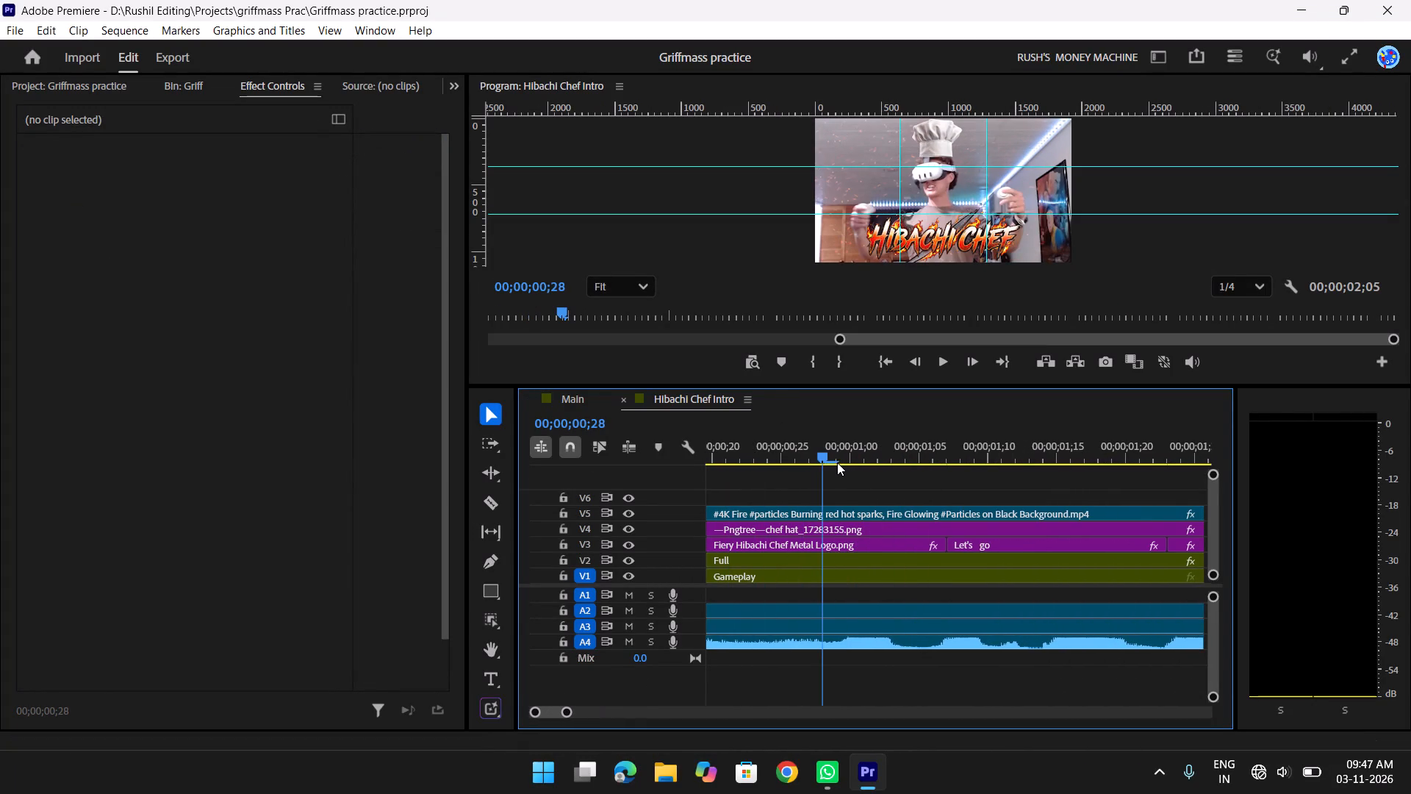
left_click_drag(851, 453, 975, 444)
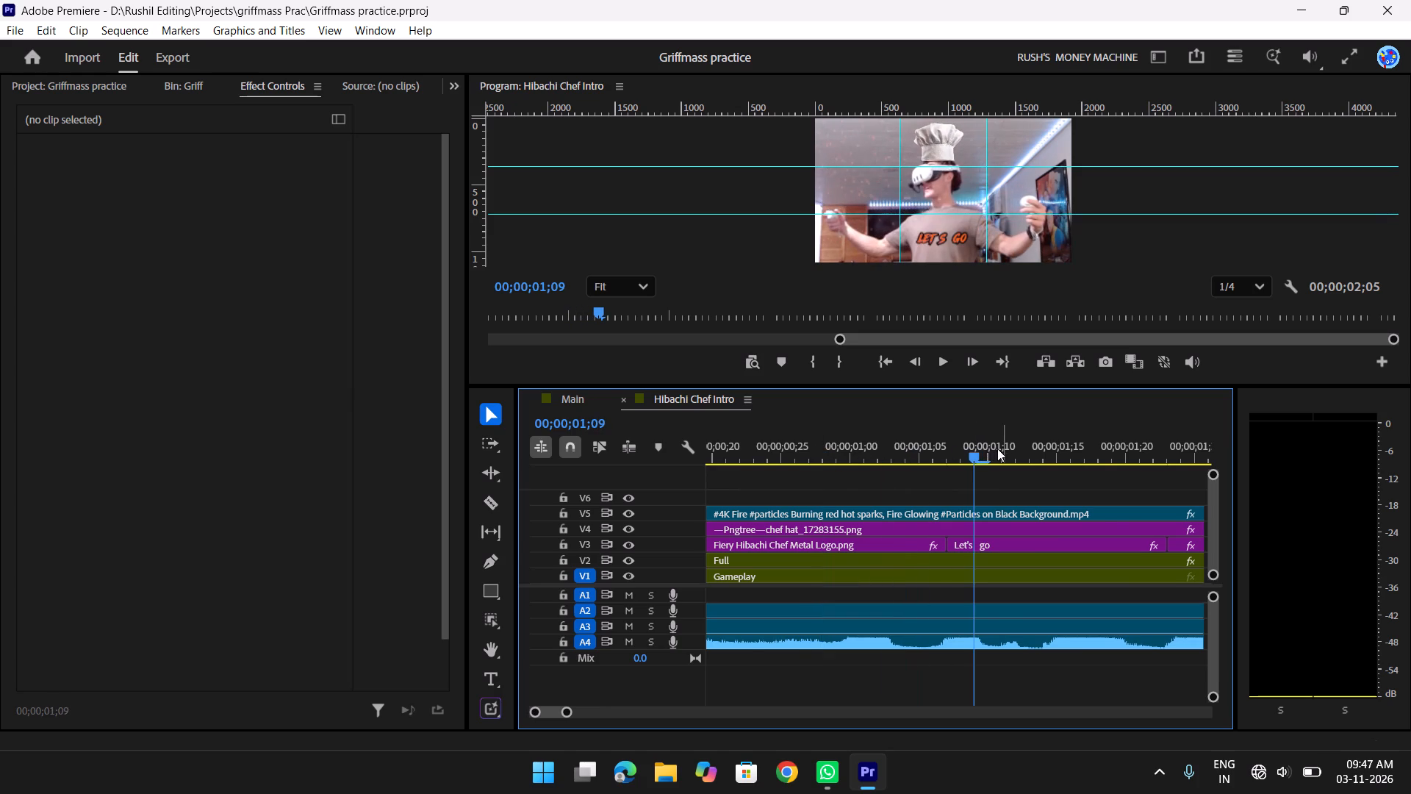
scroll(998, 449, "down", 5)
key("space")
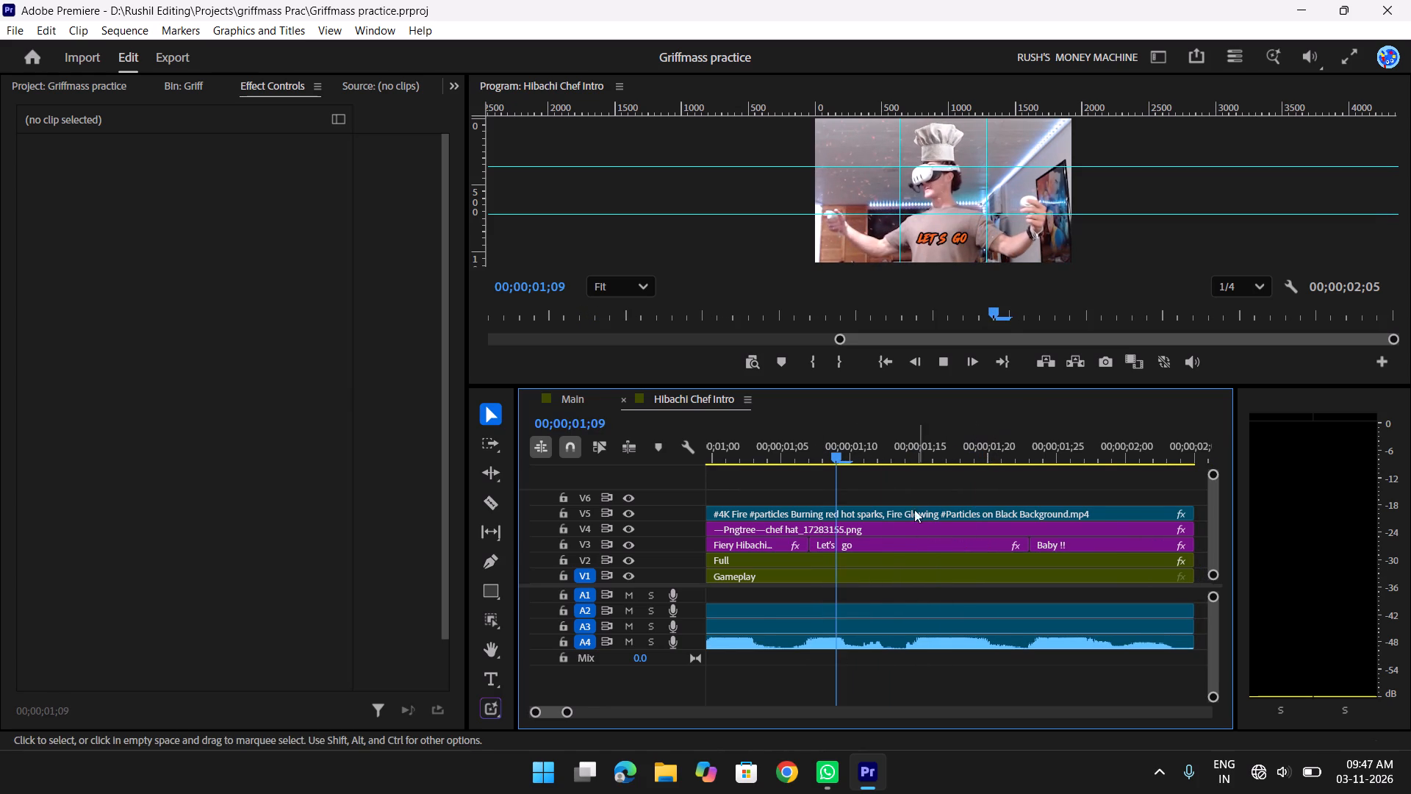
key("space")
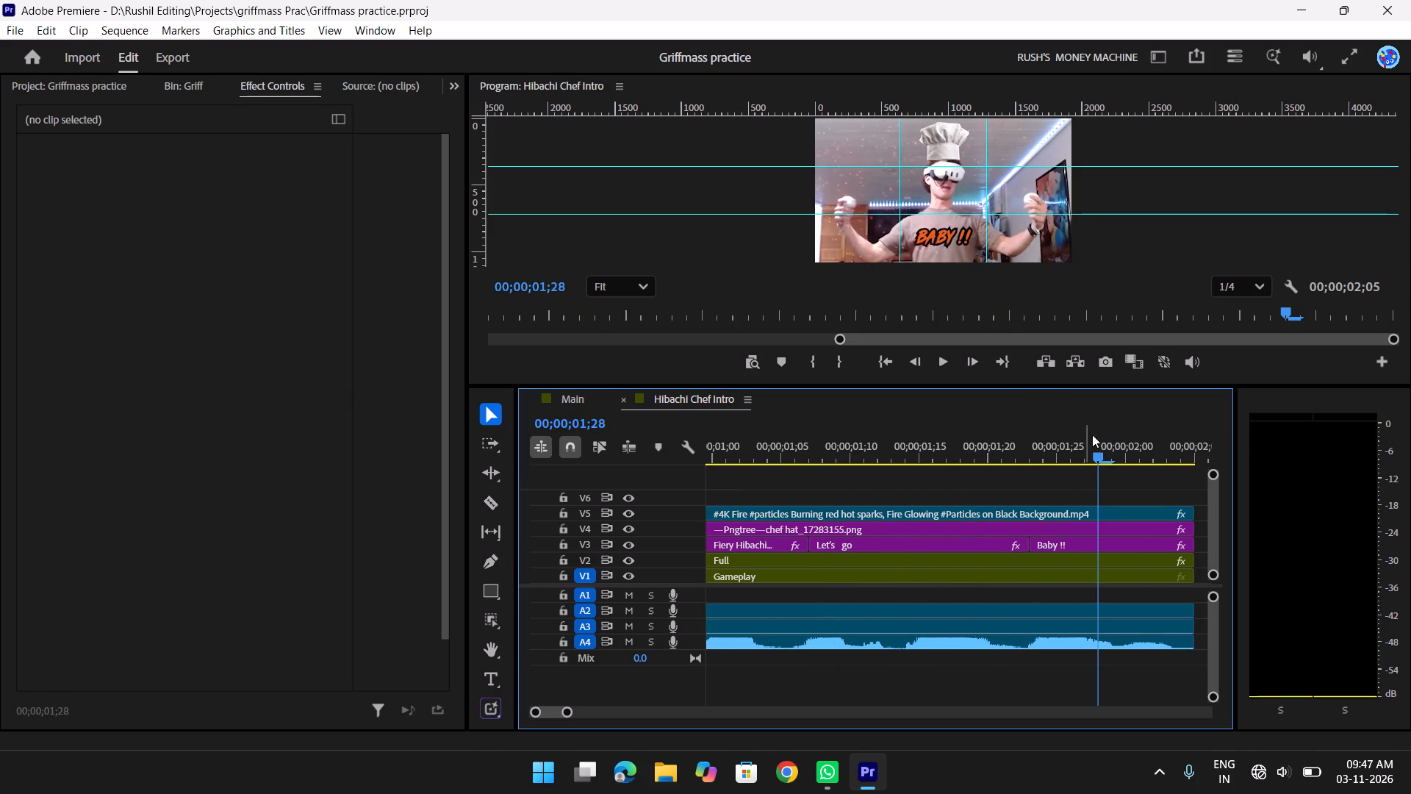
left_click_drag(1091, 435, 899, 458)
Set the stroke color of the "Let's go" caption text on V3 to red, F51515.
left_click(956, 540)
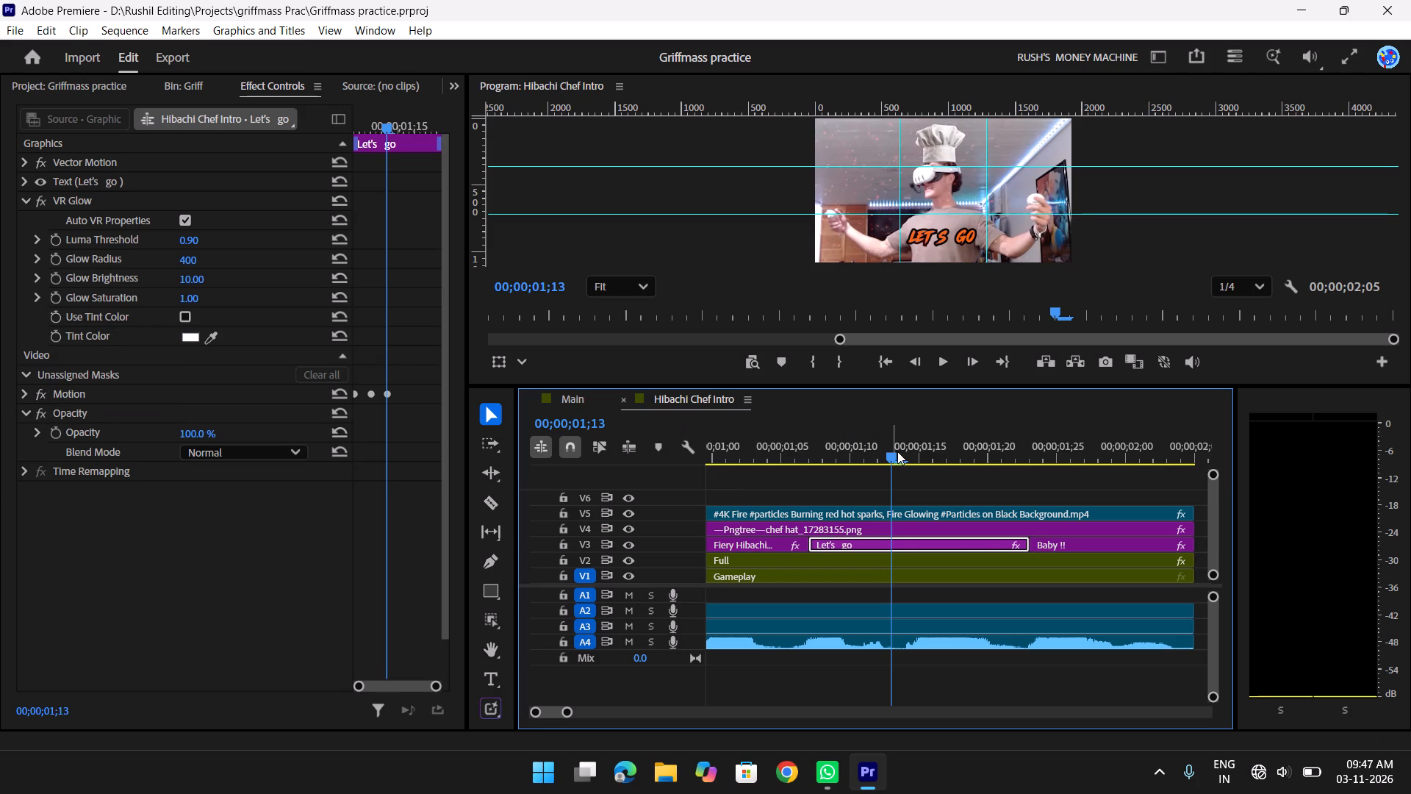
left_click_drag(897, 451, 1080, 474)
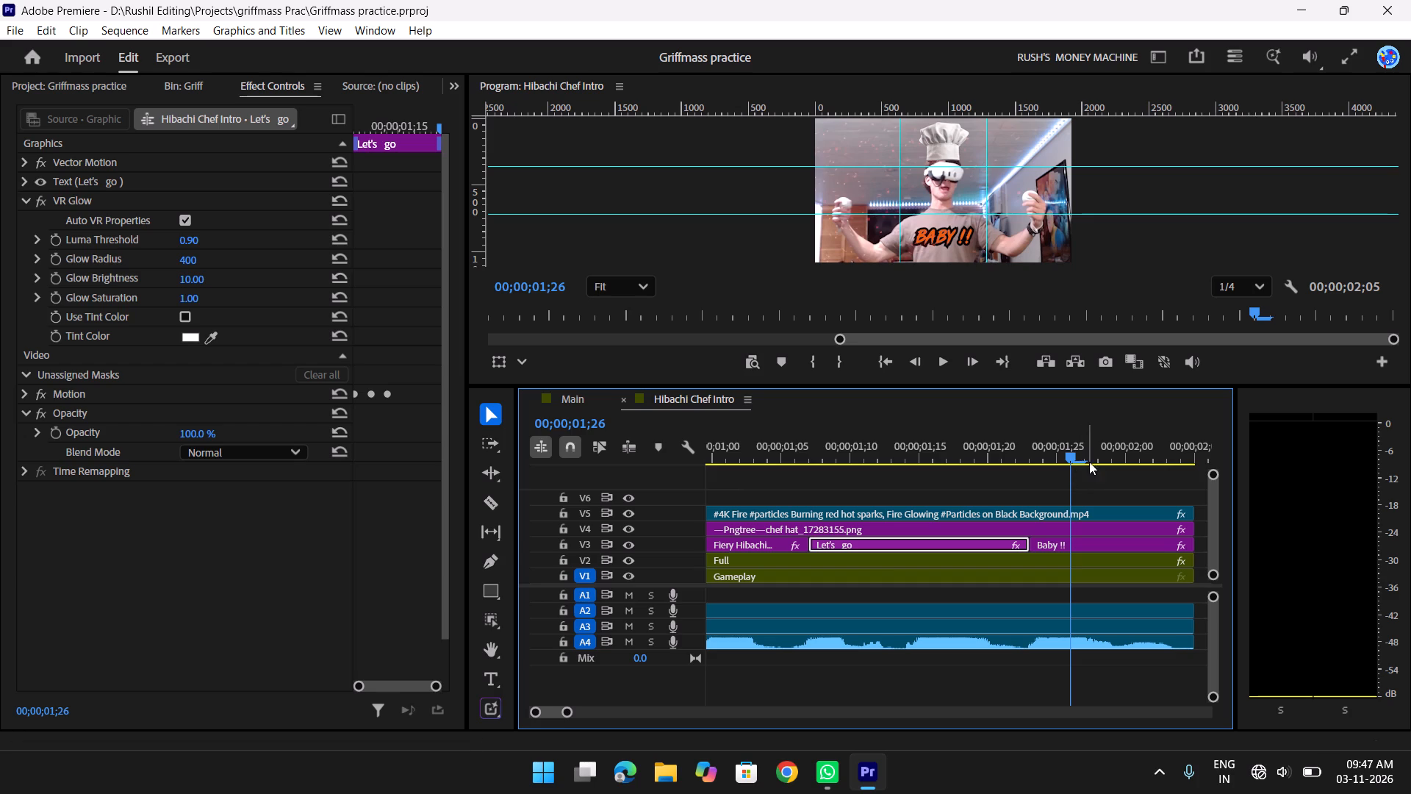
left_click_drag(1065, 452, 938, 453)
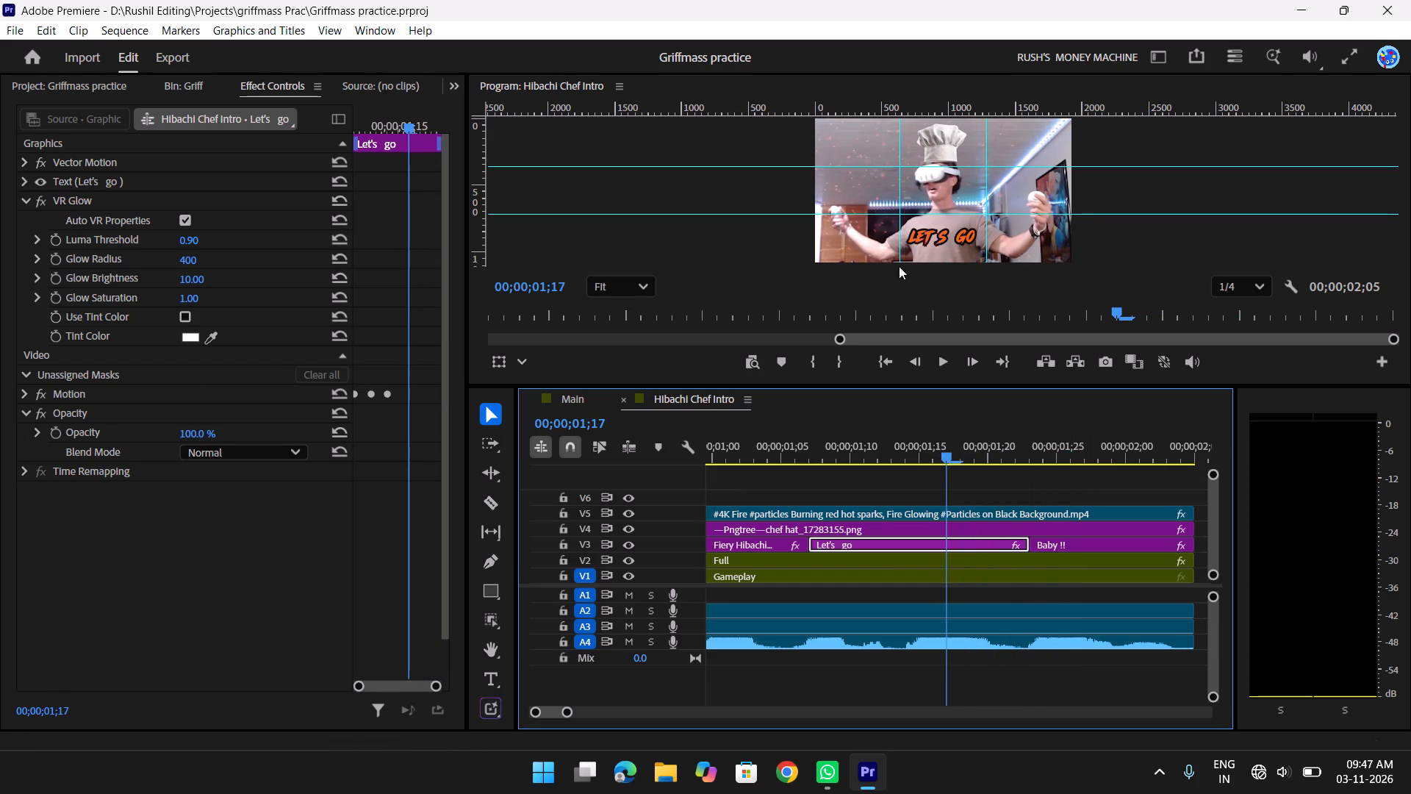
key("shift+s")
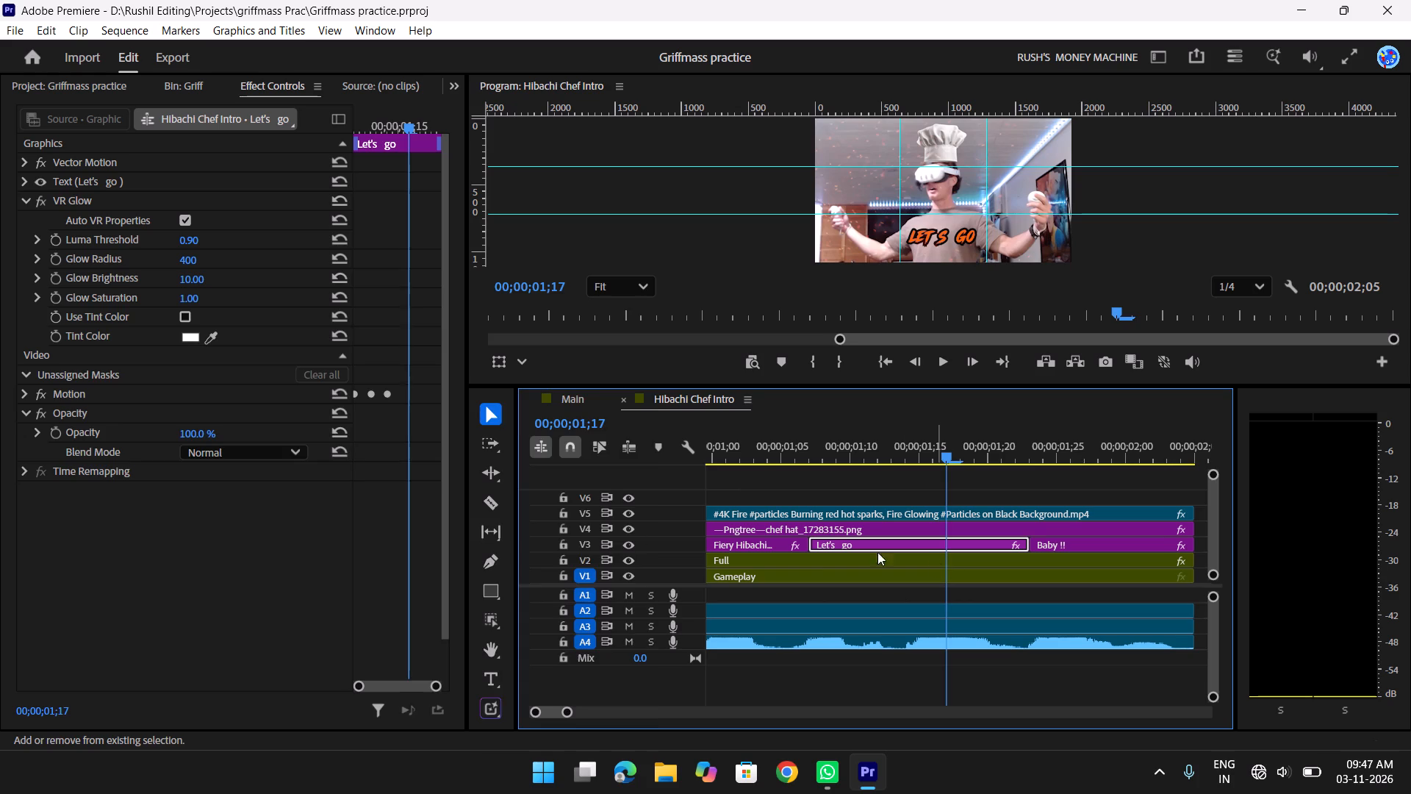
double_click(241, 442)
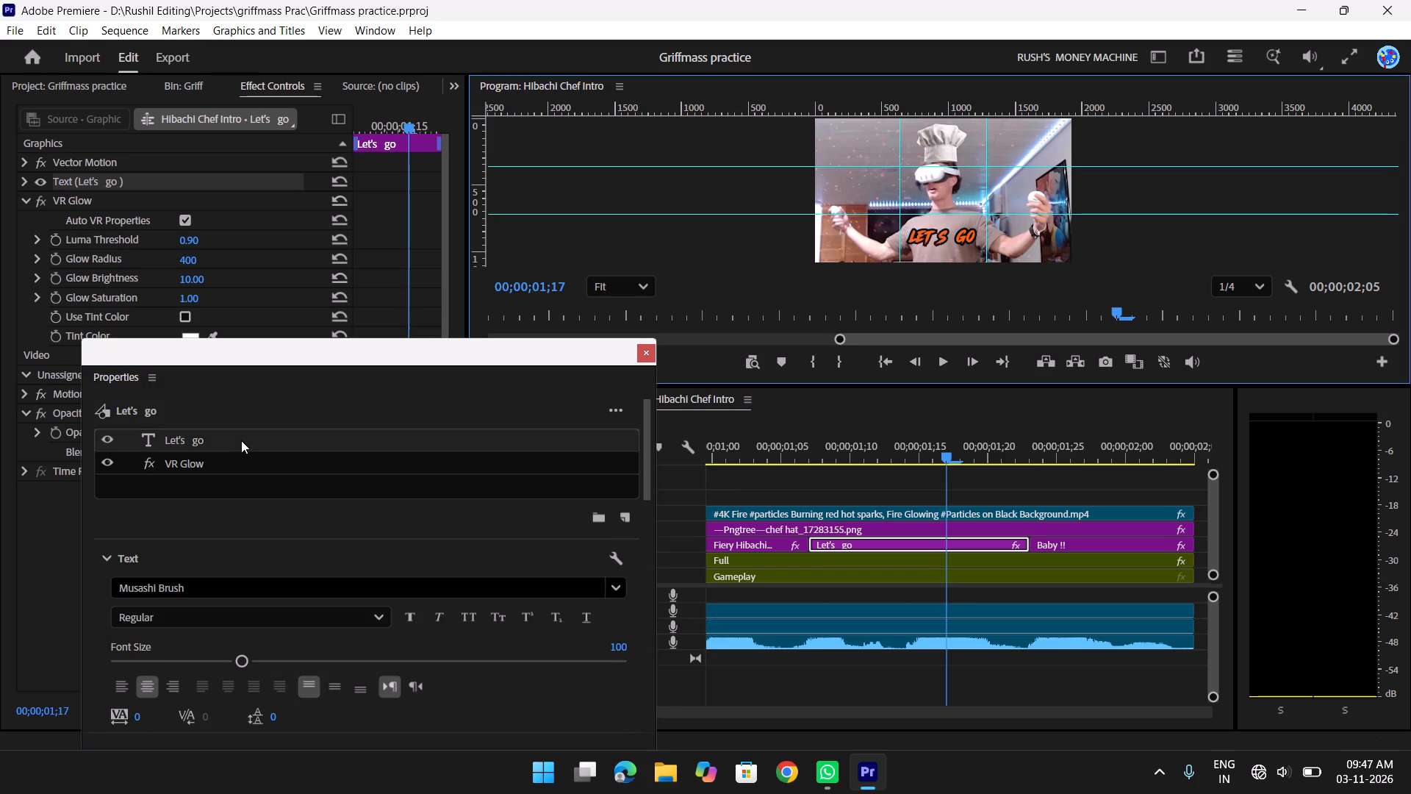
left_click_drag(389, 326, 374, 262)
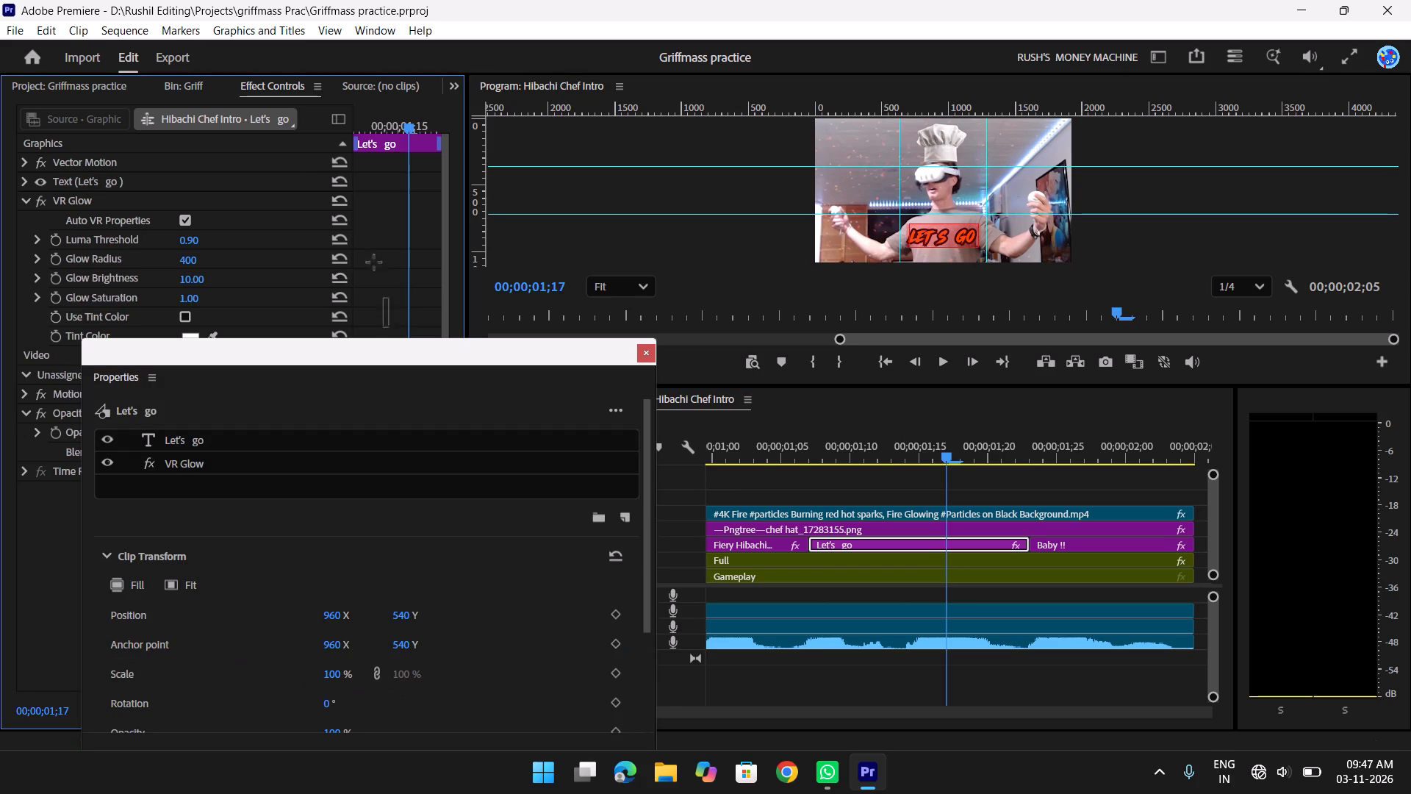
left_click_drag(374, 262, 373, 257)
left_click_drag(392, 357, 381, 213)
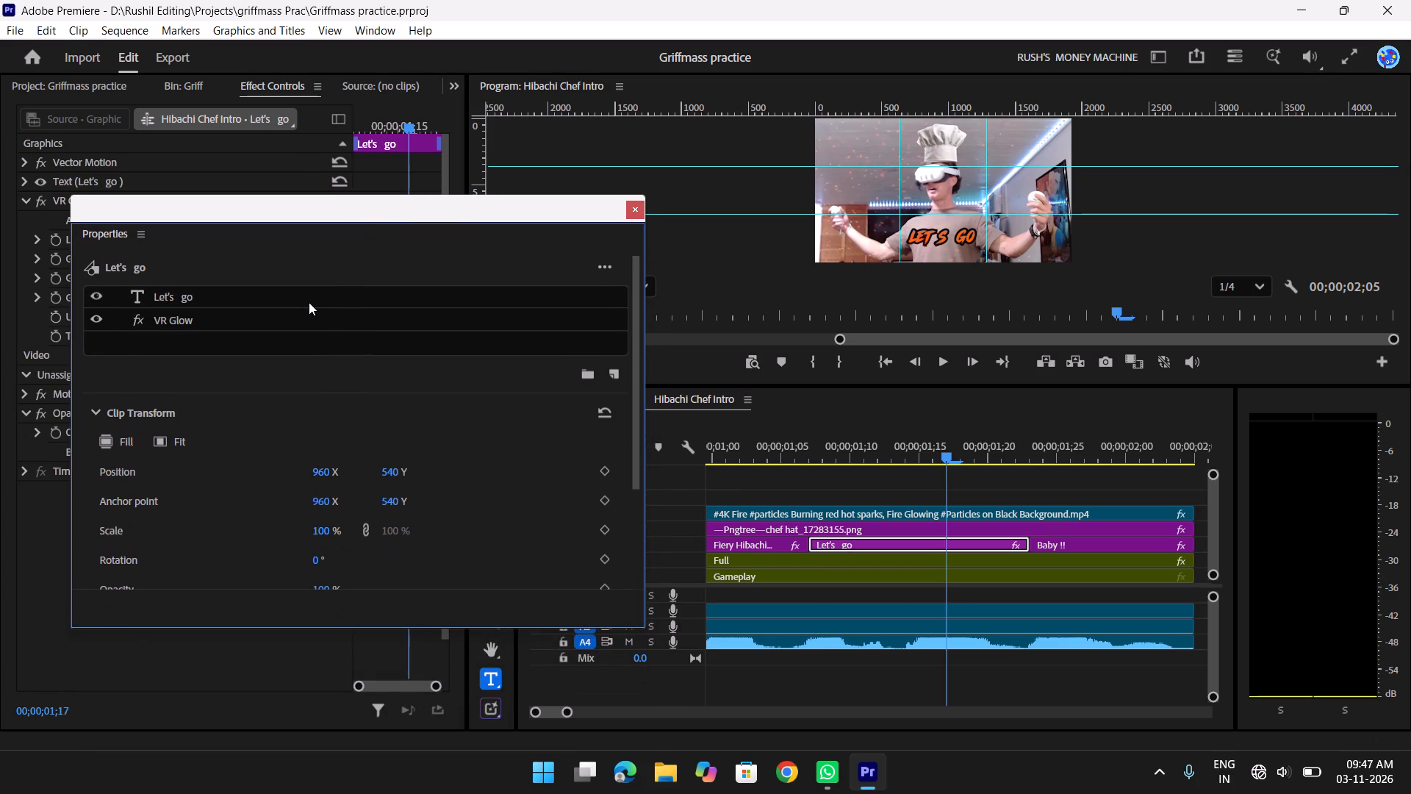
double_click(308, 302)
scroll(342, 422, "down", 11)
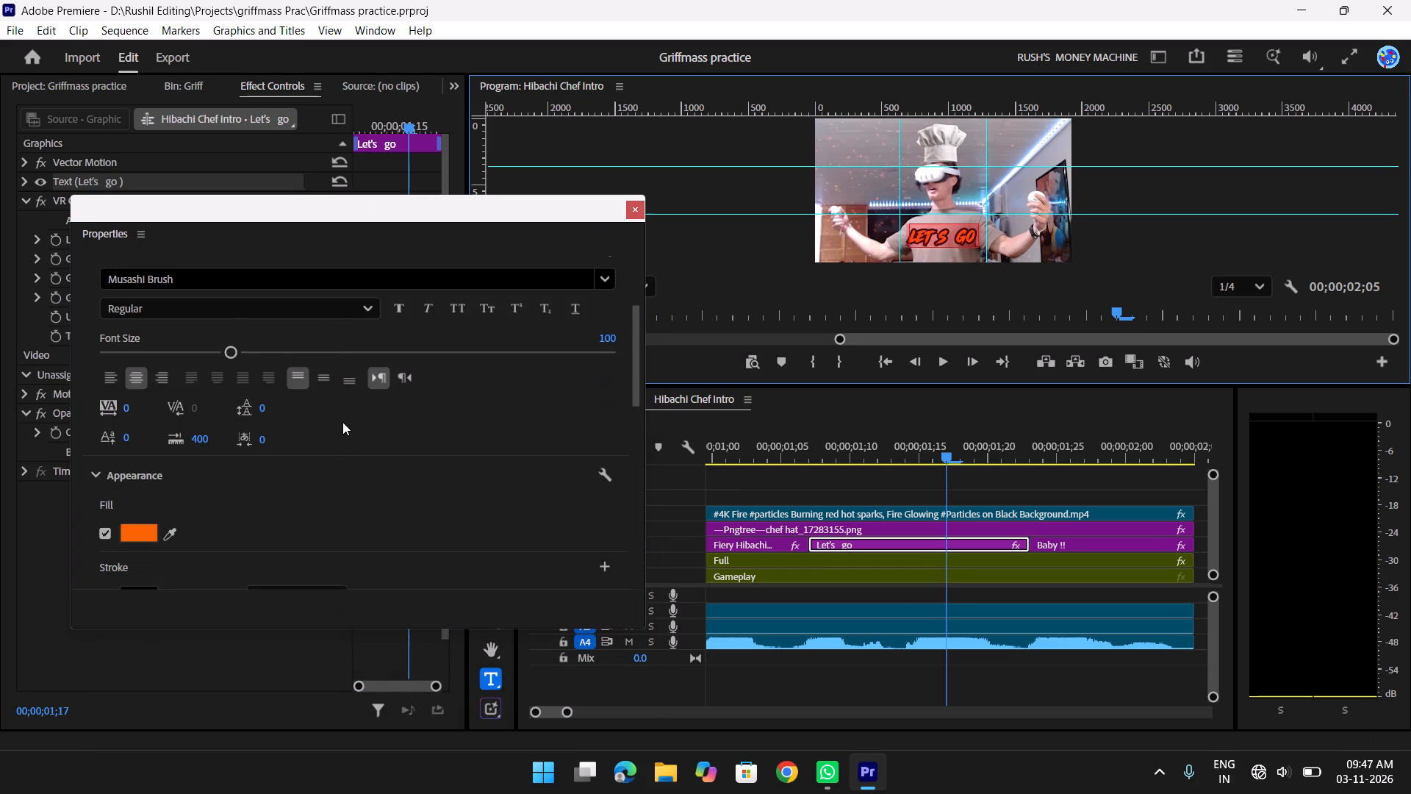
scroll(334, 451, "down", 5)
left_click(126, 465)
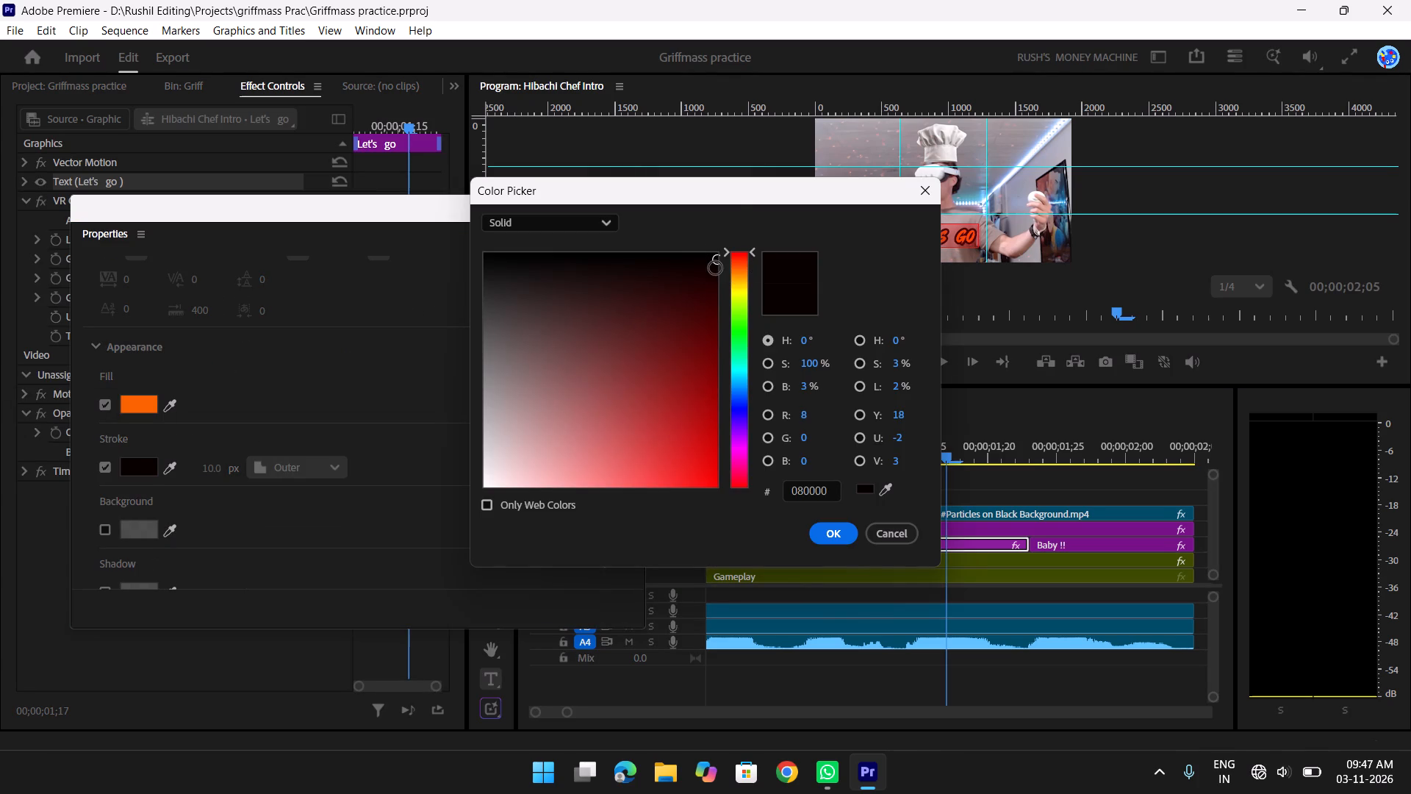
left_click_drag(728, 196, 523, 182)
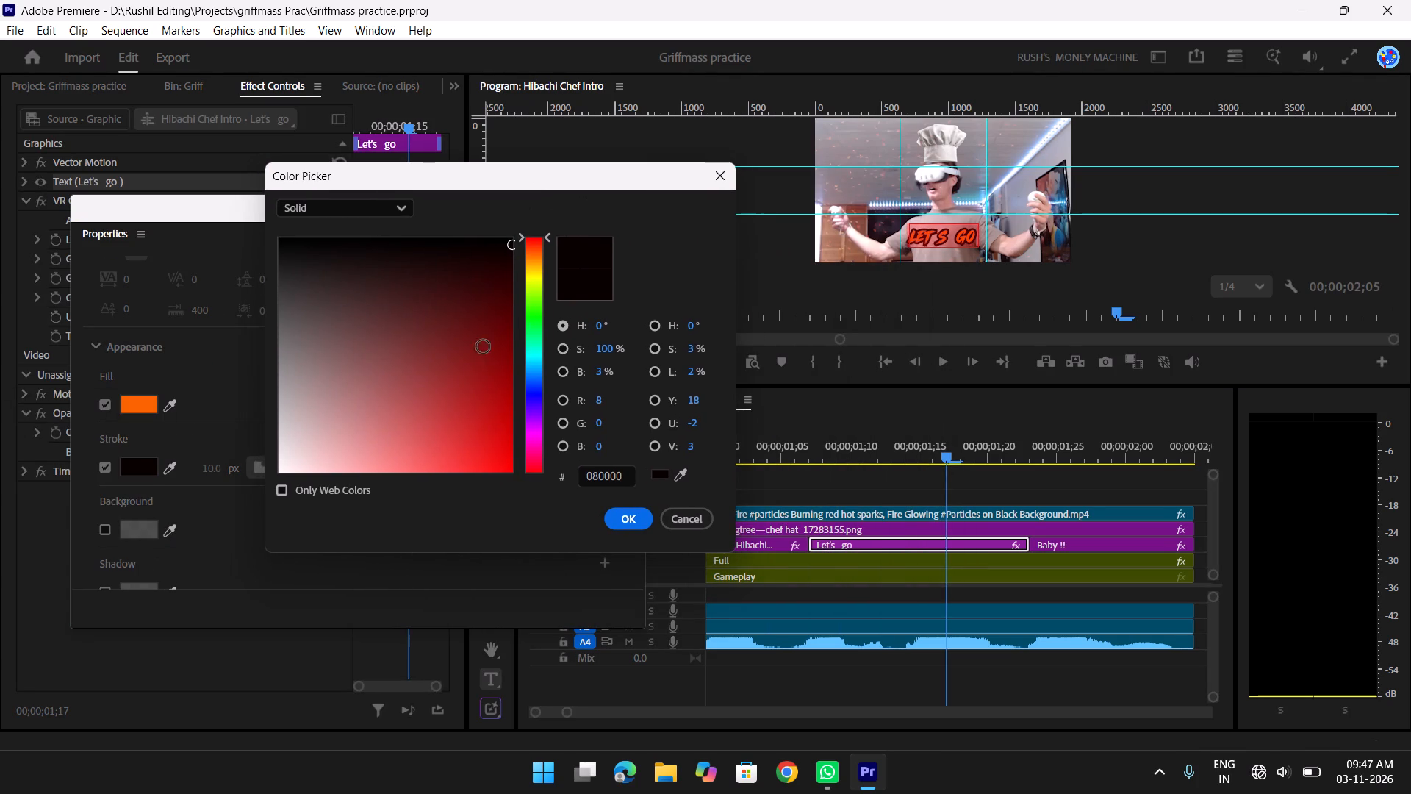
left_click_drag(508, 257, 506, 257)
left_click_drag(506, 257, 492, 462)
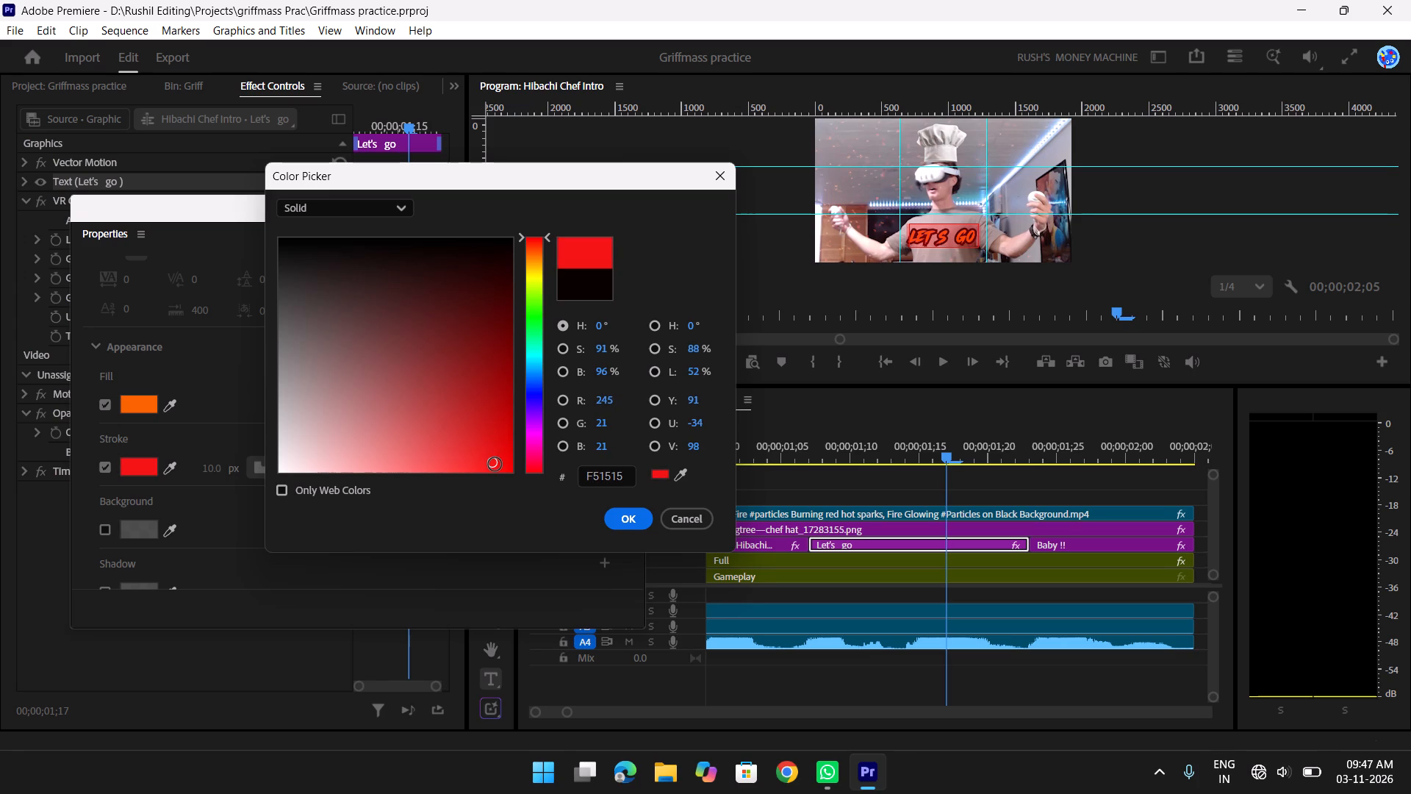
left_click(633, 521)
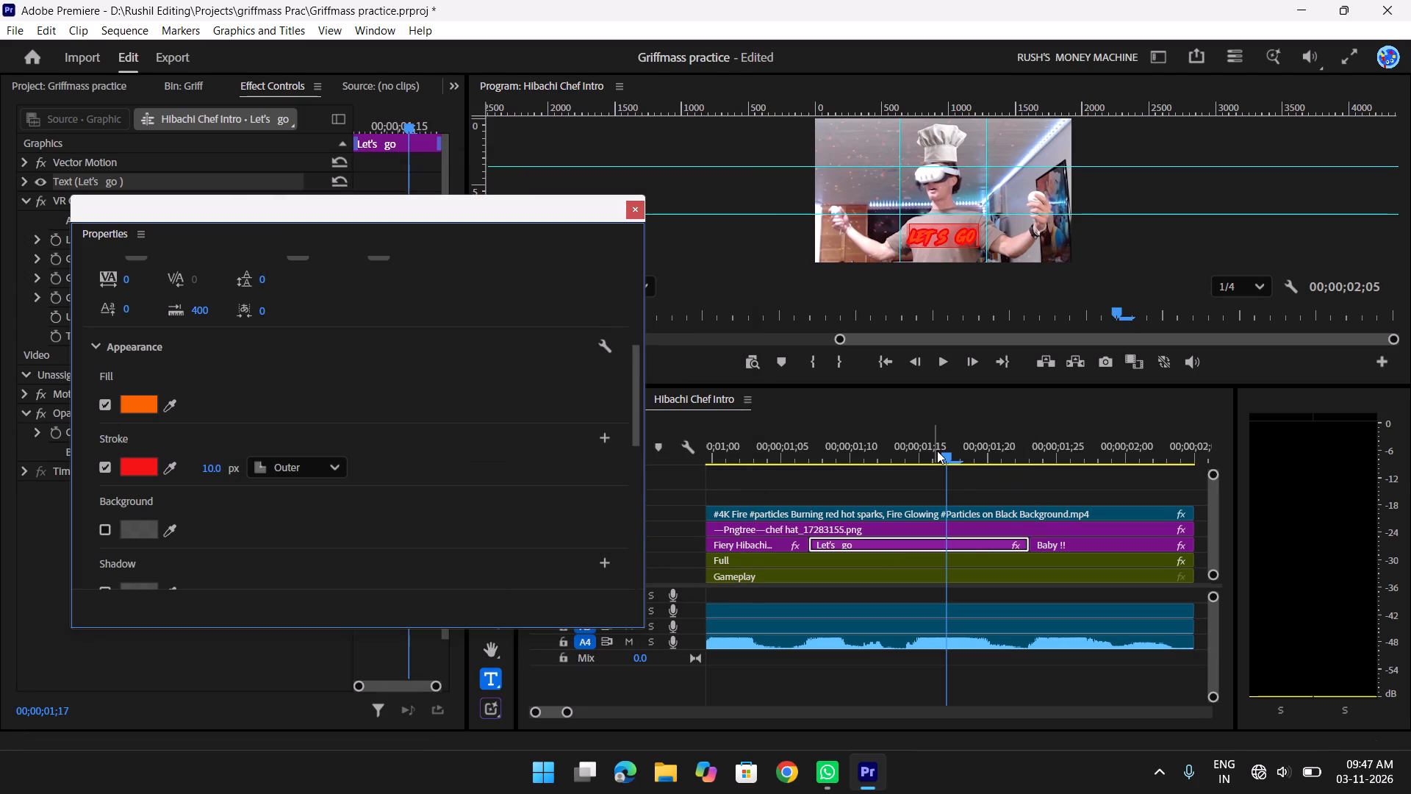
Close the floating Properties window and play back the "Let's go" caption to check its stroke color.
left_click_drag(924, 451, 872, 452)
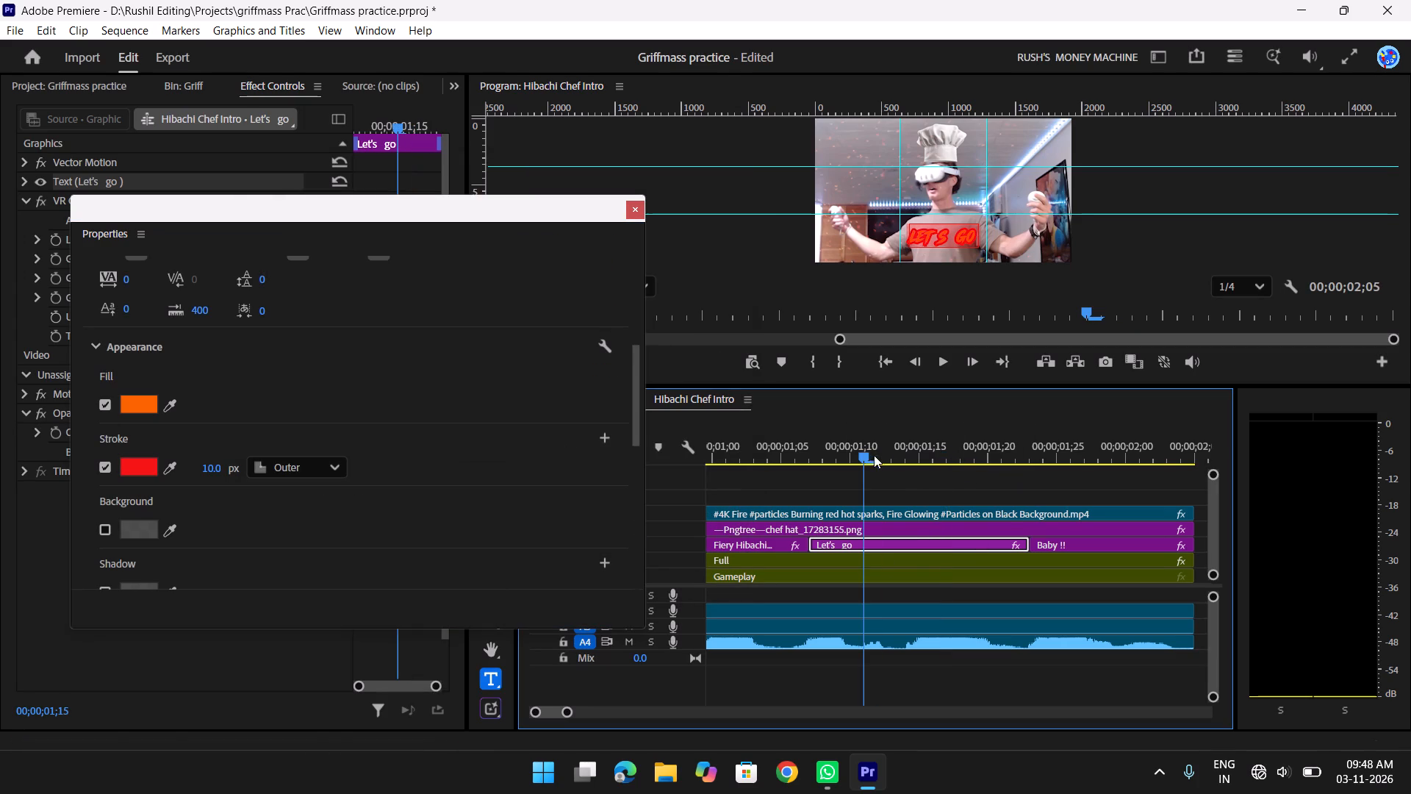
left_click(975, 488)
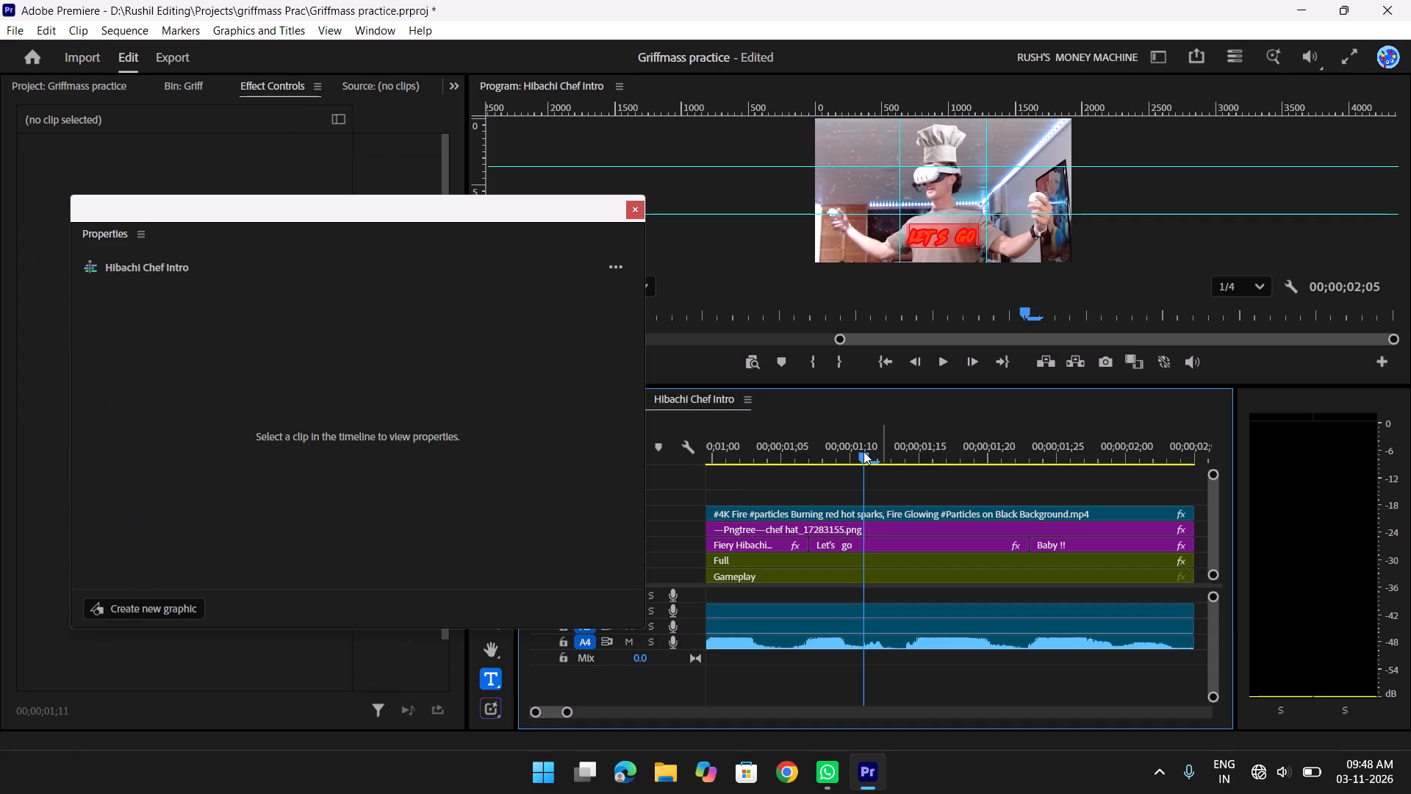
left_click(631, 212)
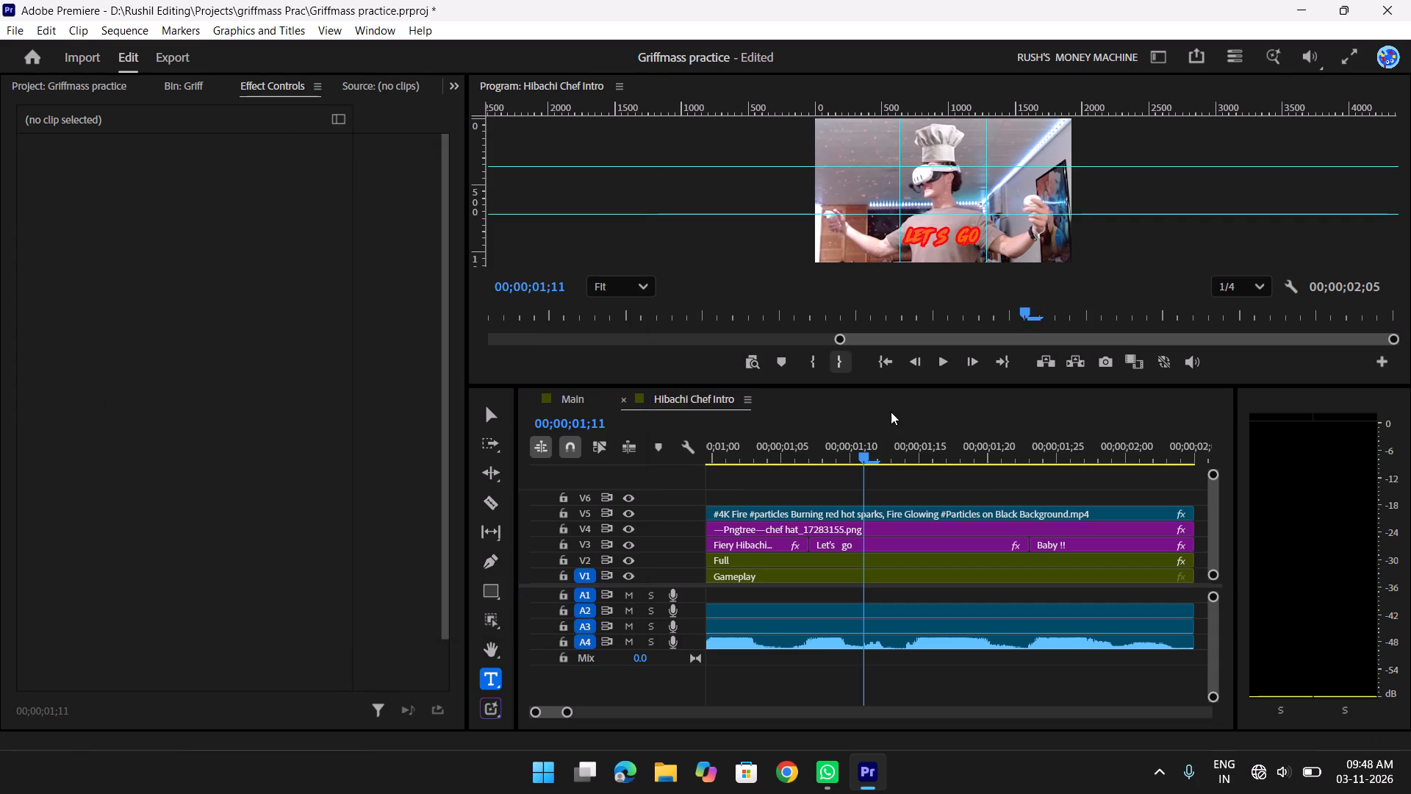
left_click_drag(870, 446, 814, 451)
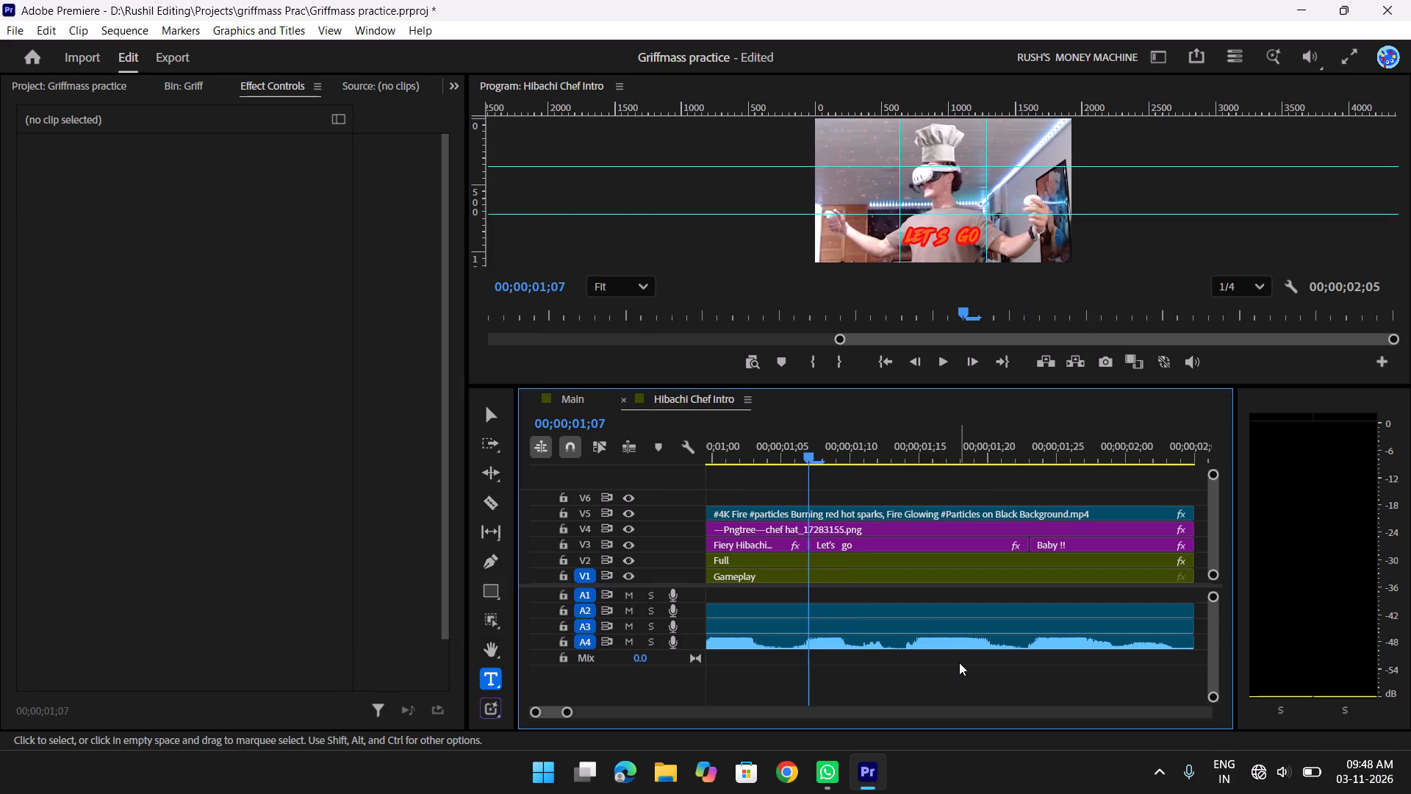
left_click(959, 666)
key("space")
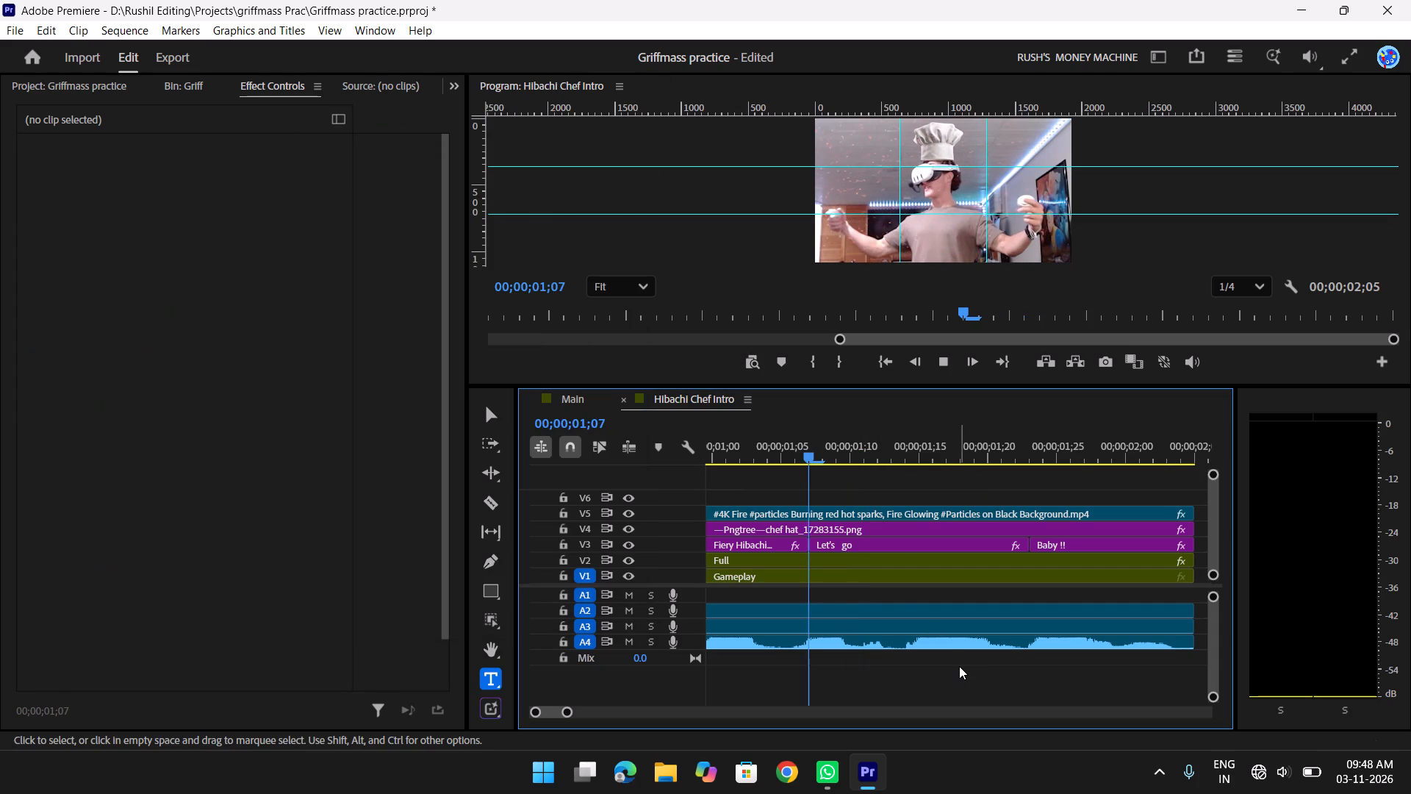
key("space")
Remove the VR Glow effect from the "Let's go" caption on V3.
left_click_drag(1106, 440, 922, 438)
left_click(938, 518)
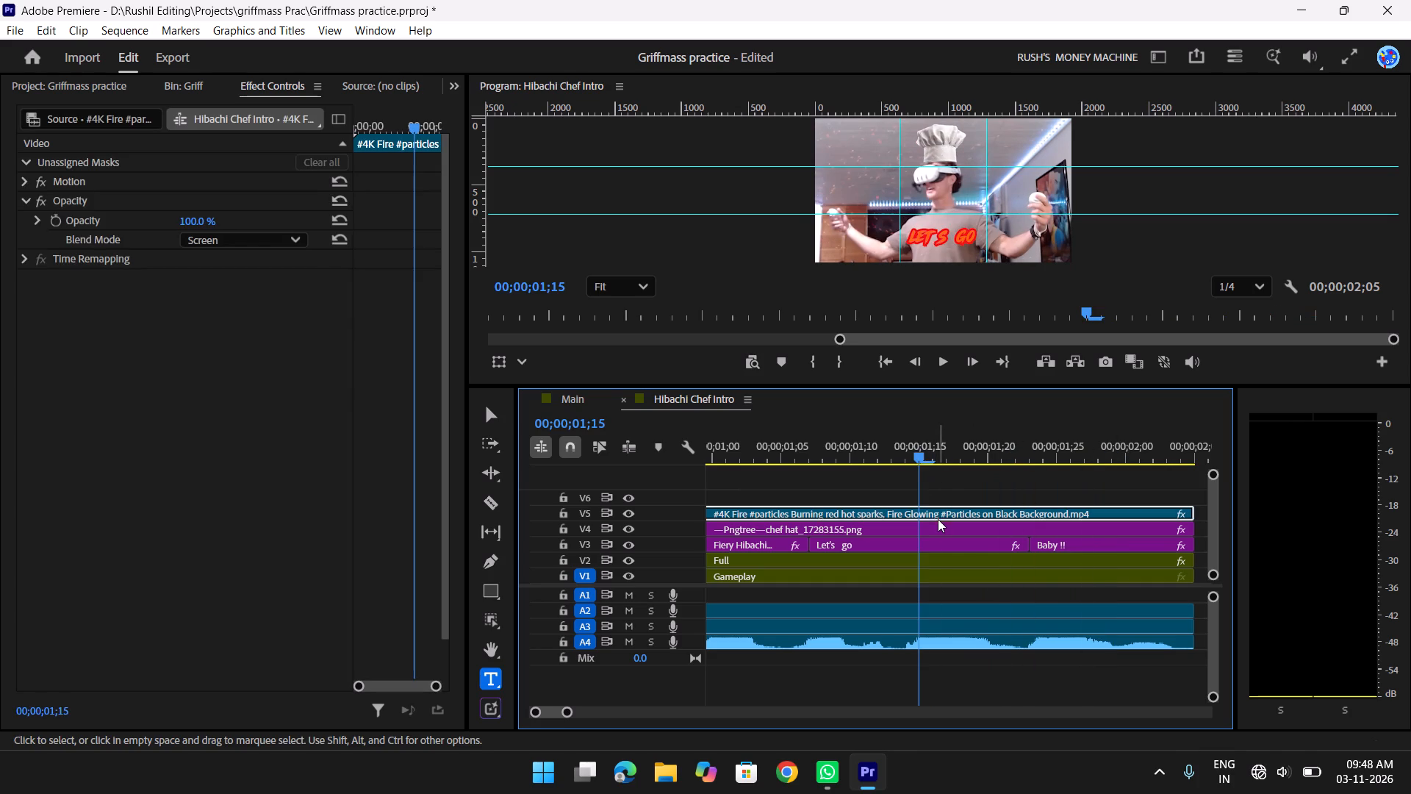
left_click(936, 541)
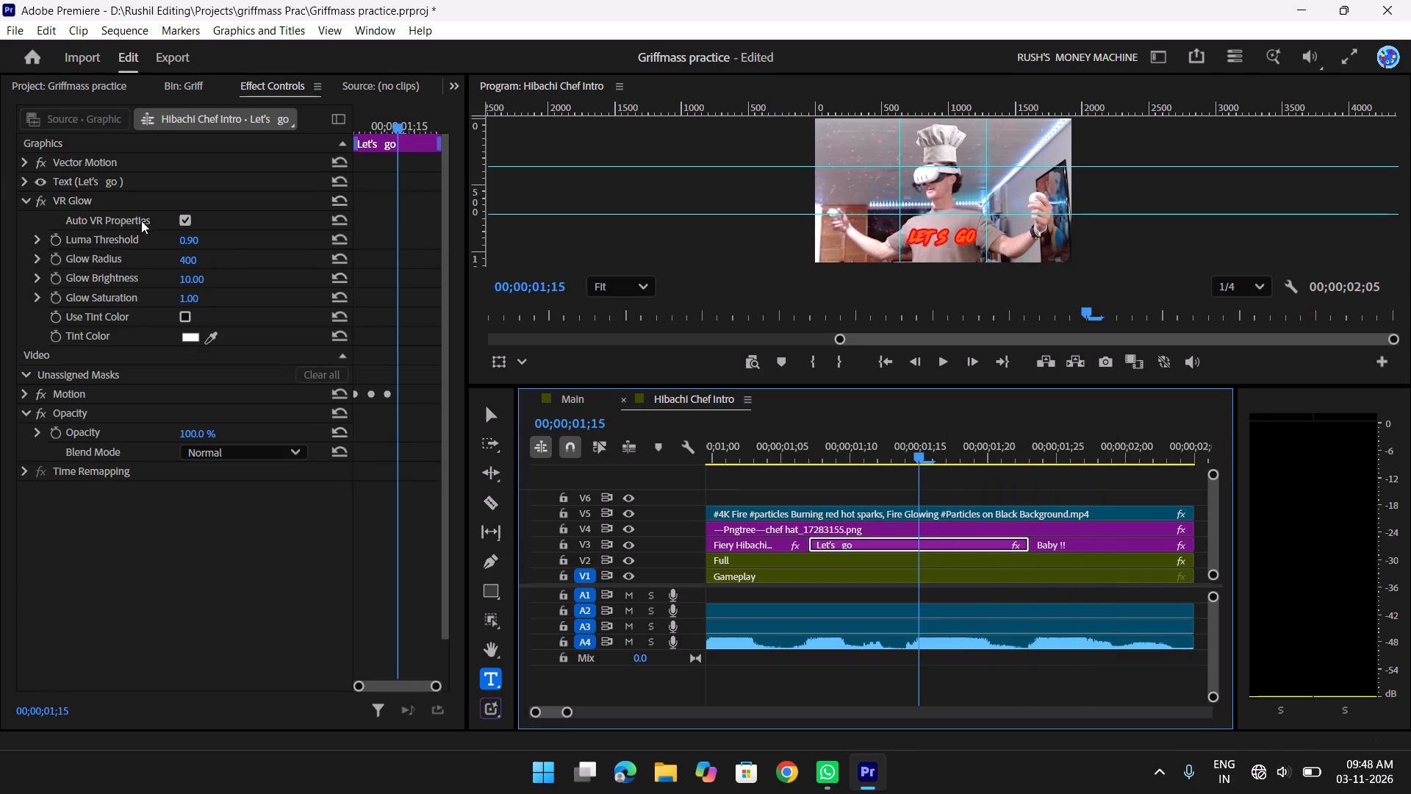
left_click(126, 195)
key("Delete")
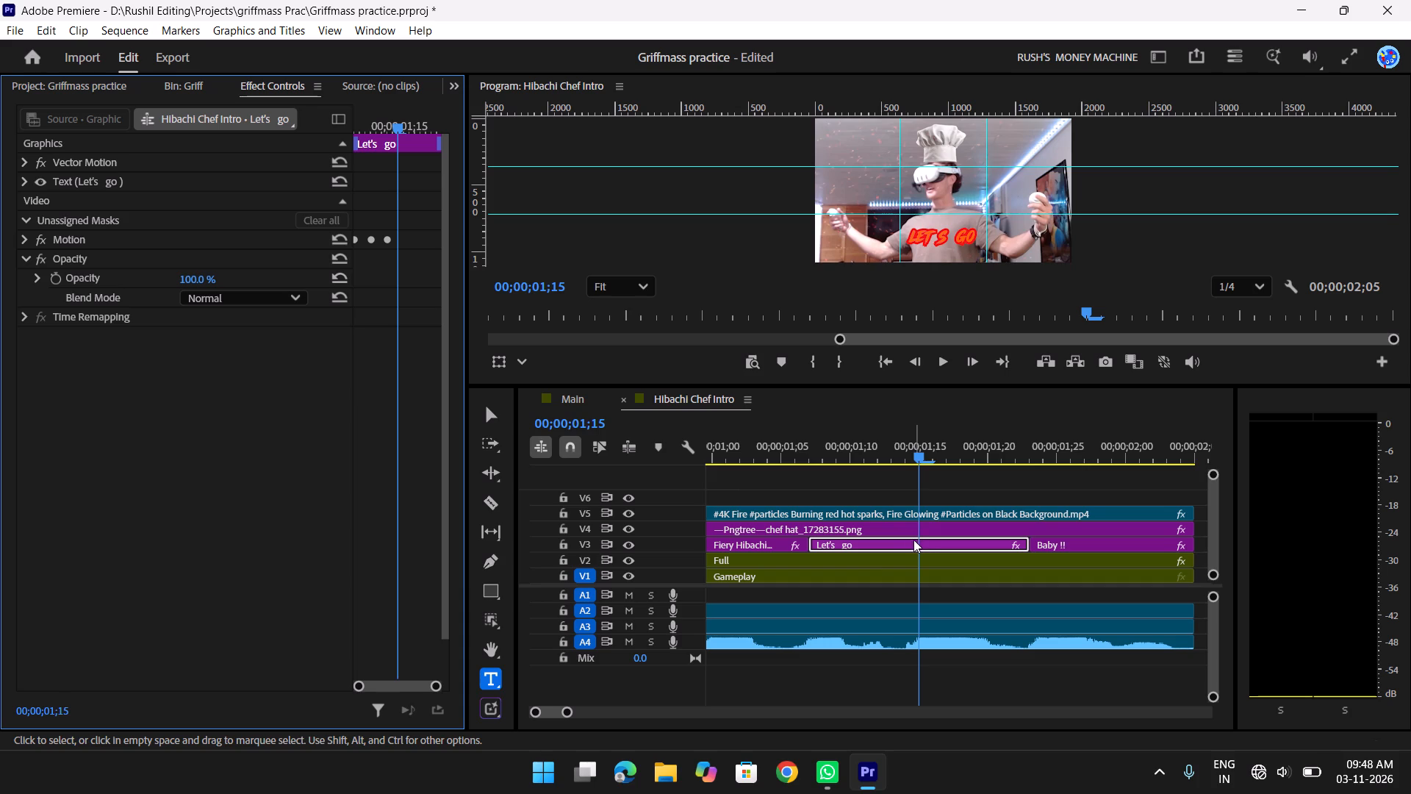
Open the properties of the "Let's go" caption text and set its font to Musashi Brush.
left_click_drag(910, 421, 886, 421)
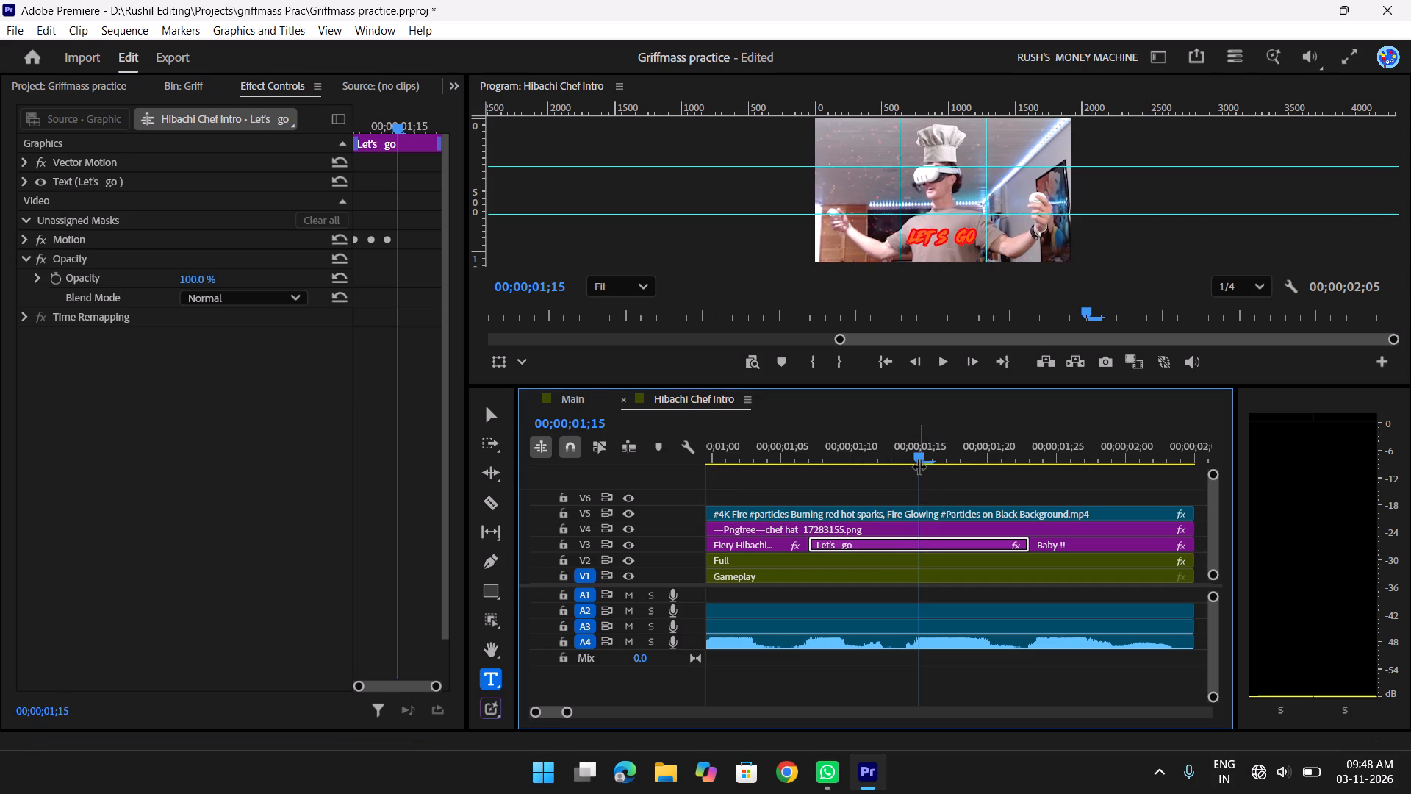
left_click_drag(920, 448, 769, 434)
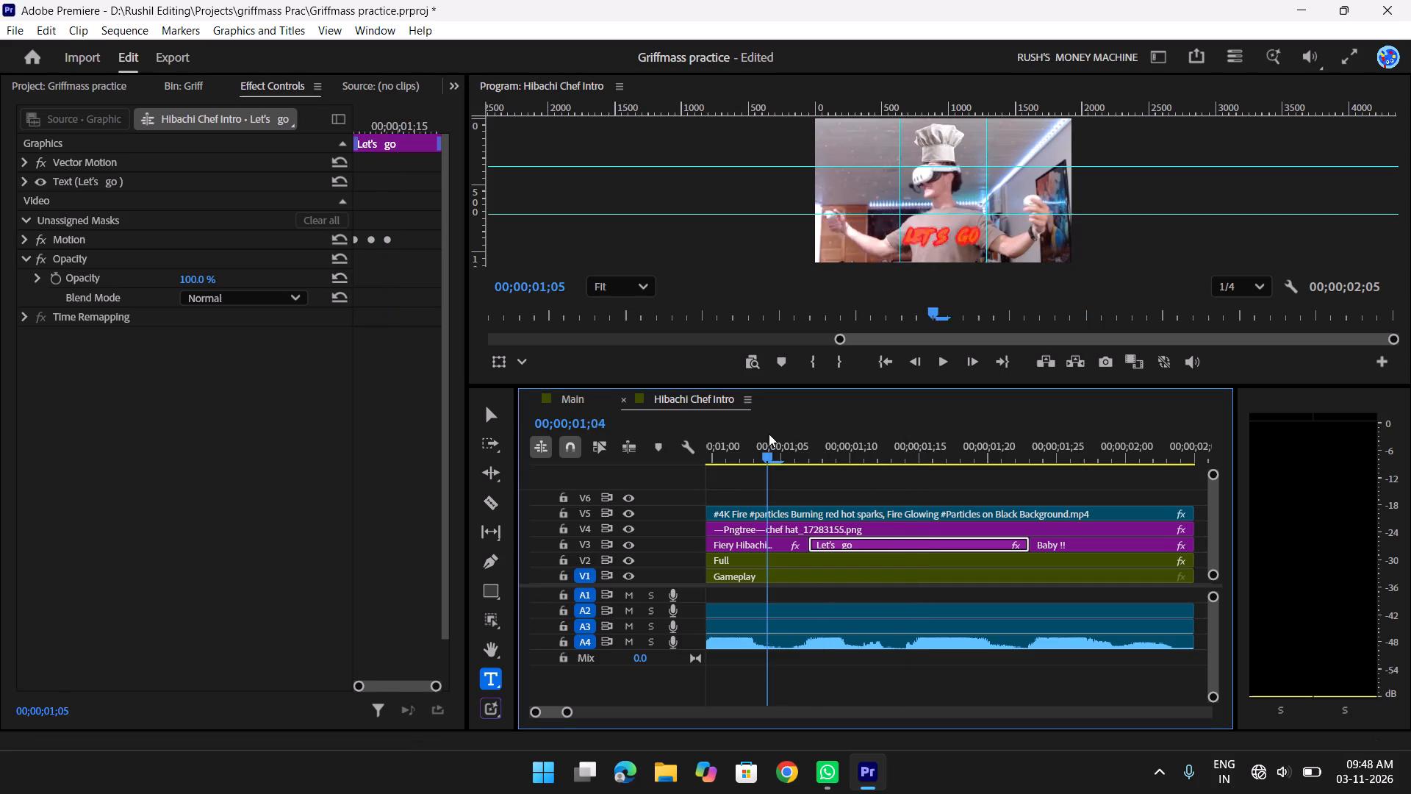
left_click_drag(769, 434, 875, 452)
key("shift+s")
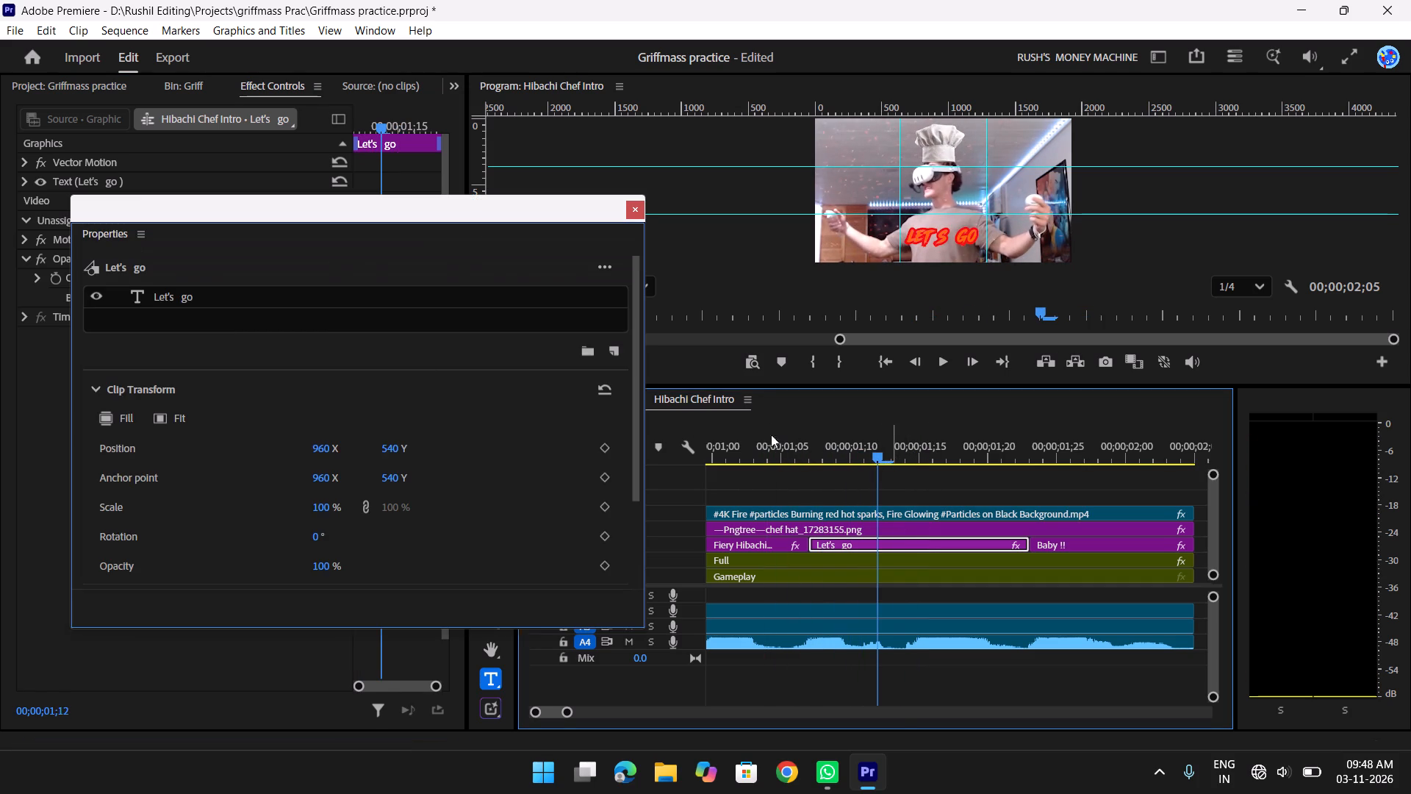
double_click(221, 302)
scroll(345, 412, "down", 3)
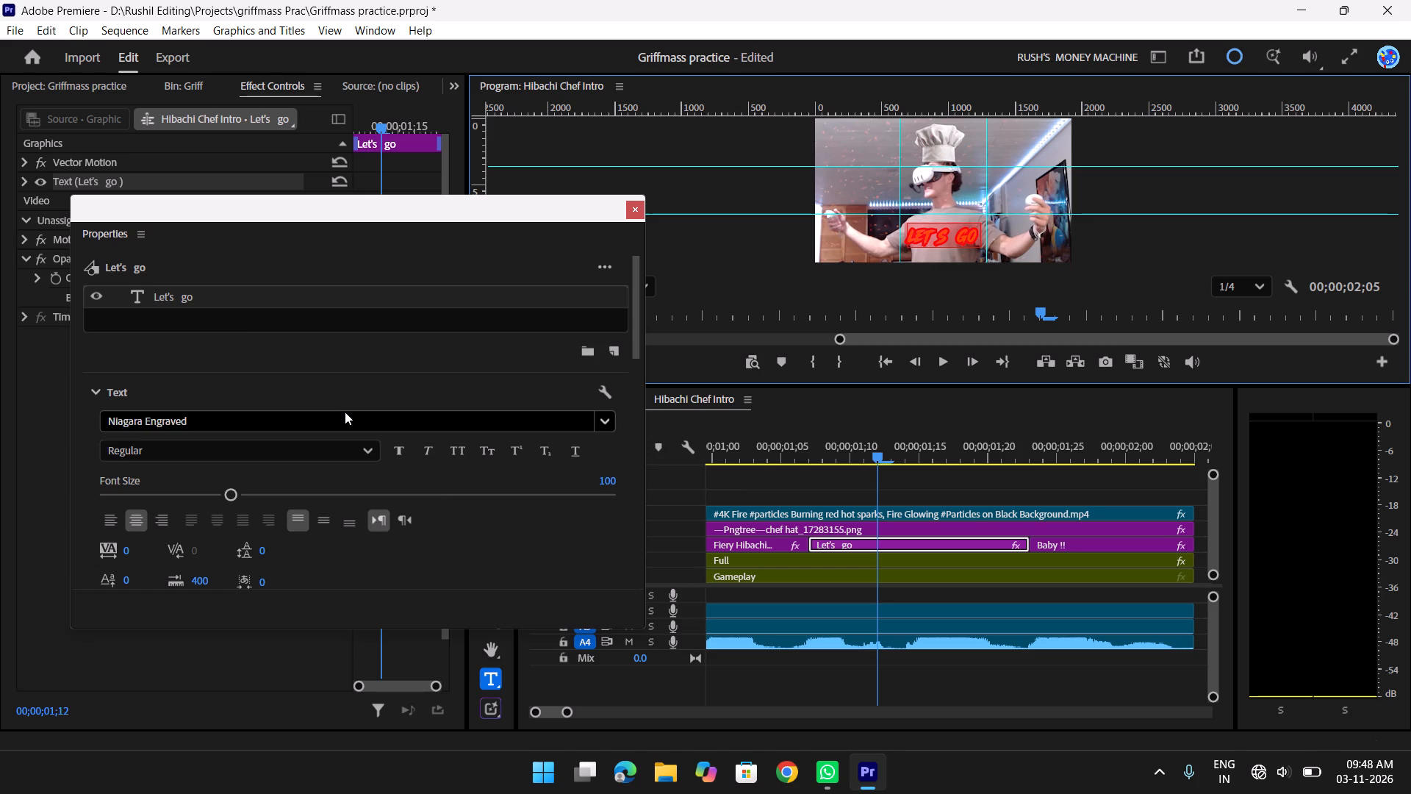
scroll(345, 412, "down", 5)
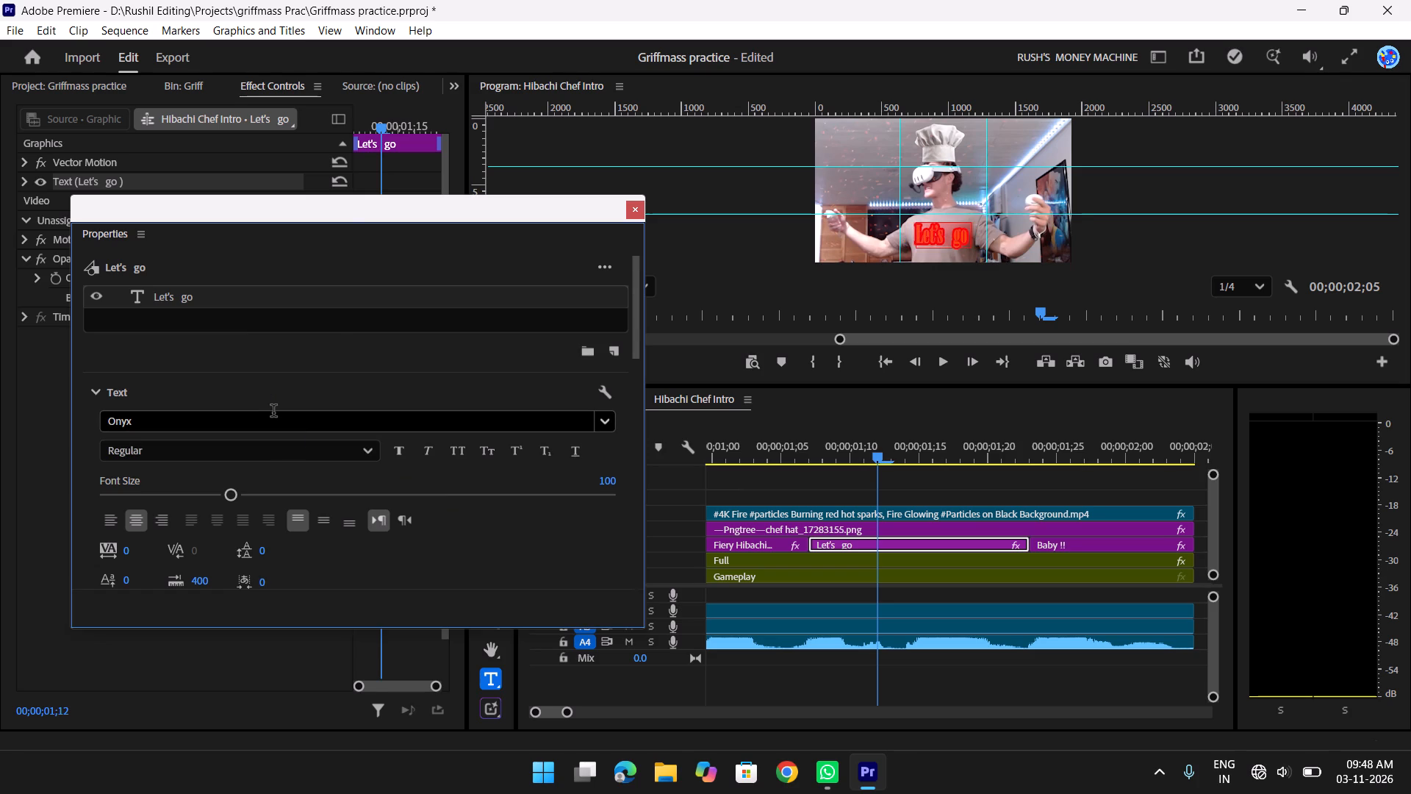
left_click(273, 412)
left_click(517, 541)
key("ctrl+z")
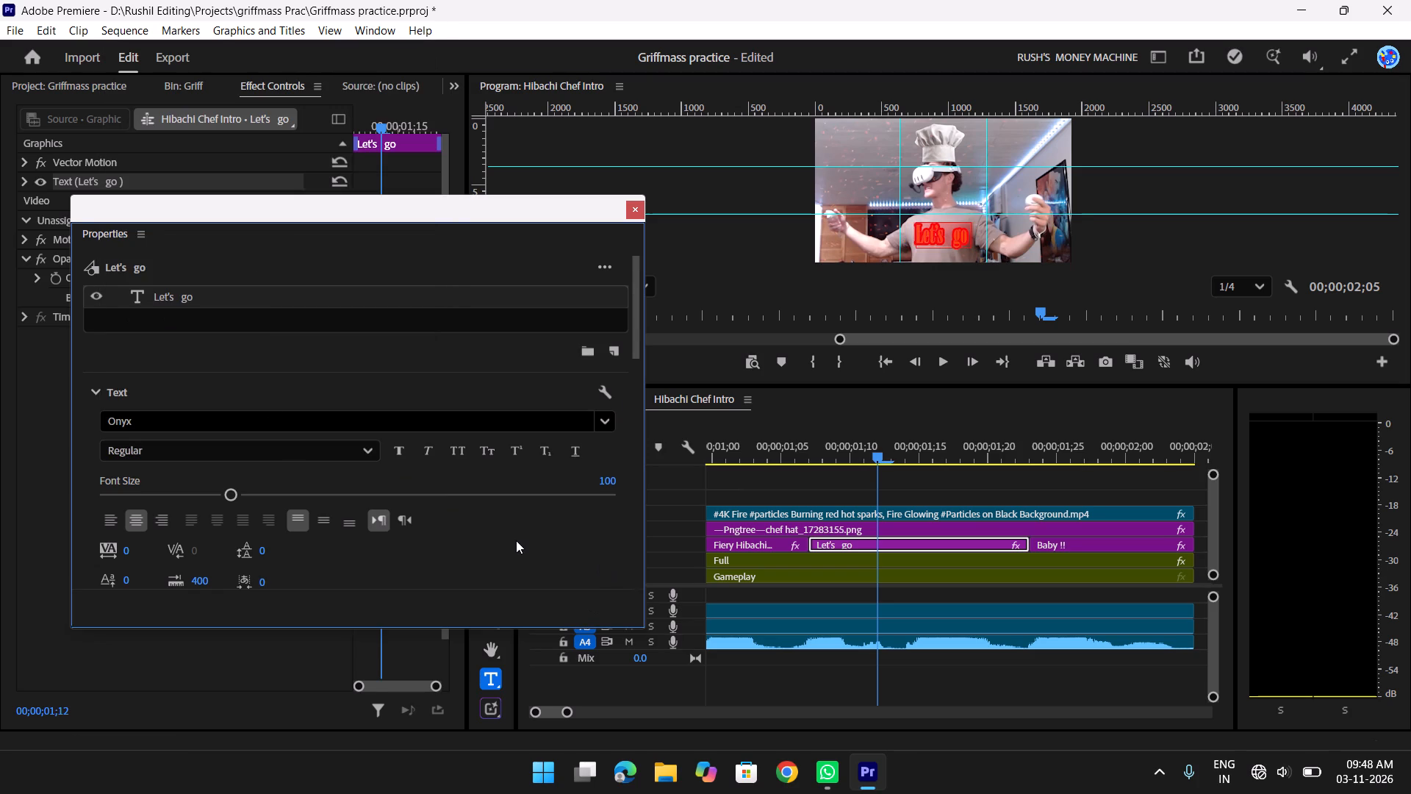
left_click(263, 419)
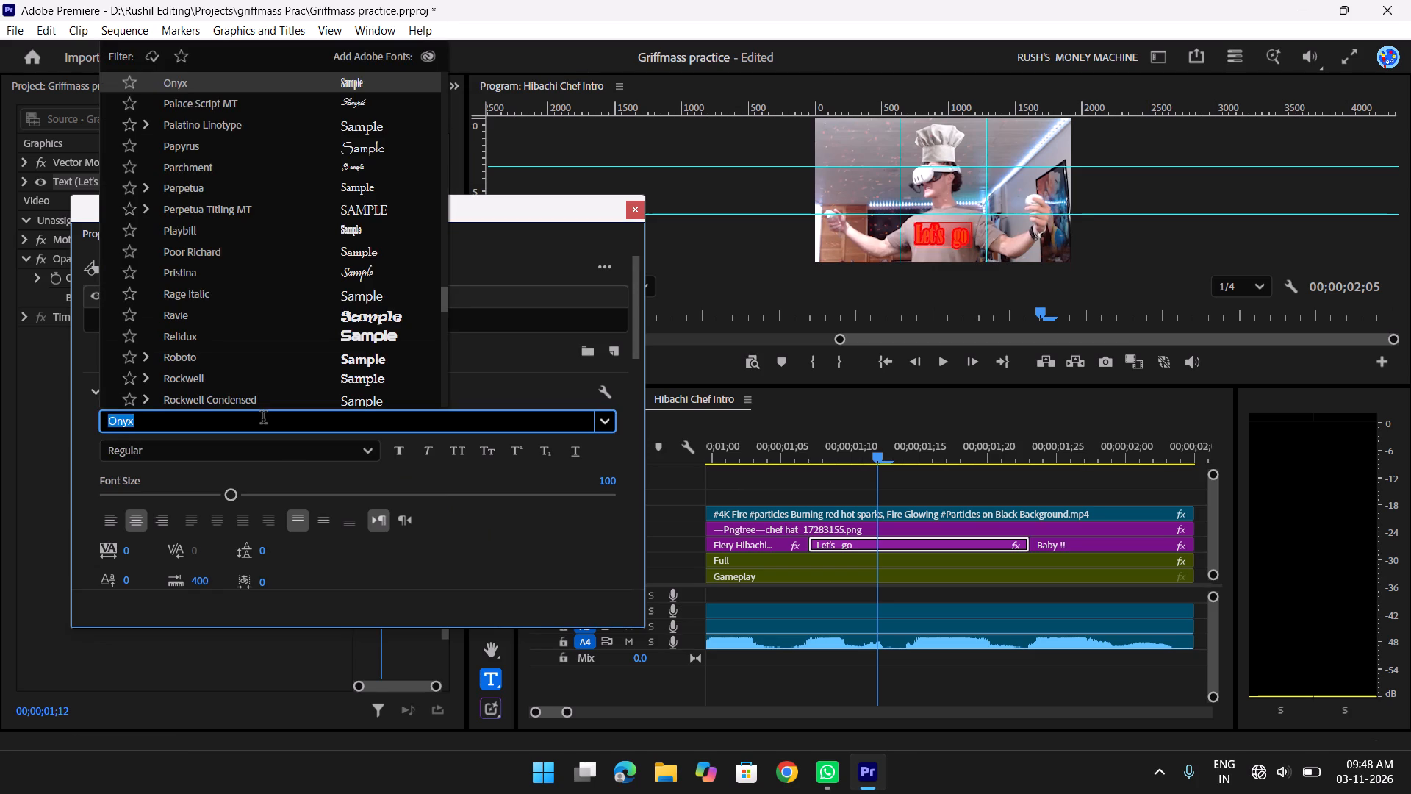
type("Mus")
key("Return")
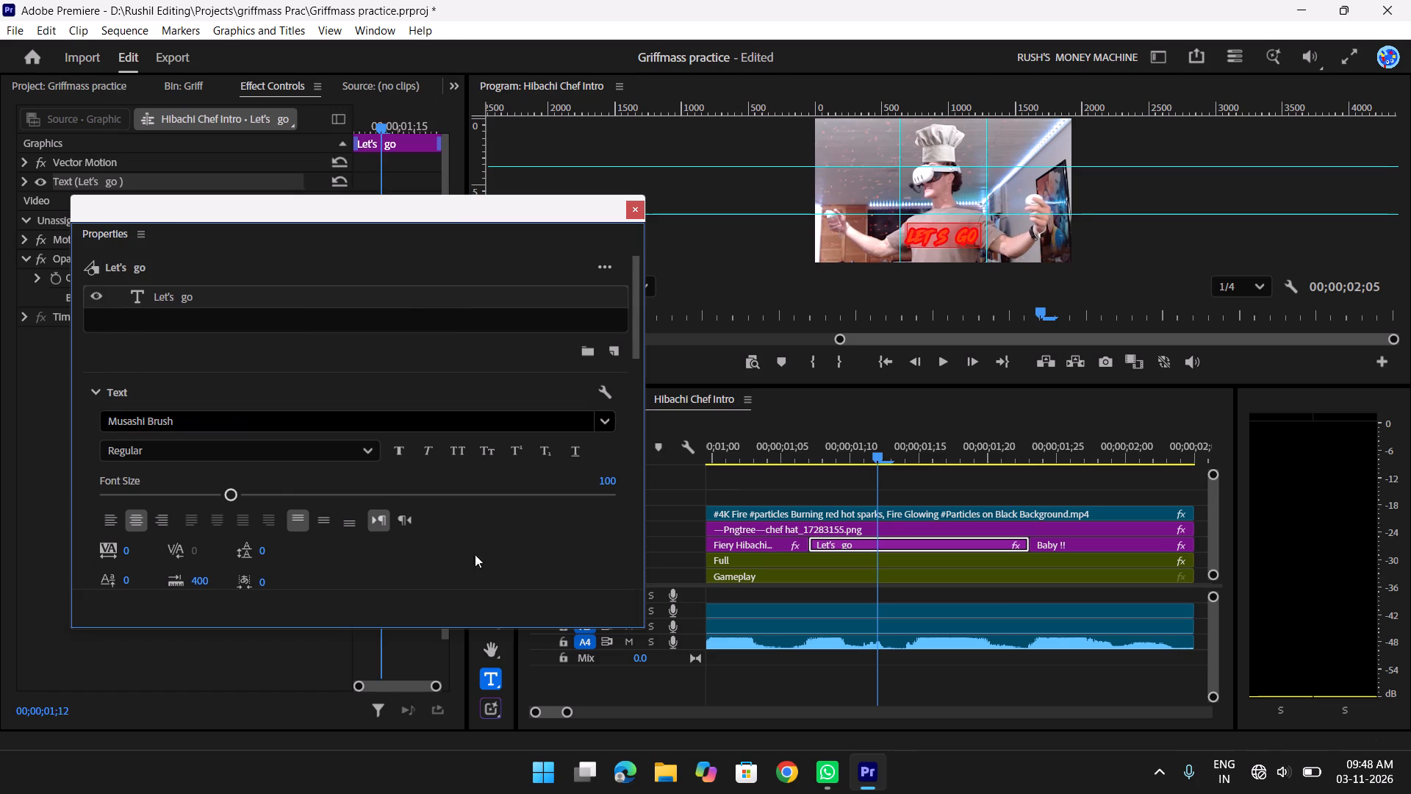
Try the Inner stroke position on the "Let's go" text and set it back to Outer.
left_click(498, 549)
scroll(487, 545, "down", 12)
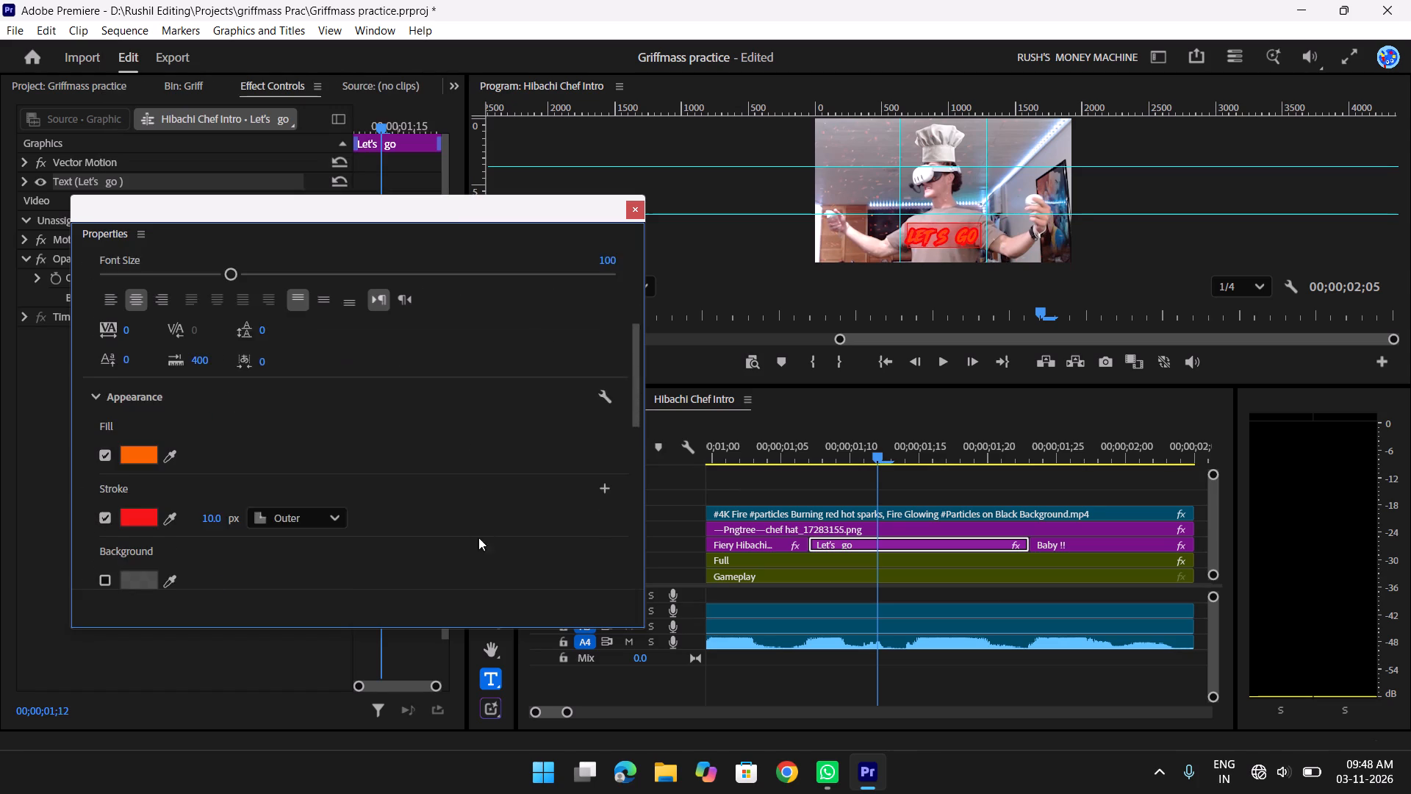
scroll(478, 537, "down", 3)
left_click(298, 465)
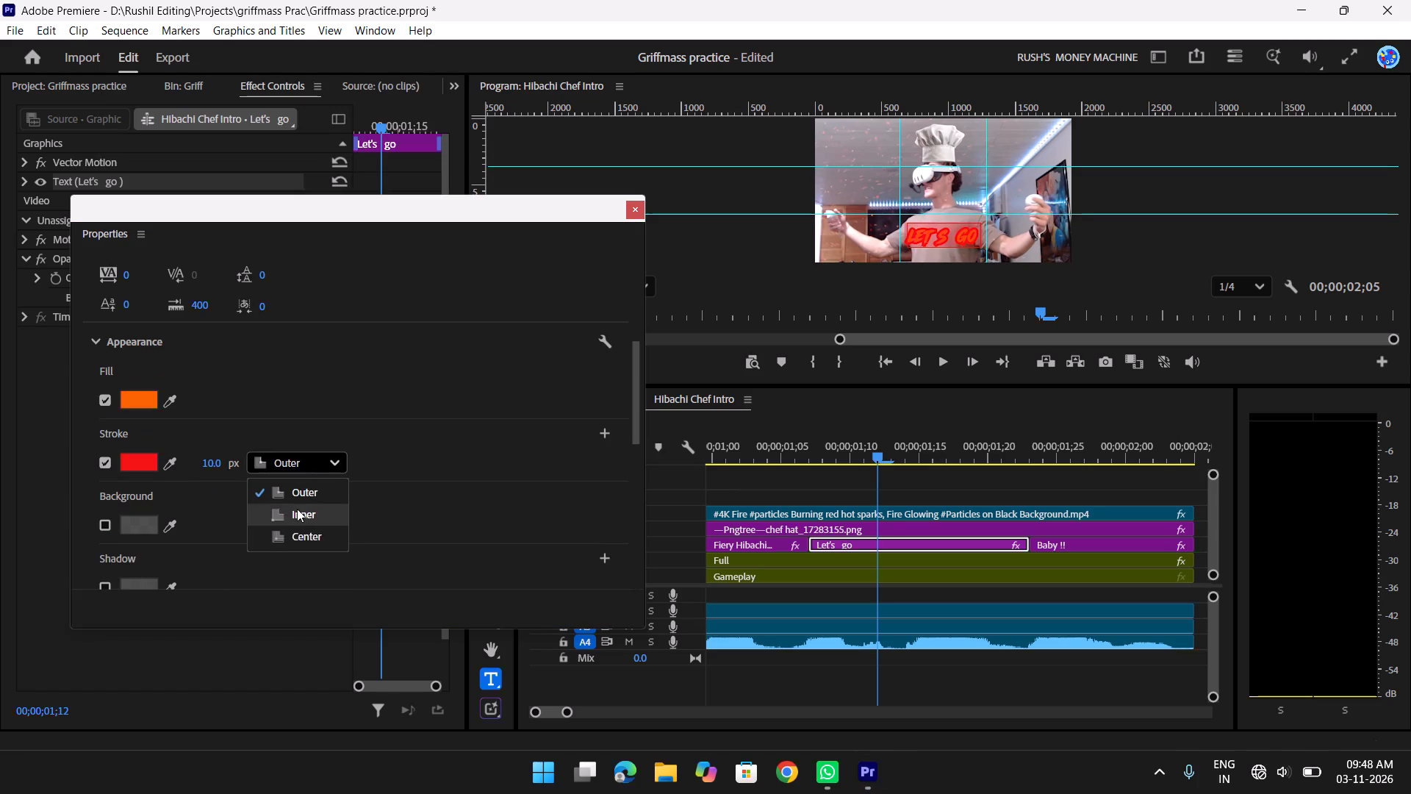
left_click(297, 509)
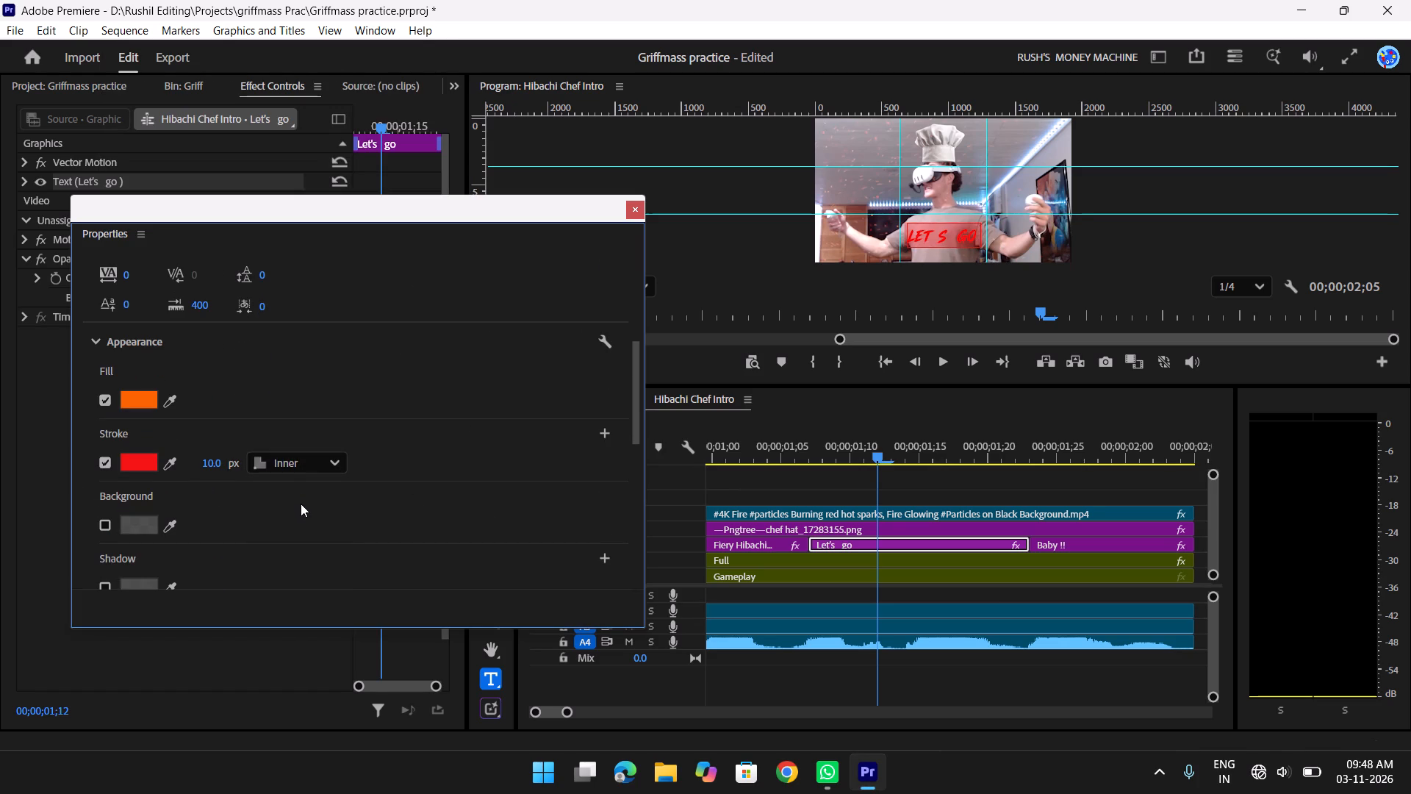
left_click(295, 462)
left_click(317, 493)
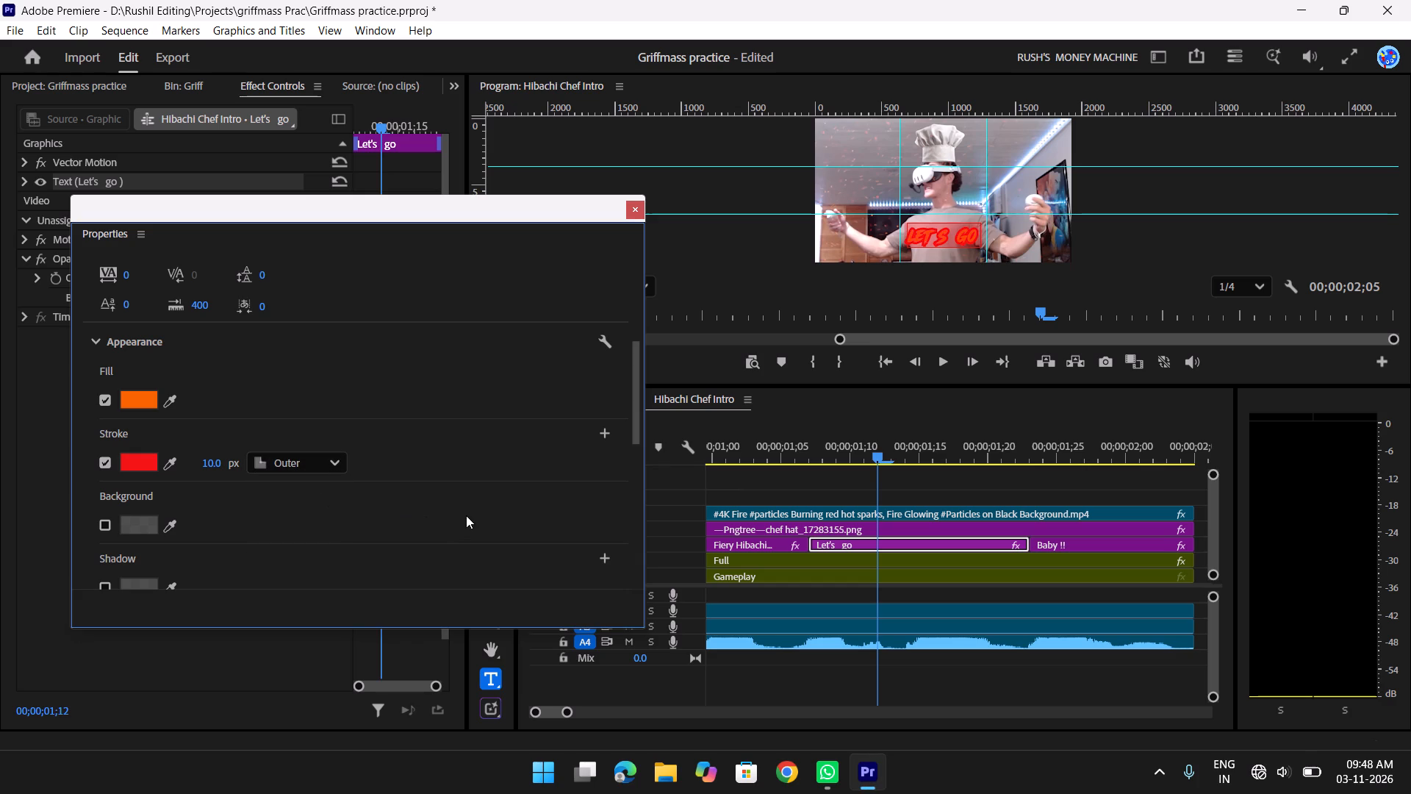
Set the stroke color of the "Let's go" text to orange, F87A20, and close the floating Properties window.
left_click(133, 465)
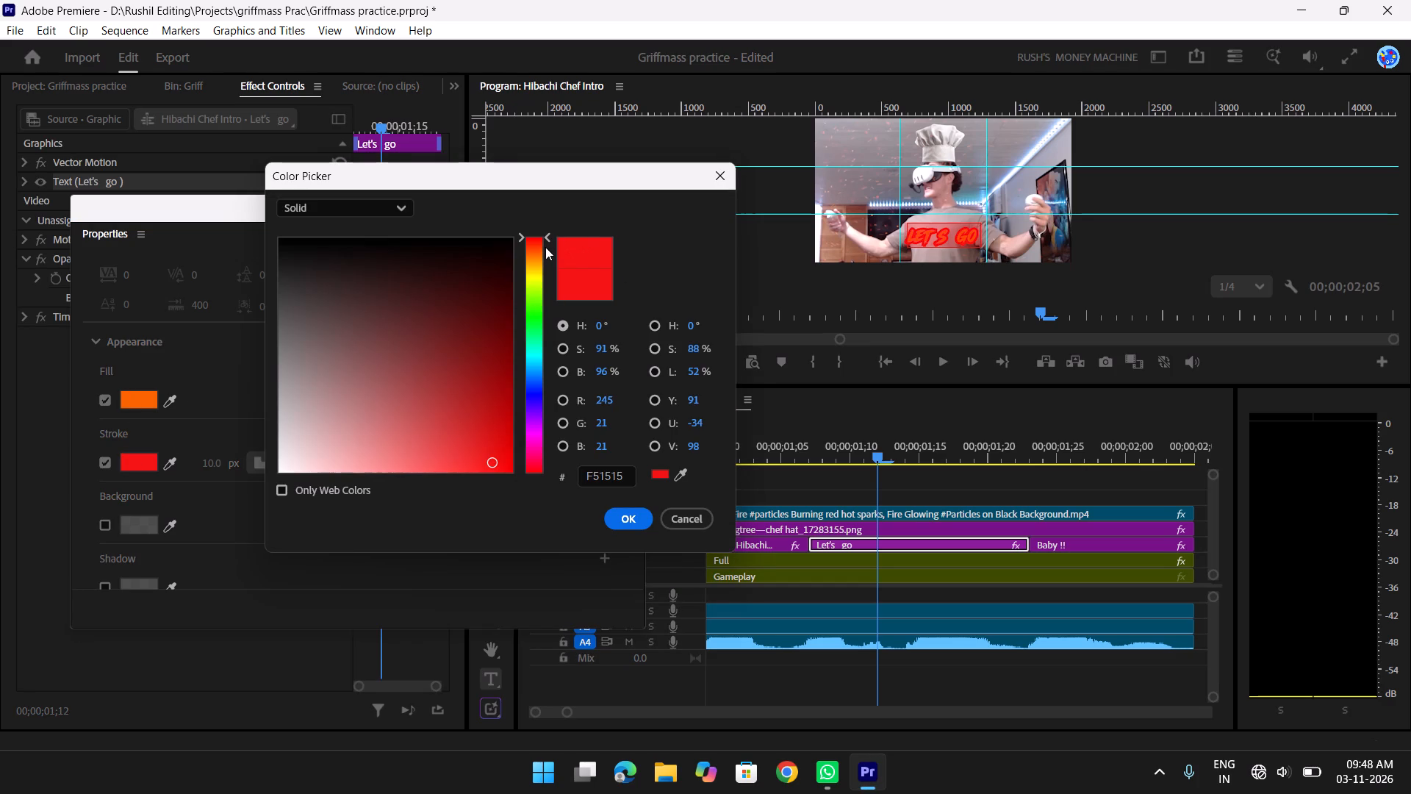
left_click_drag(546, 235, 548, 254)
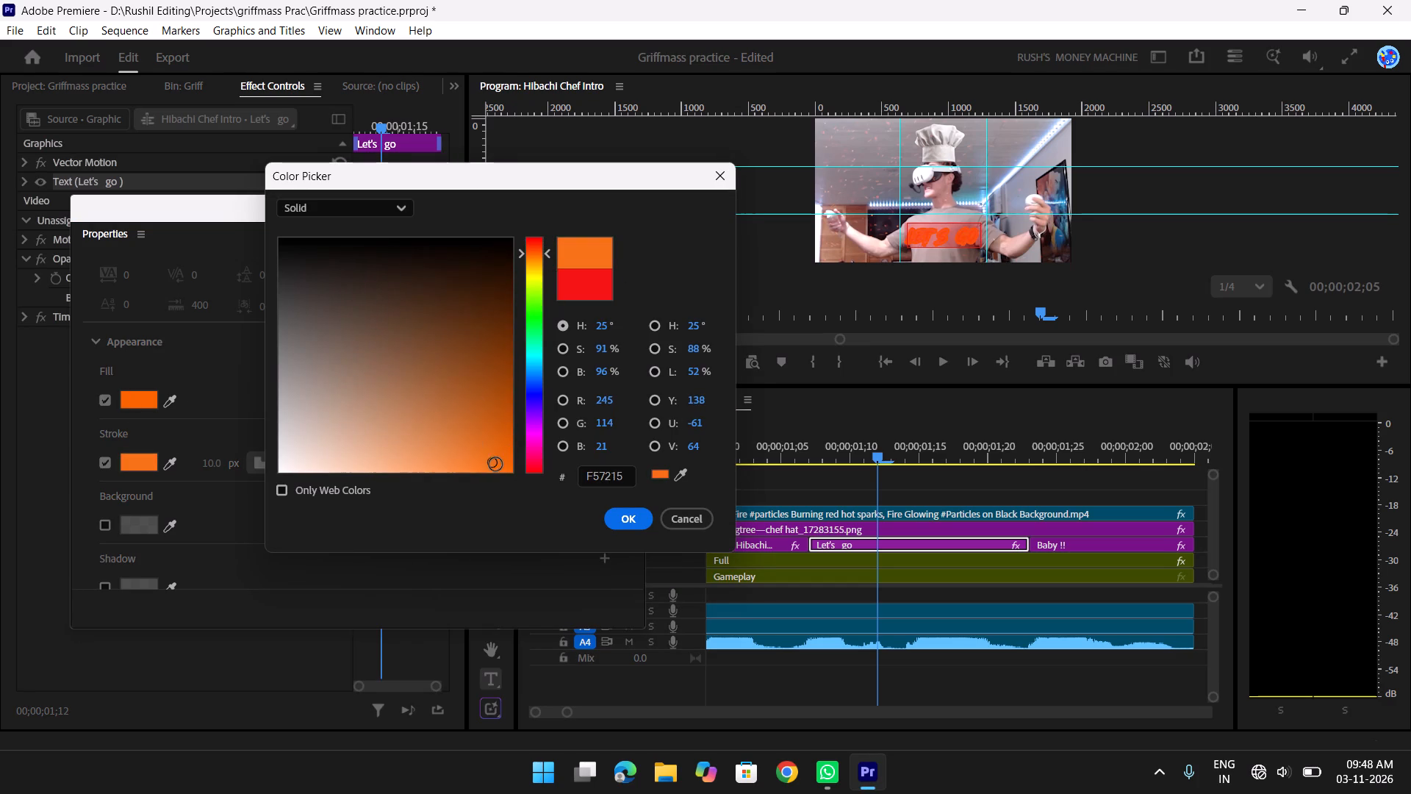
left_click_drag(498, 465, 513, 385)
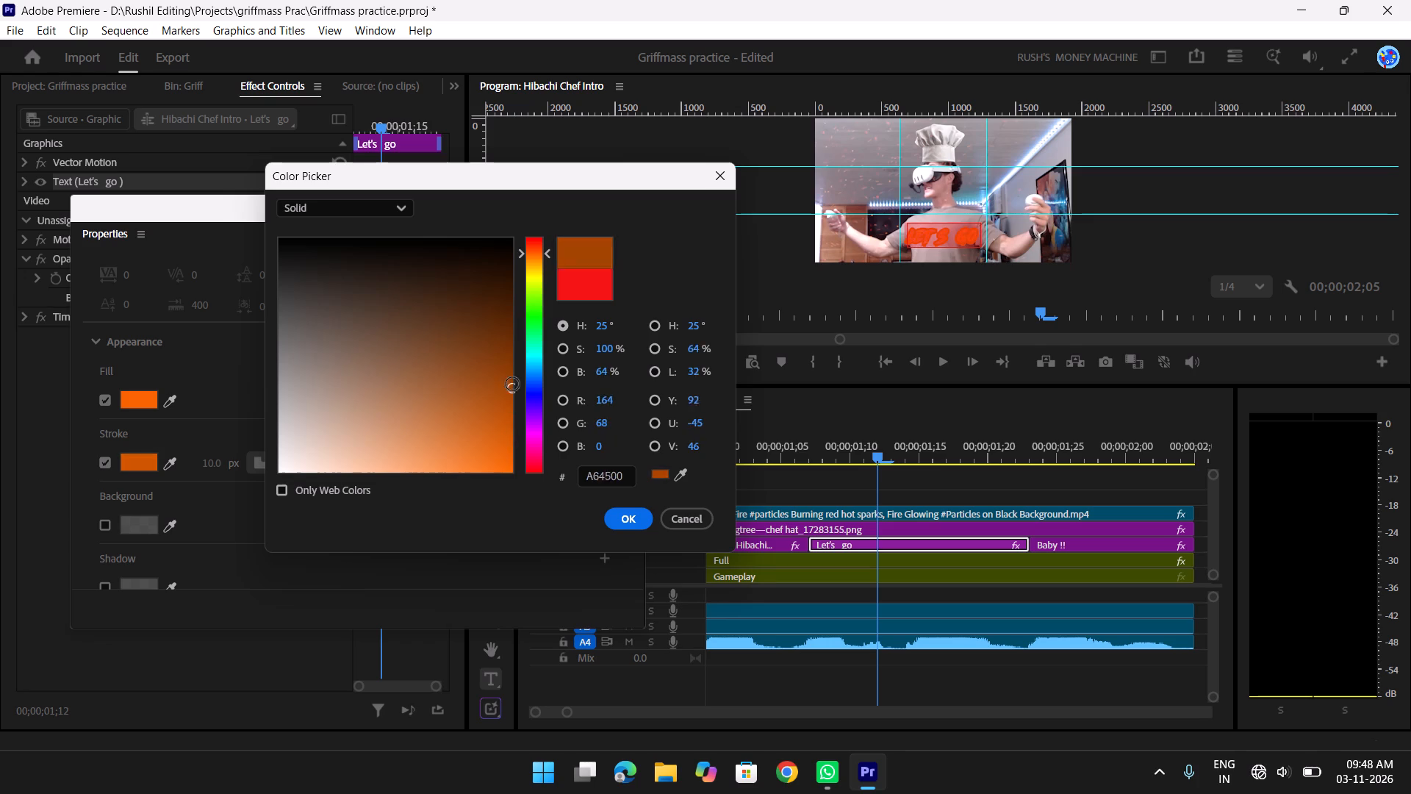
left_click_drag(513, 385, 501, 490)
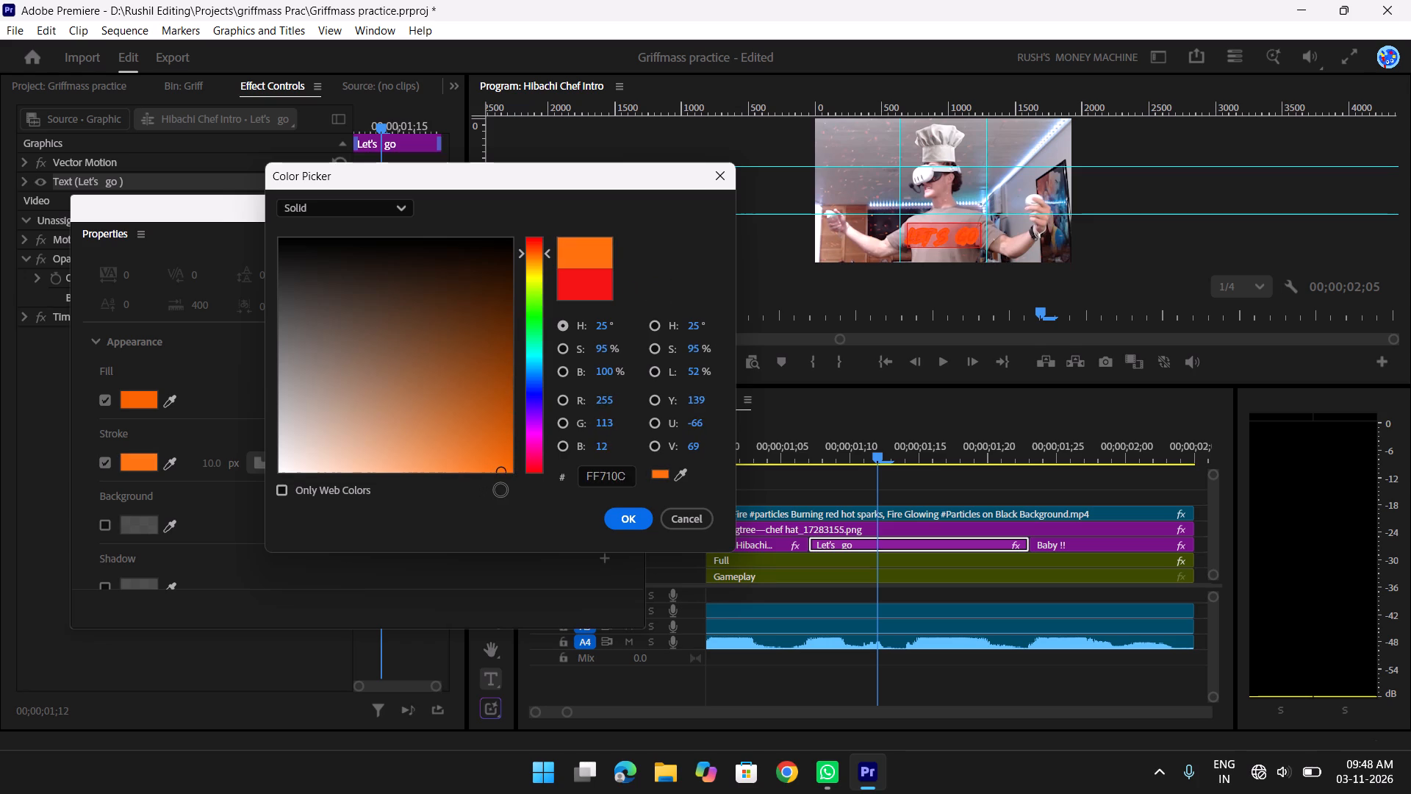
left_click_drag(501, 490, 449, 482)
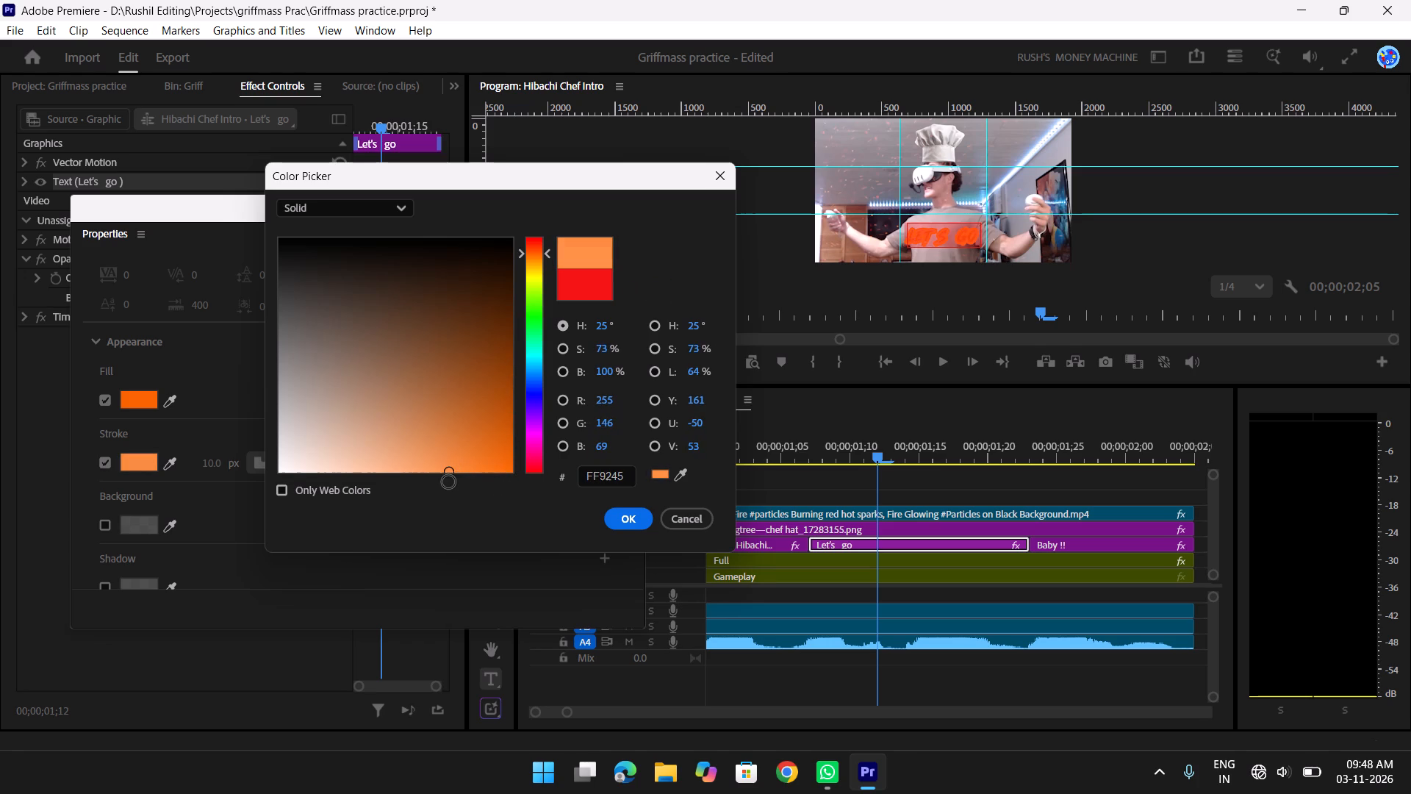
left_click_drag(449, 482, 476, 462)
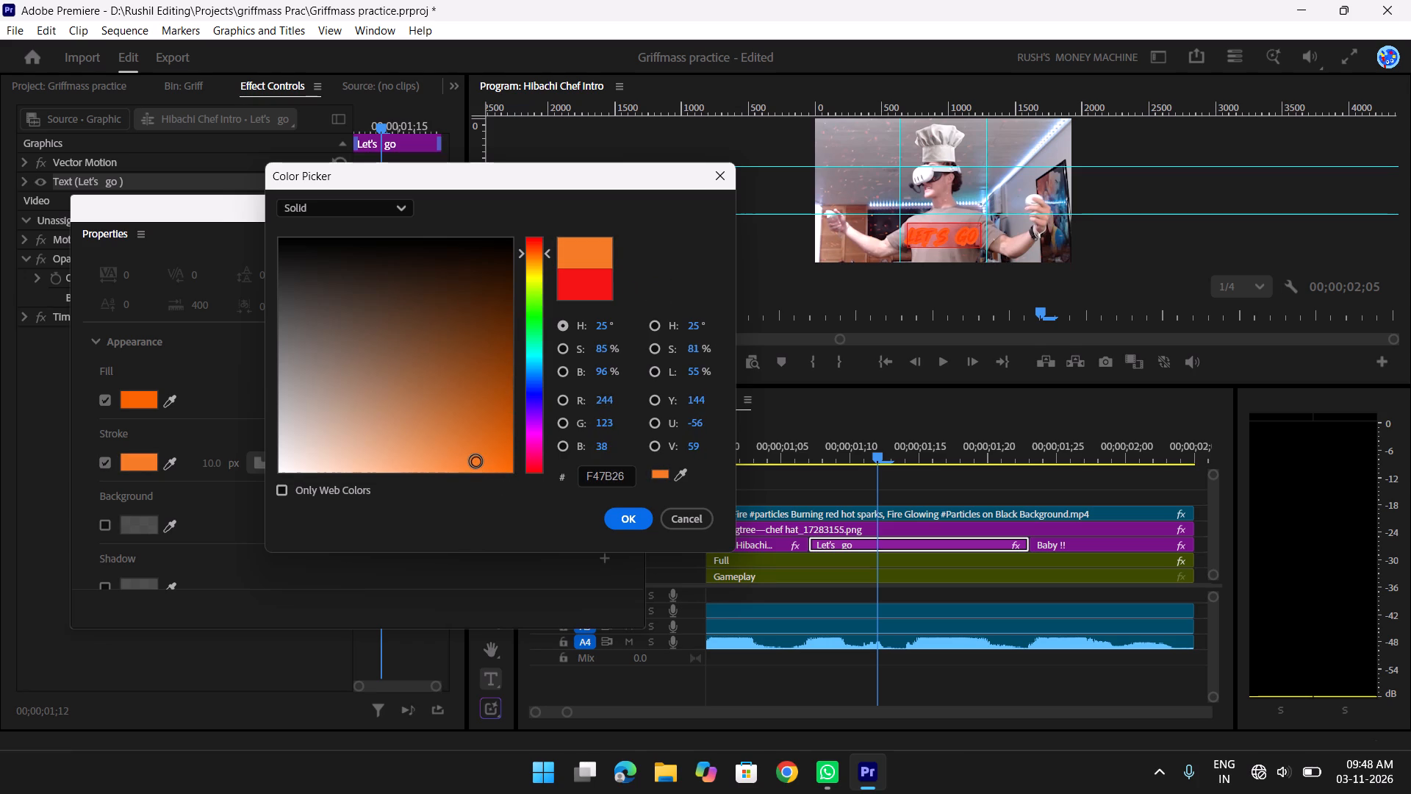
left_click_drag(476, 462, 482, 465)
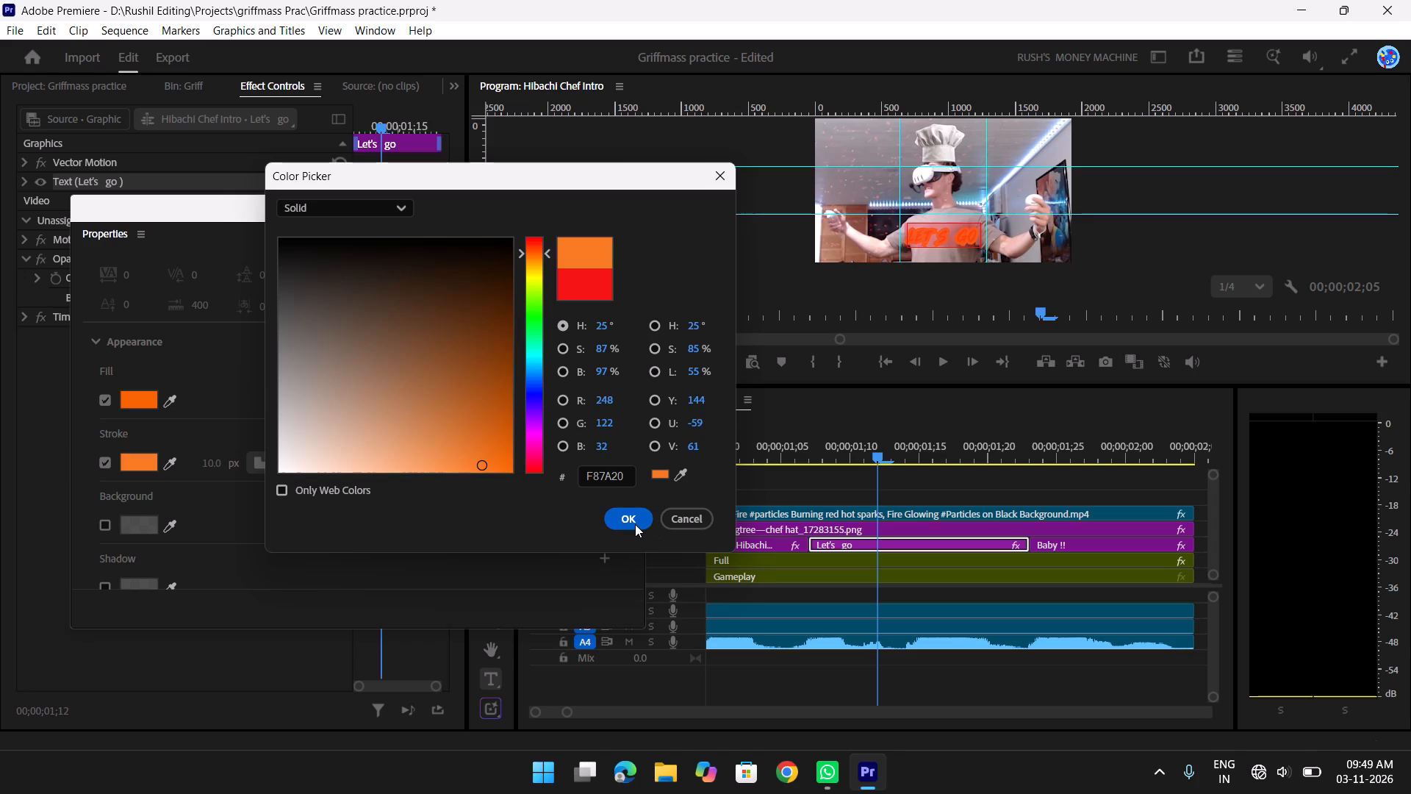
left_click(635, 524)
left_click(975, 481)
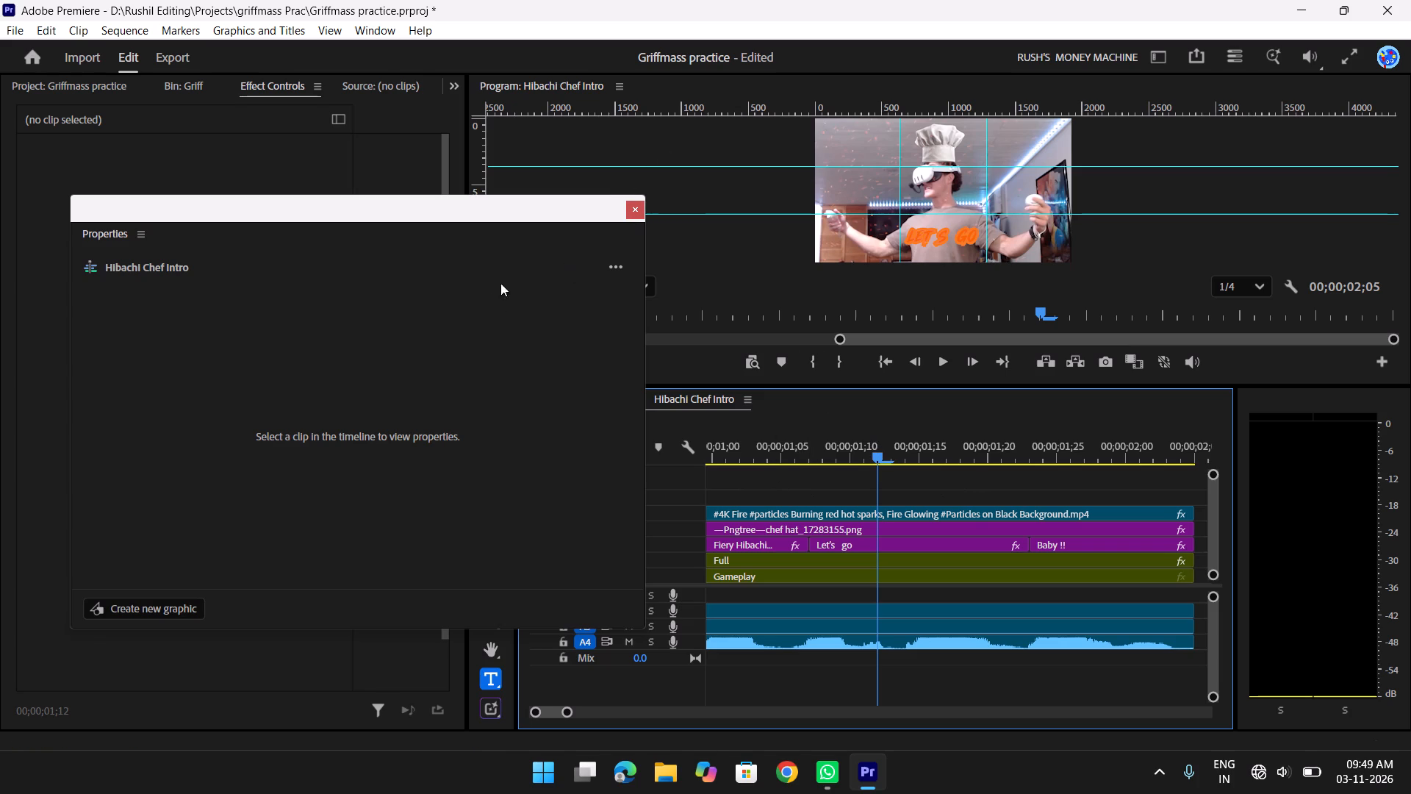
left_click(632, 206)
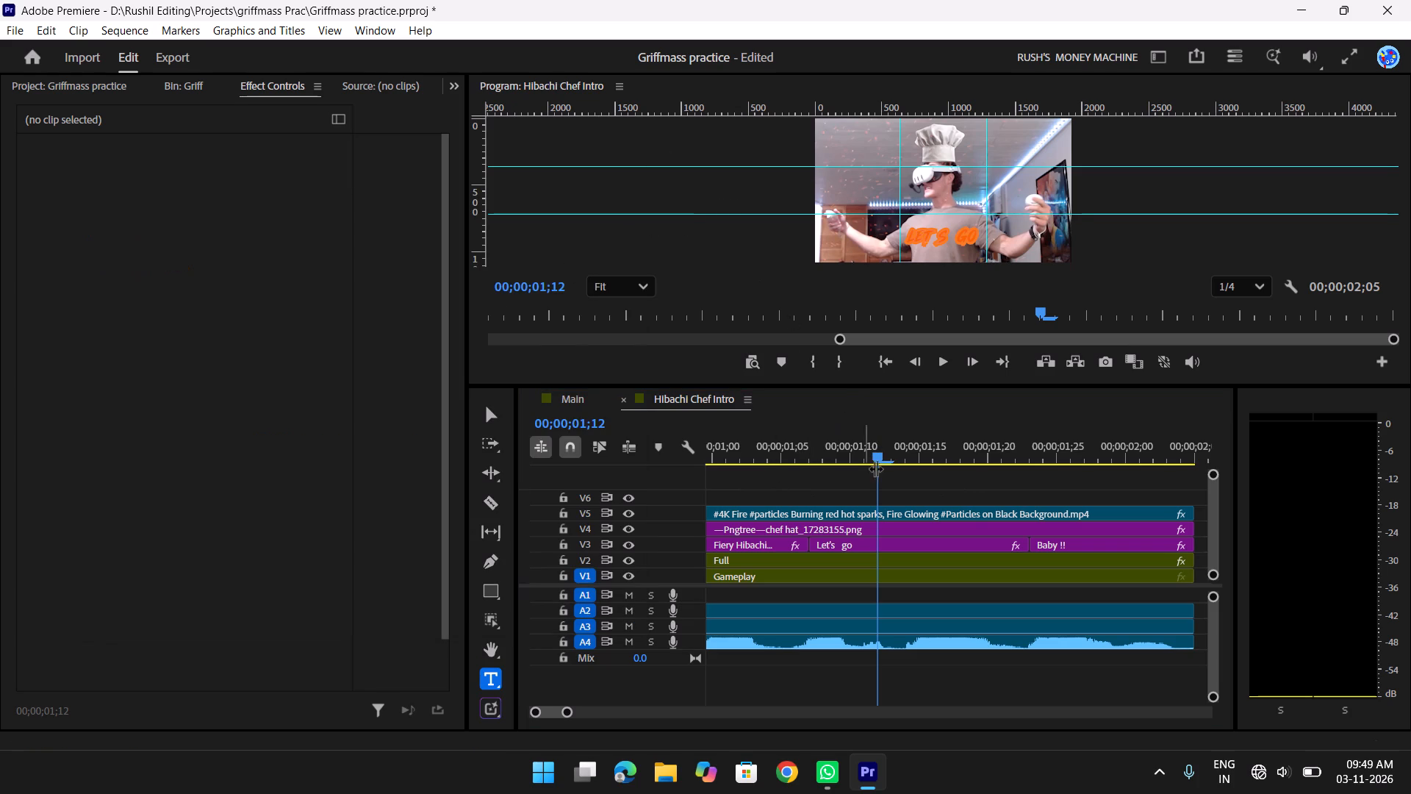
Scrub and play back the "Let's go" and "Baby !!" captions to check the restyled text.
left_click_drag(861, 446, 955, 467)
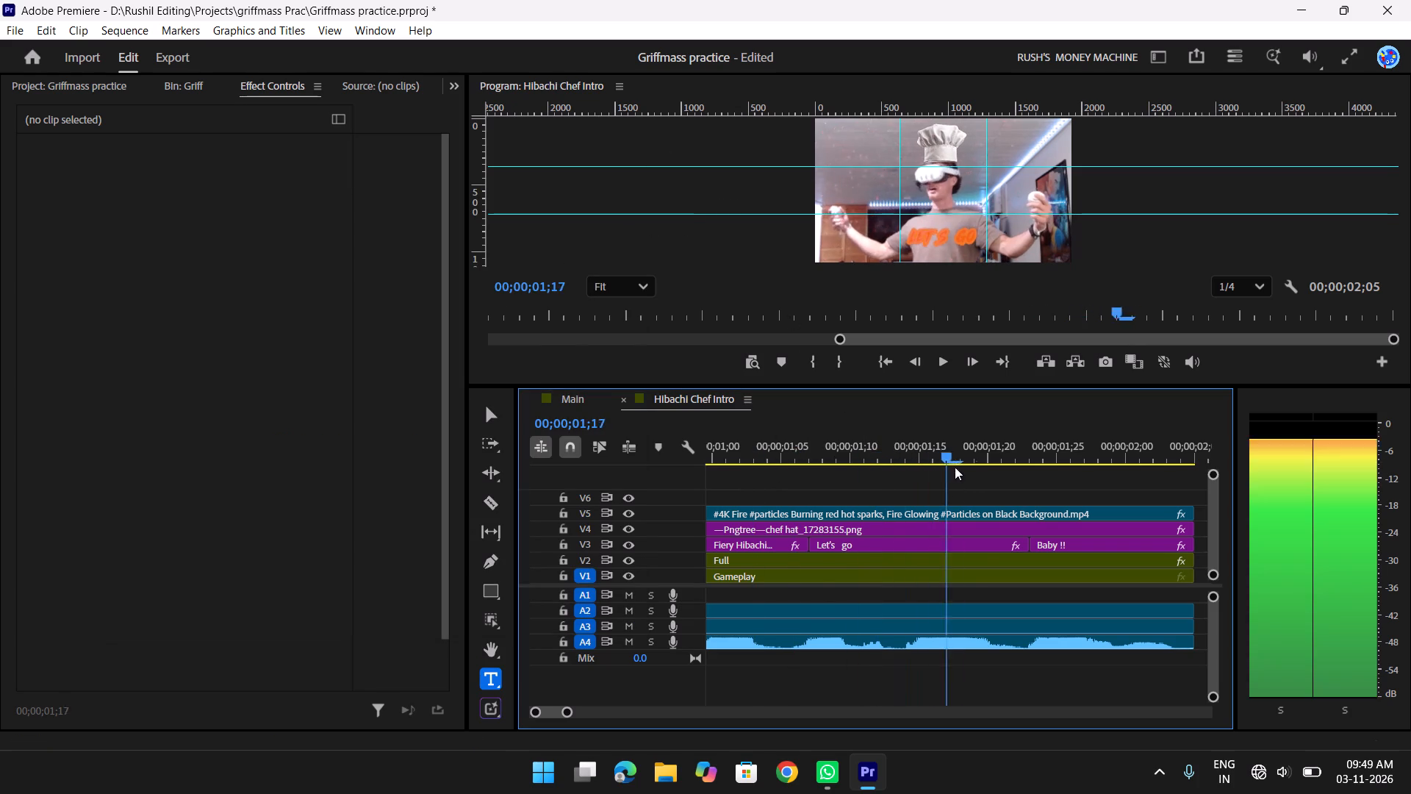
left_click_drag(955, 467, 1241, 487)
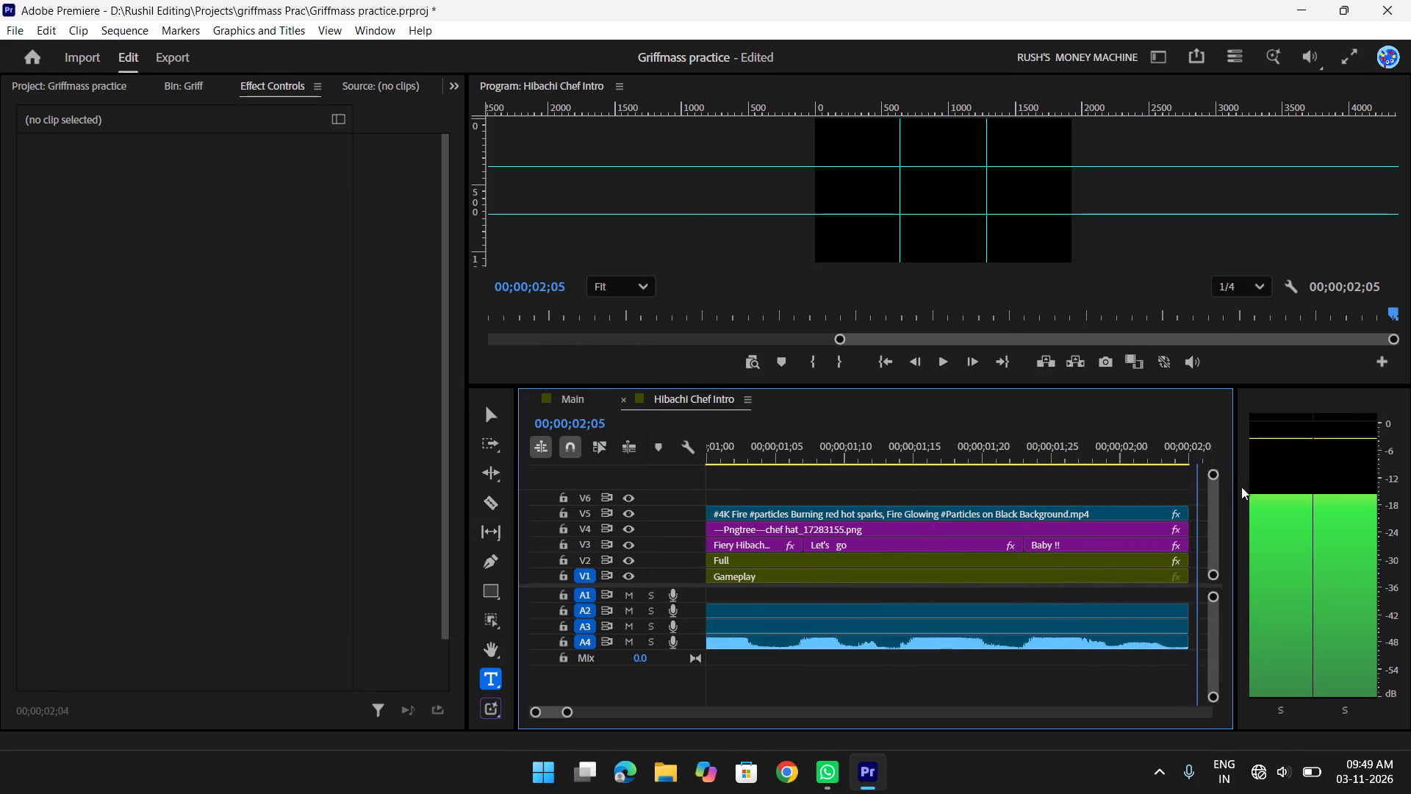
left_click_drag(1241, 487, 714, 455)
key("space")
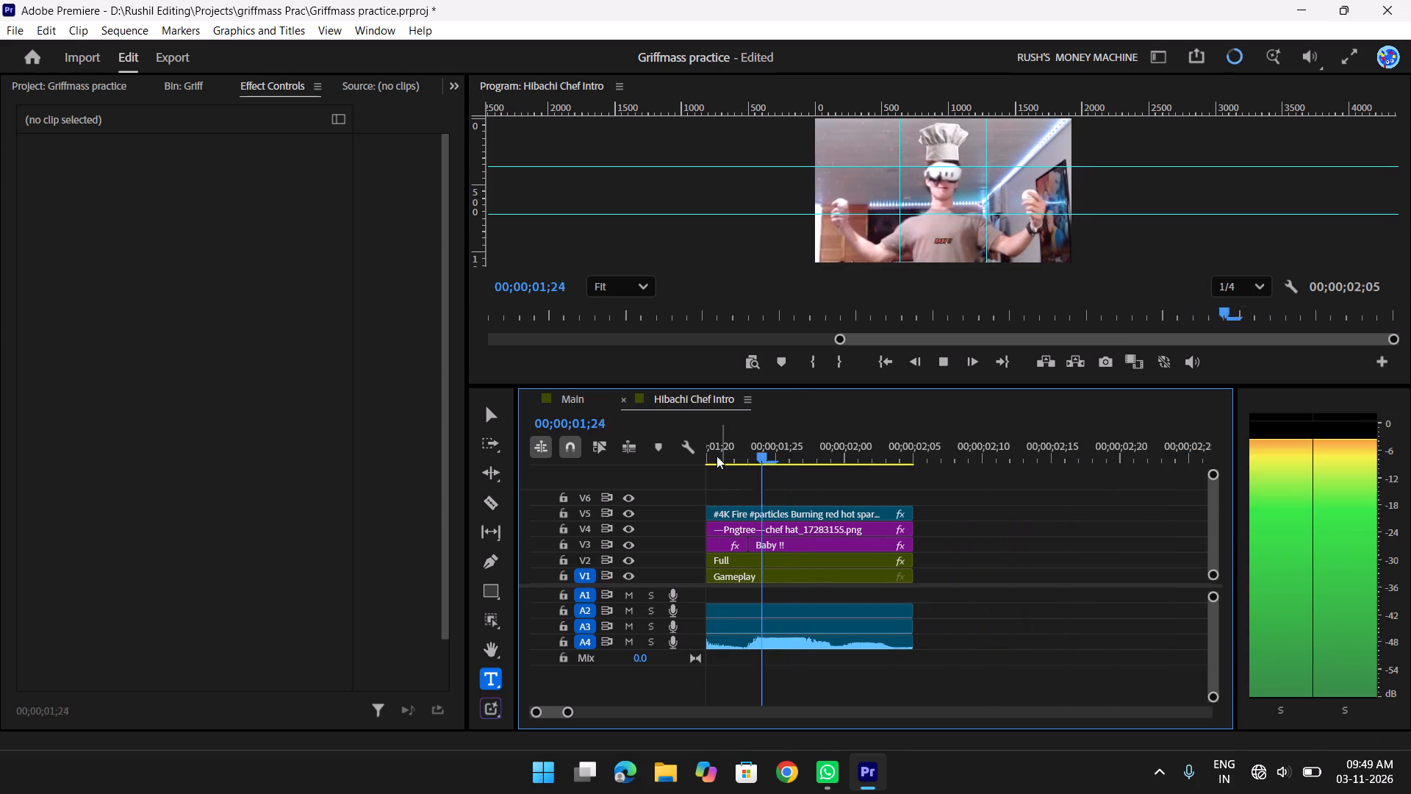
key("space")
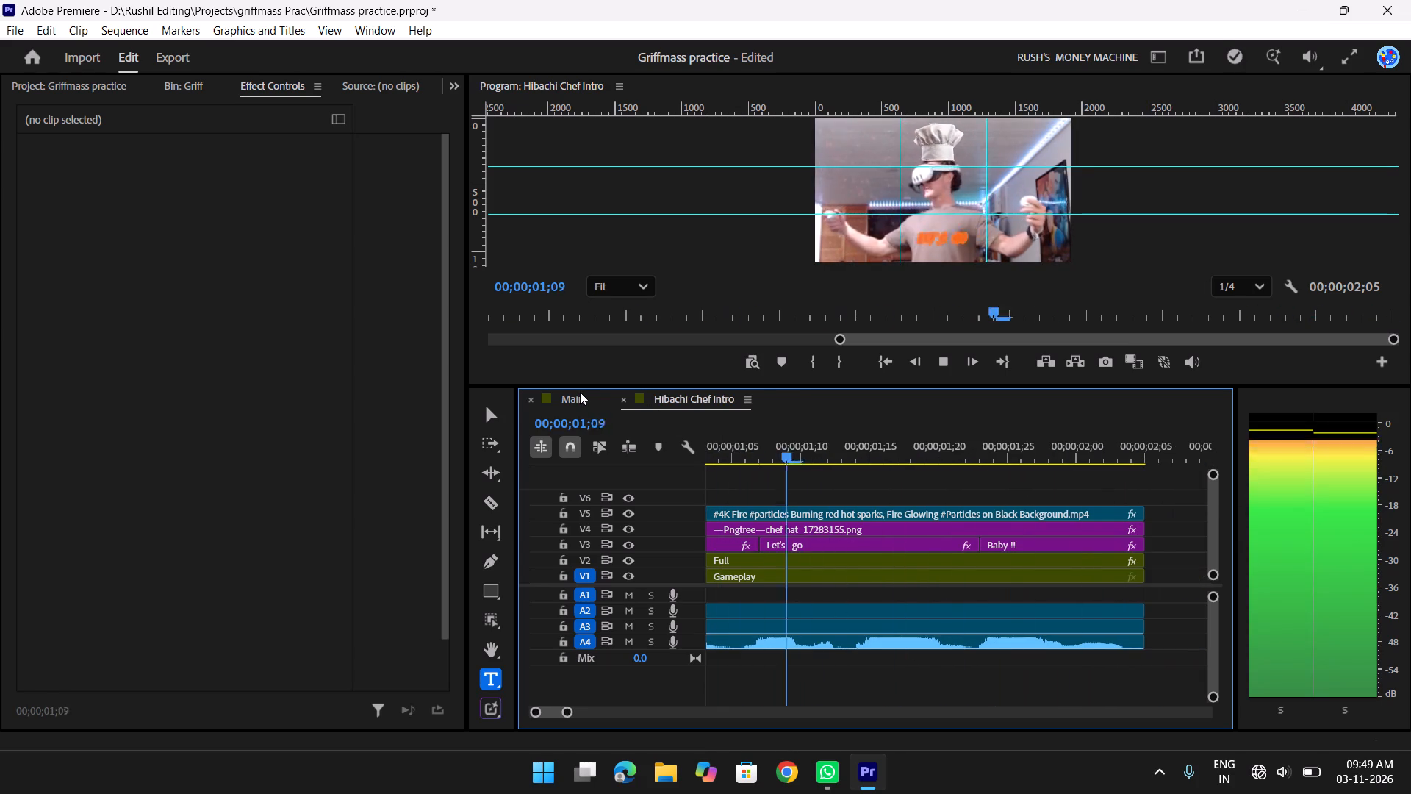
key("space")
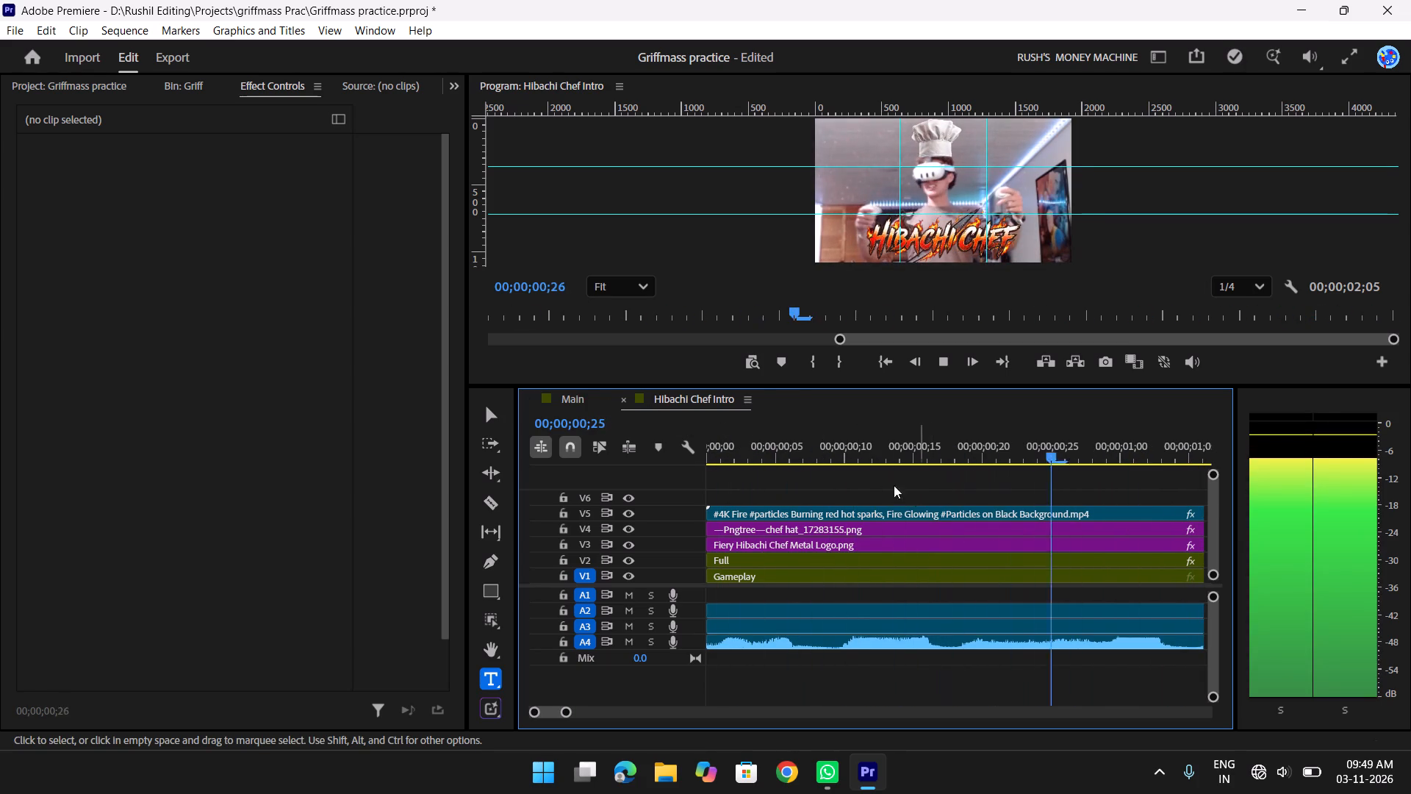
key("space")
Step through the opening frames of the Hibachi Chef Intro sequence and play it back, examining the logo and both captions.
left_click_drag(881, 448, 697, 429)
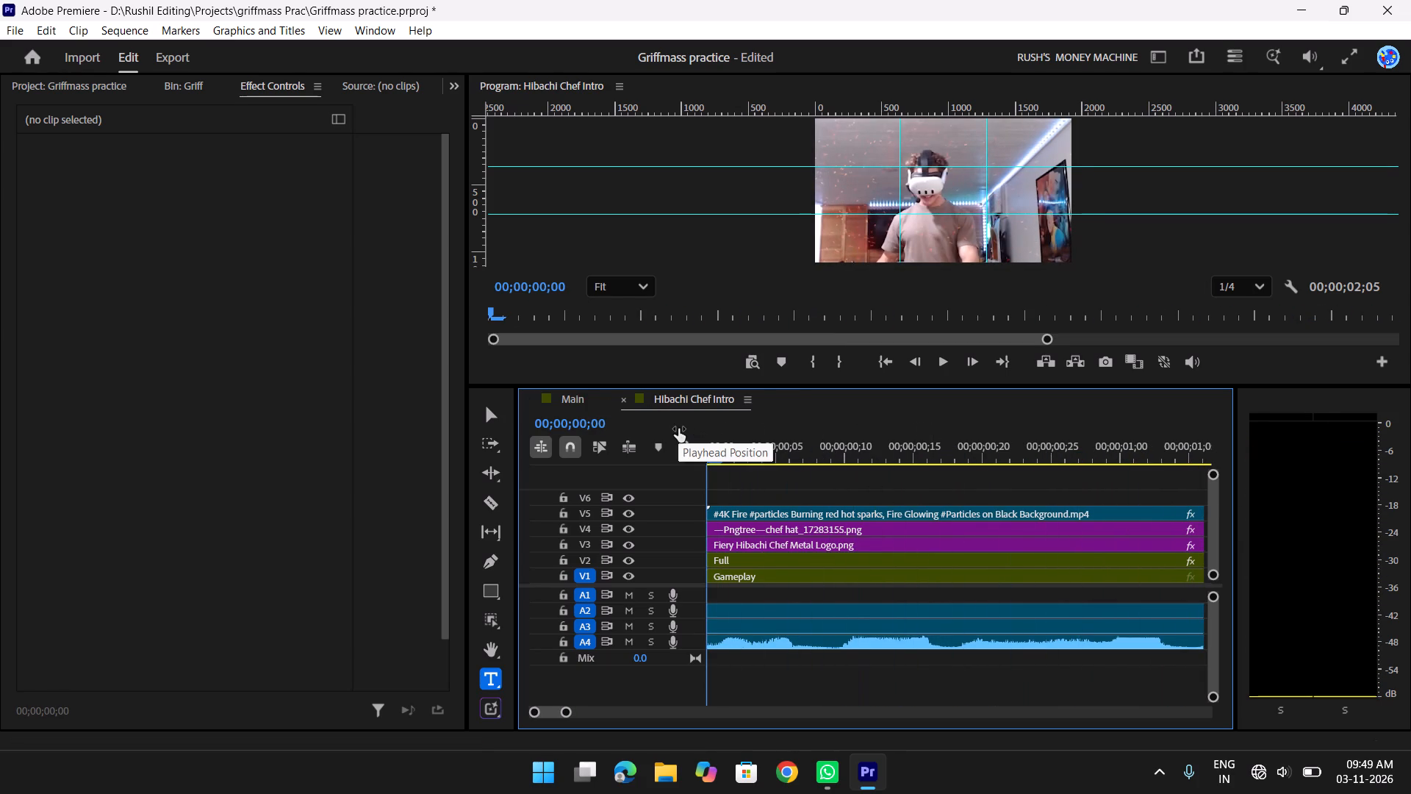
key("Right")
key("Right")
key("Right")
key("Right")
key("Right")
key("Right")
key("Right")
key("Right")
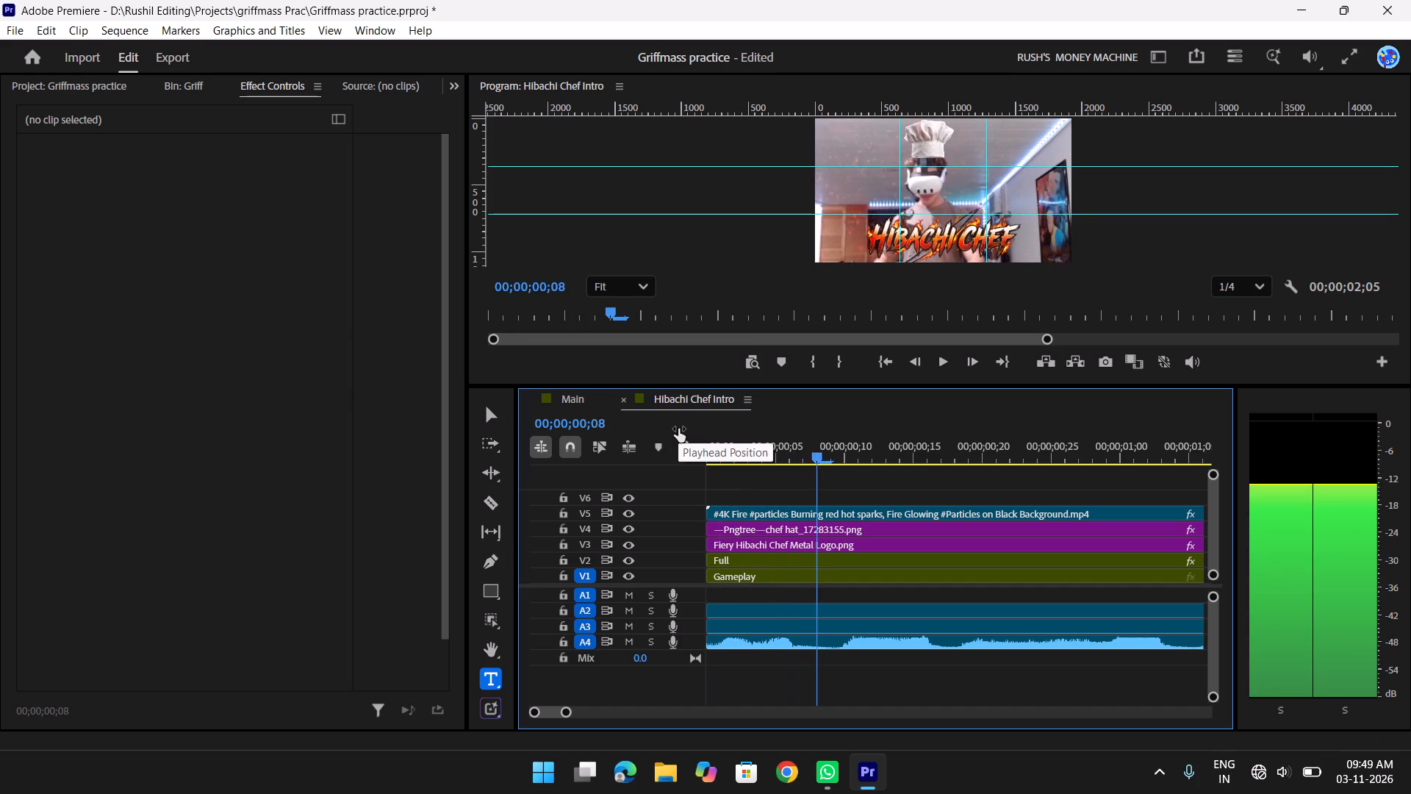
key("Left")
key("Left")
key("Left")
key("Left")
key("Left")
key("Left")
key("Left")
key("Left")
key("Left")
key("Left")
key("Left")
key("Left")
key("Left")
key("Left")
key("space")
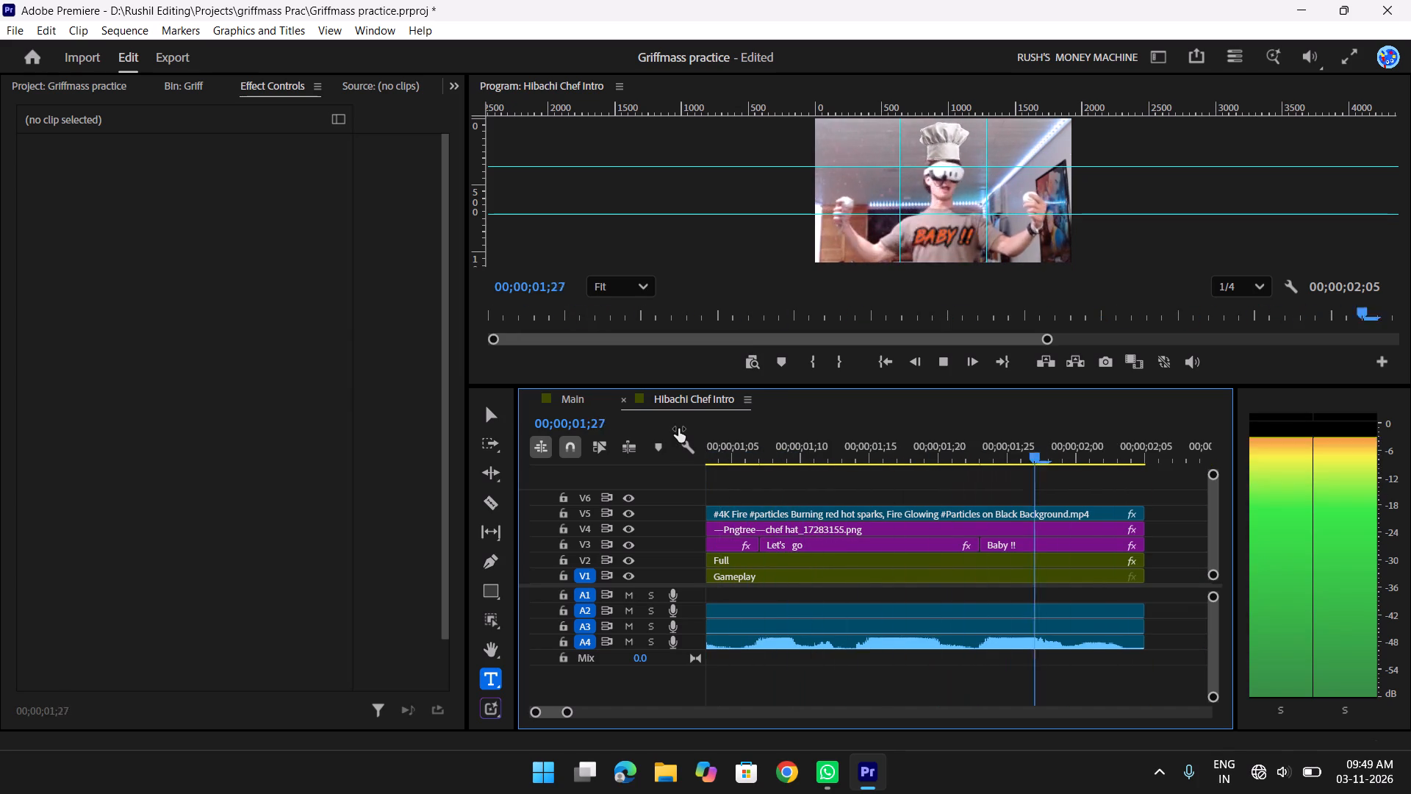
key("space")
key("space")
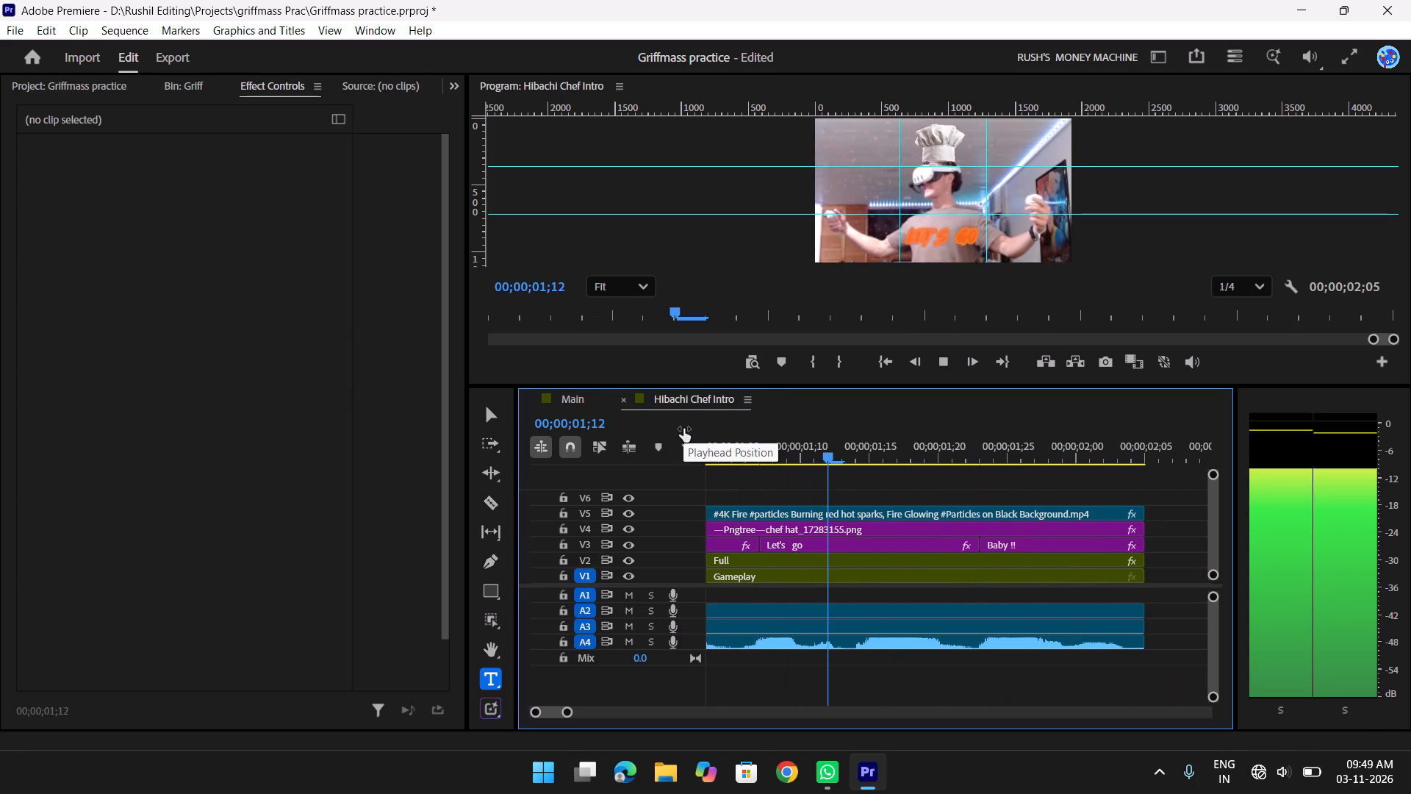
key("space")
key("space")
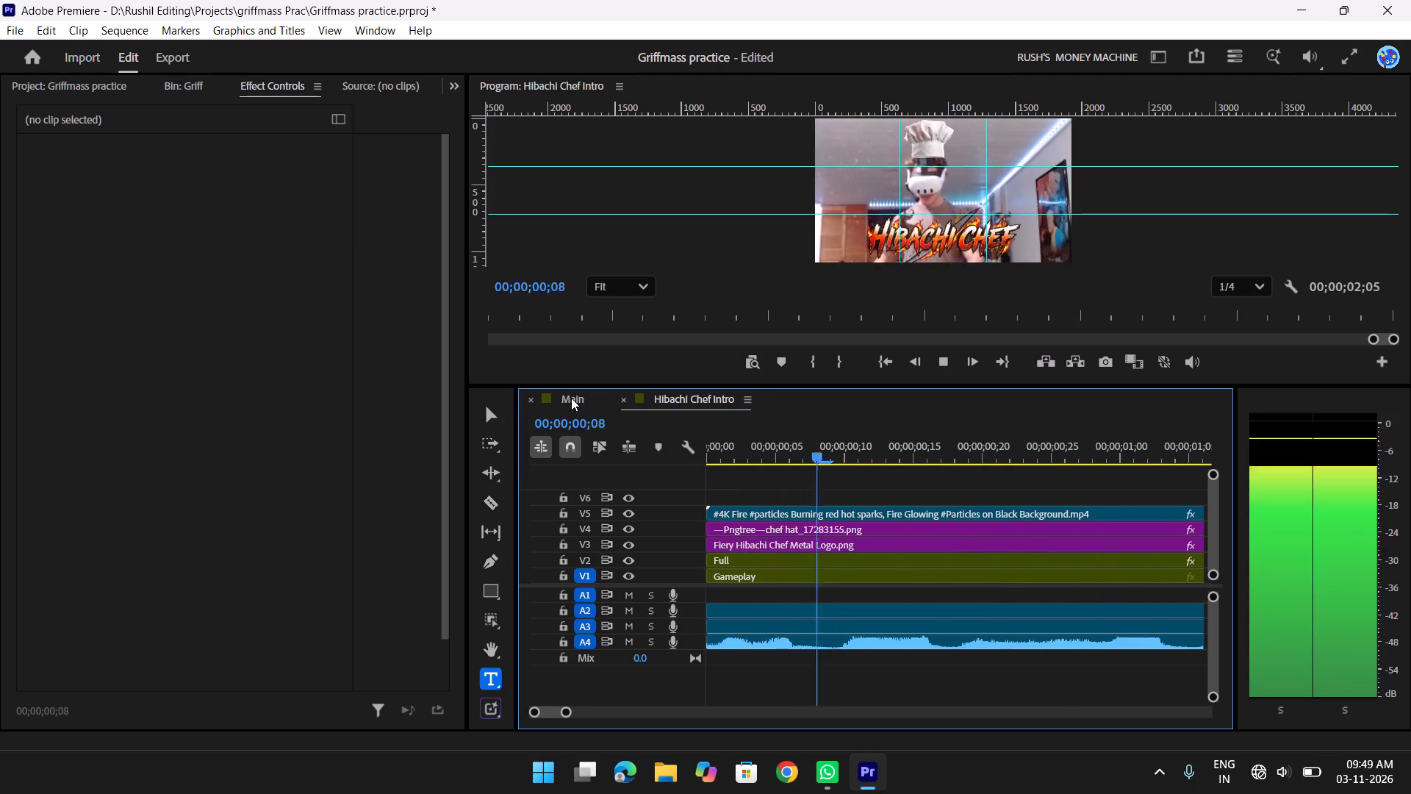
Return to the Main sequence timeline.
left_click(571, 398)
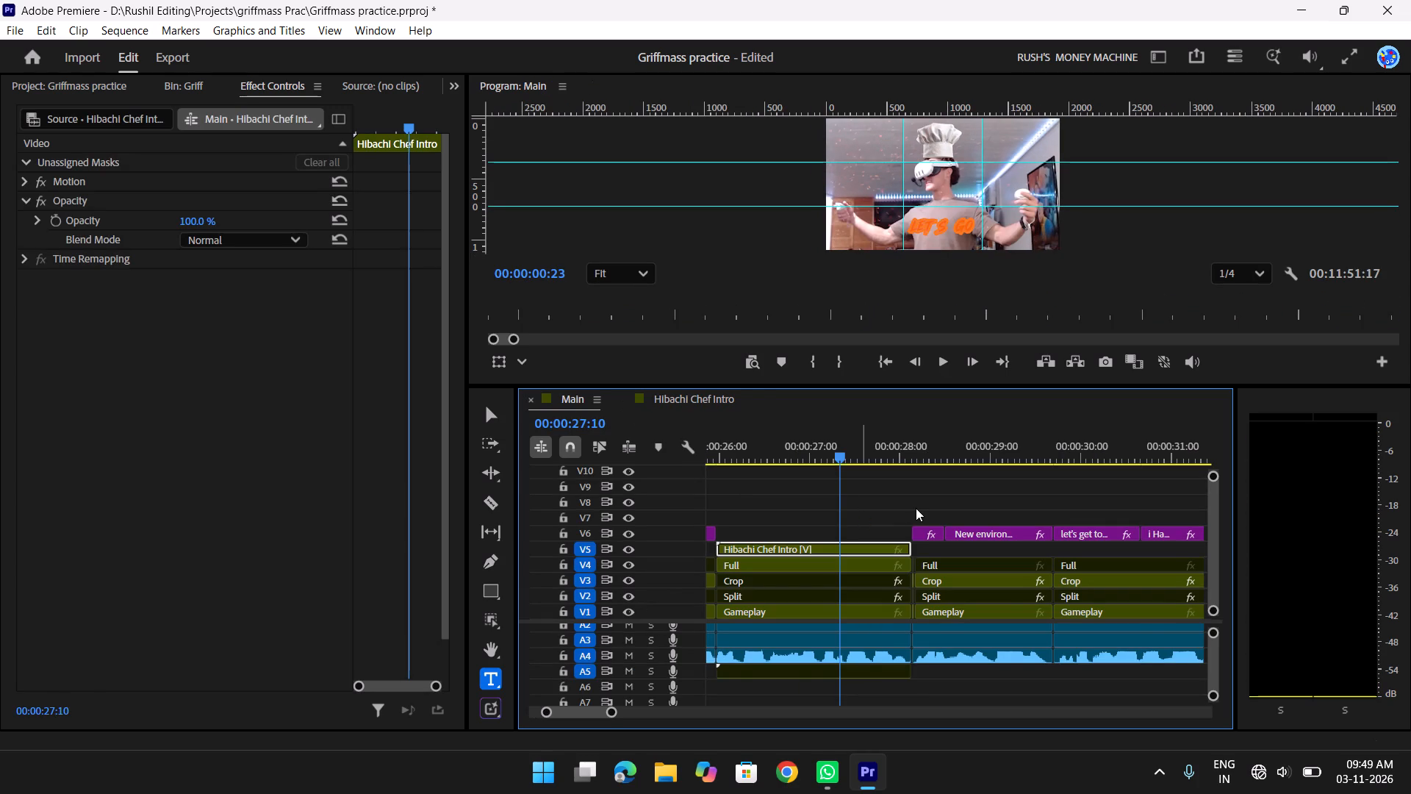
Play back the Main sequence from the "First Day" caption through the Hibachi Chef Intro clip to the "New environment" caption.
scroll(927, 484, "up", 7)
left_click_drag(961, 437, 785, 414)
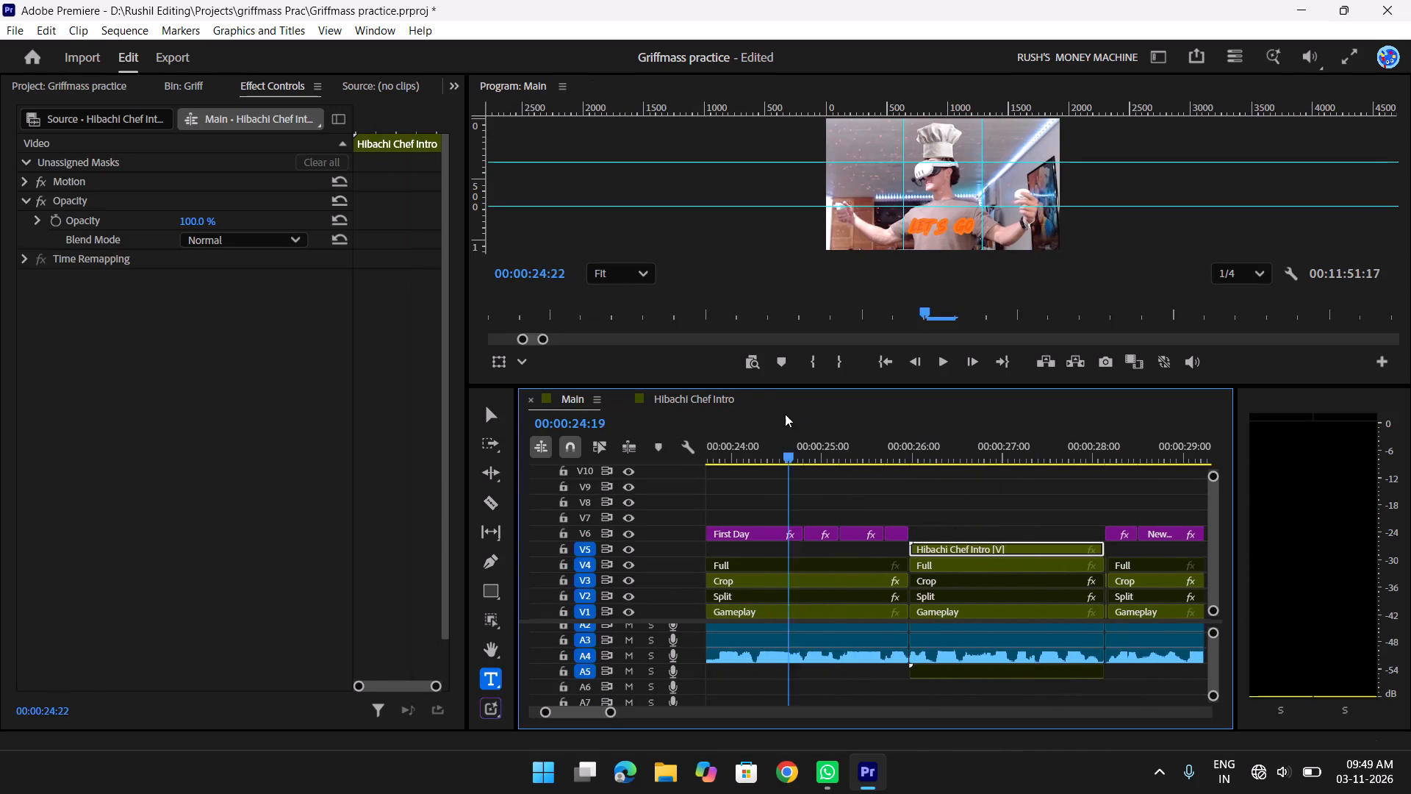
left_click_drag(785, 414, 711, 419)
key("space")
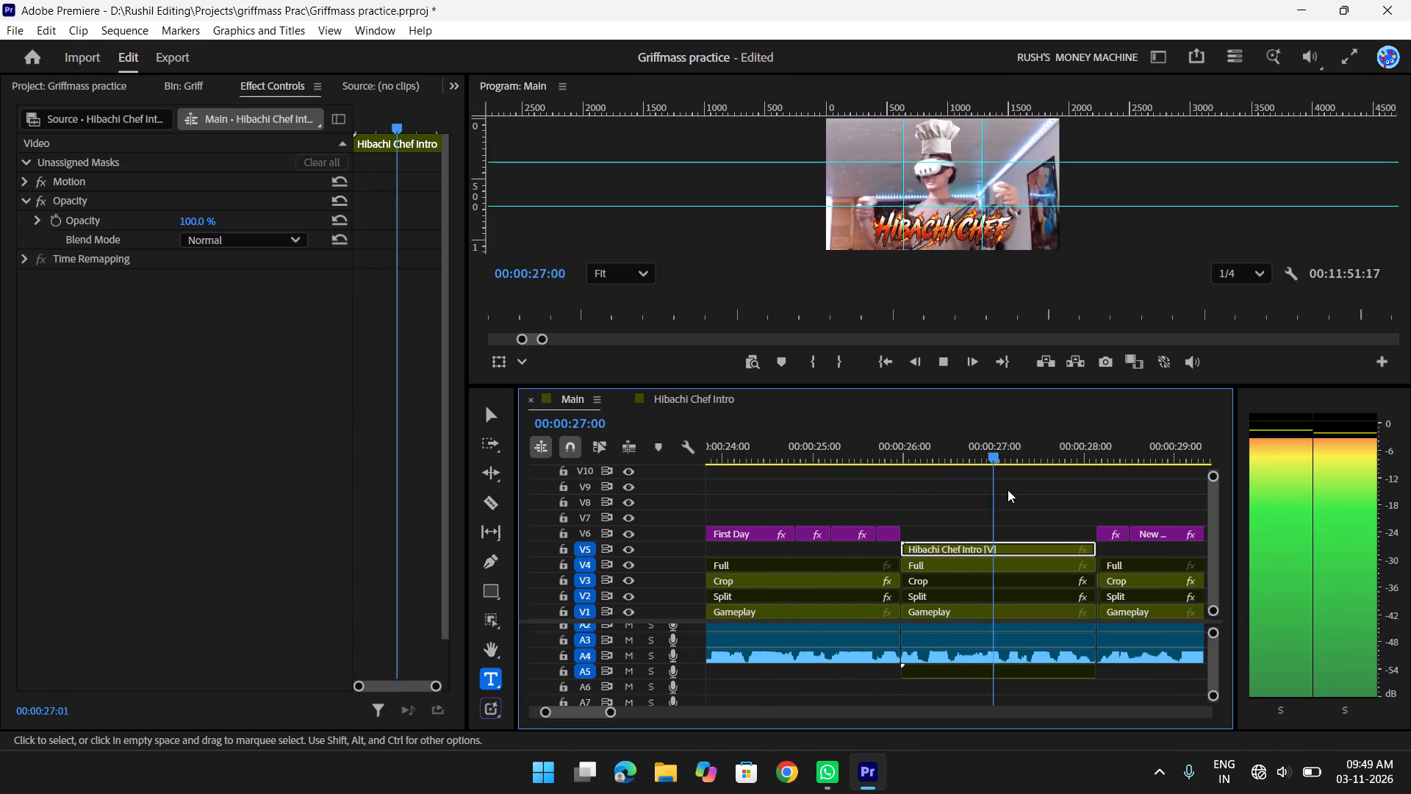
key("space")
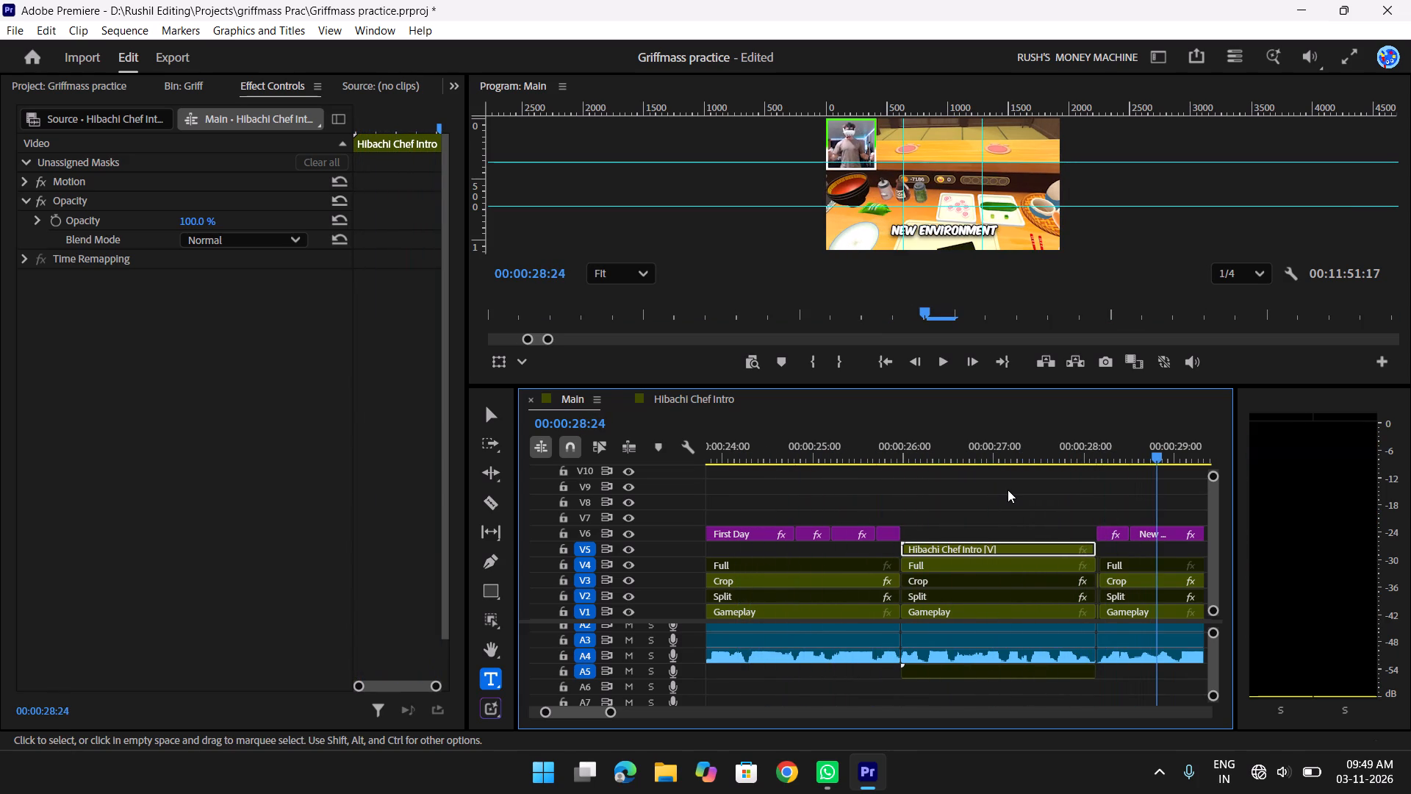
Save the Griffmass practice project.
key("ctrl+s")
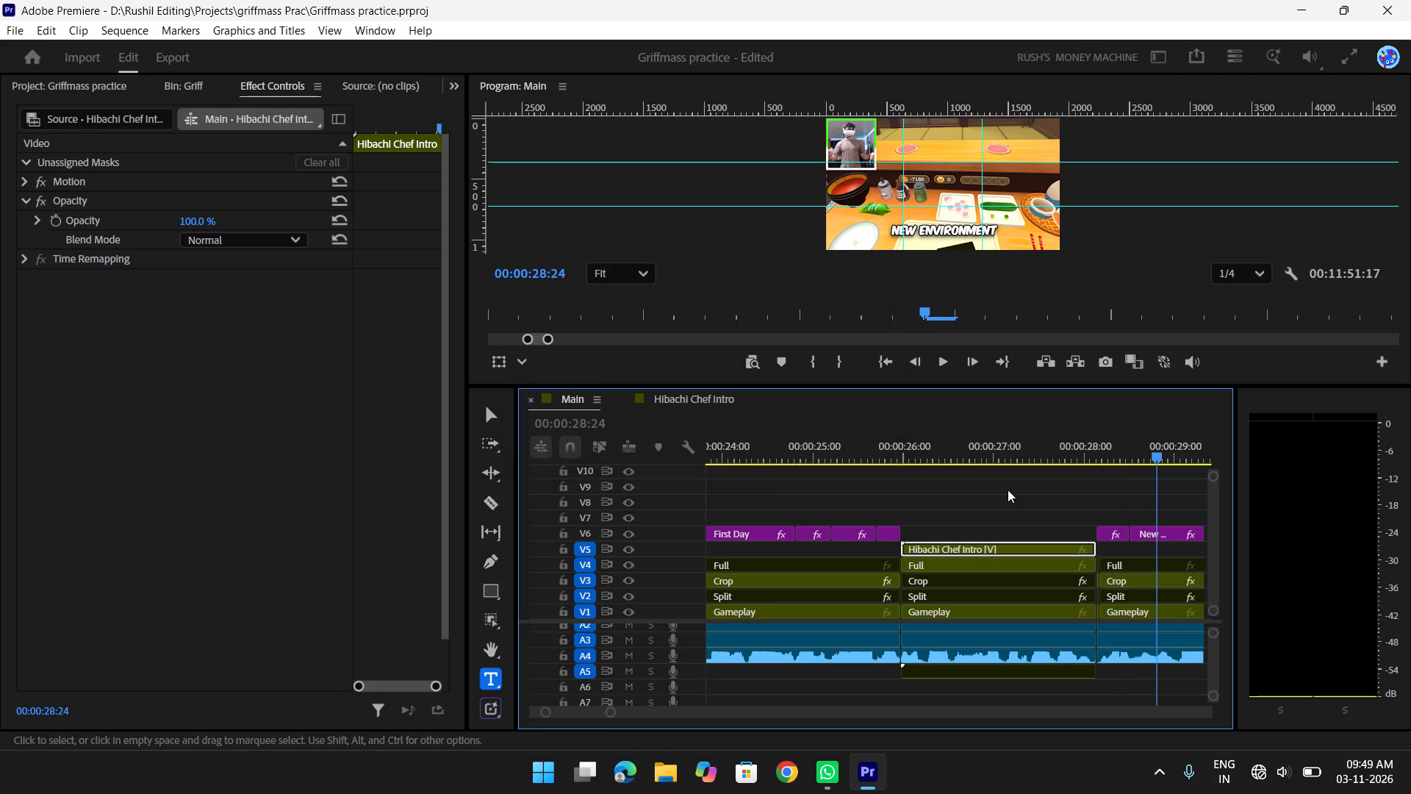
key("ctrl+s")
key("ctrl+s")
key("ctrl+s")
key("ctrl+s")
key("ctrl+s")
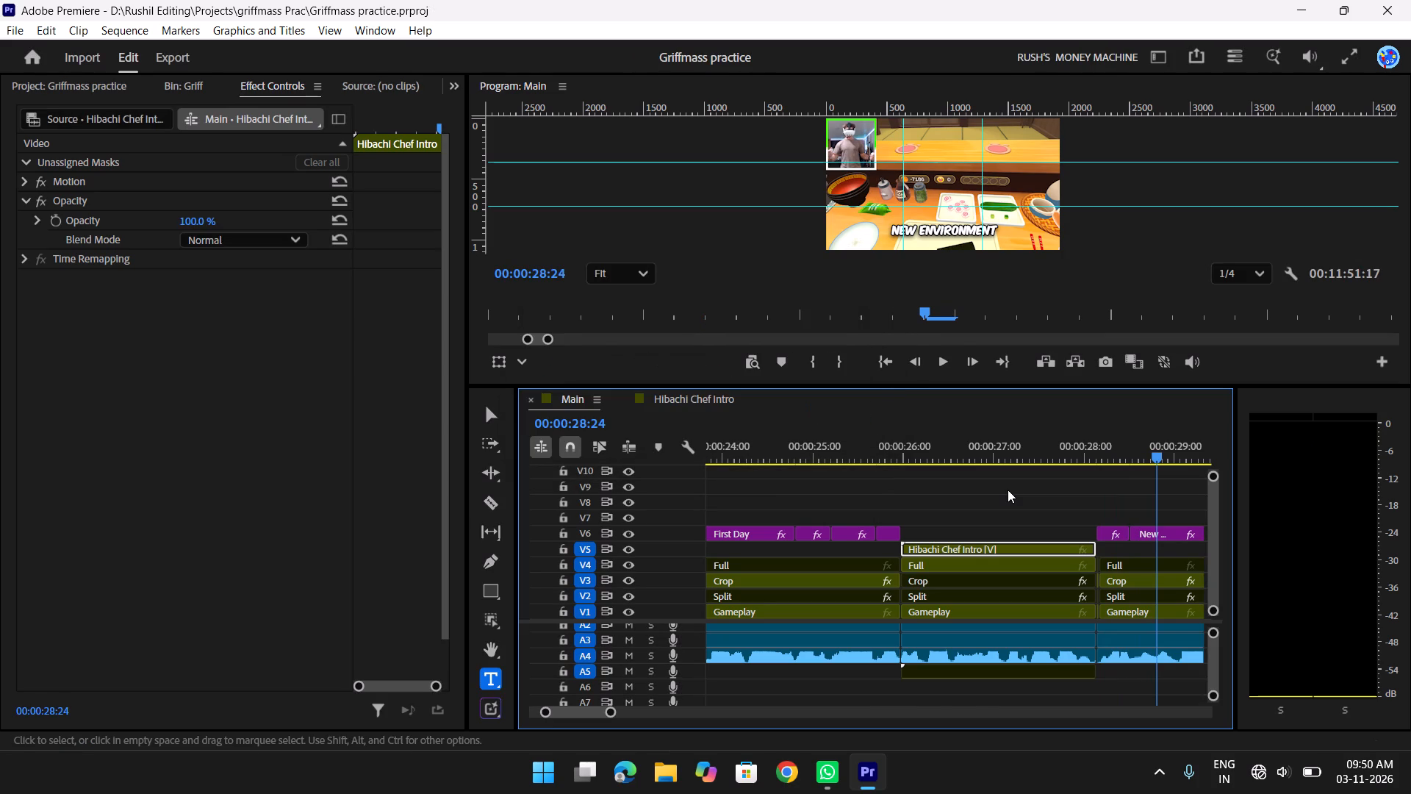
Close the open WhatsApp and Adobe Premiere windows.
key("alt+Tab")
key("alt+Tab")
key("alt+Tab")
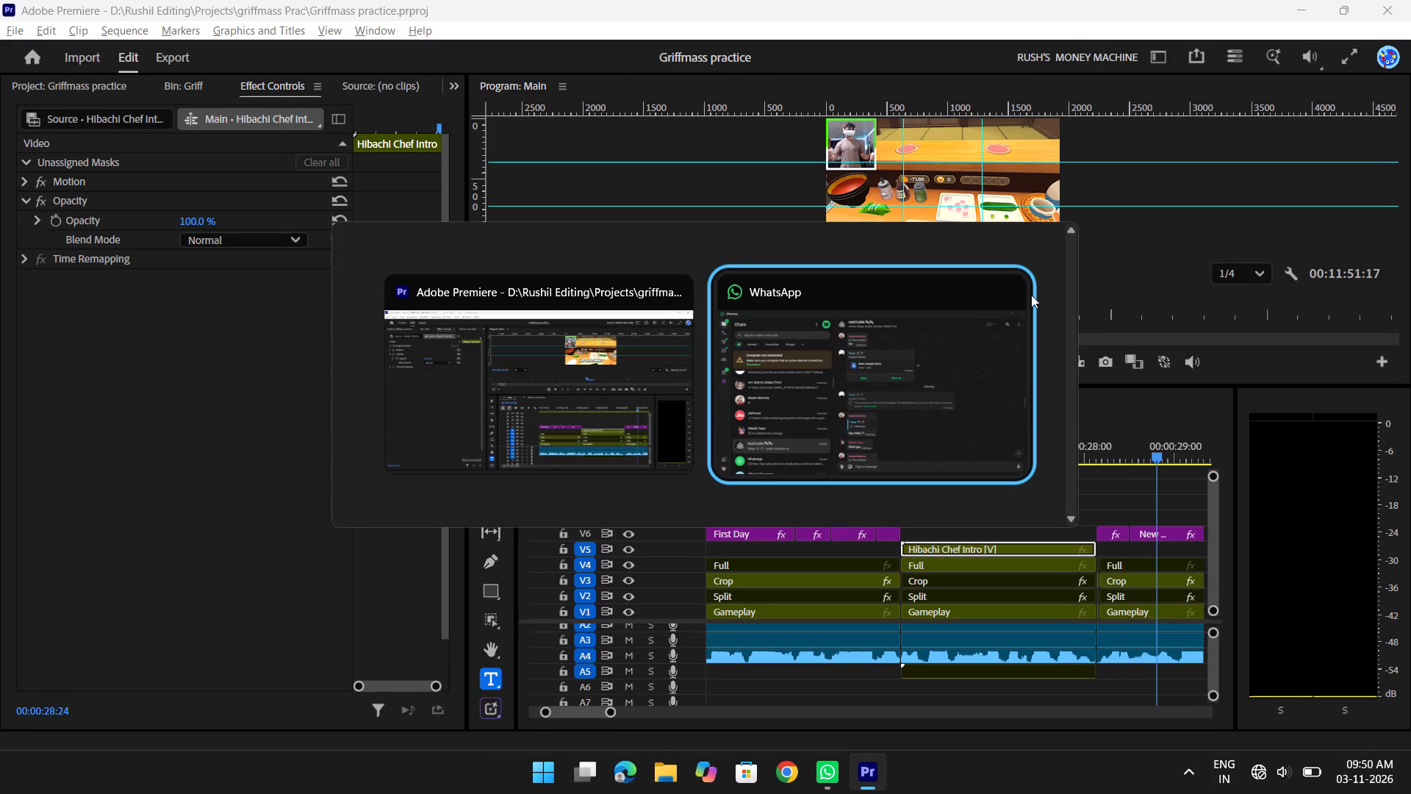
left_click(1015, 291, "alt")
left_click(851, 289, "alt")
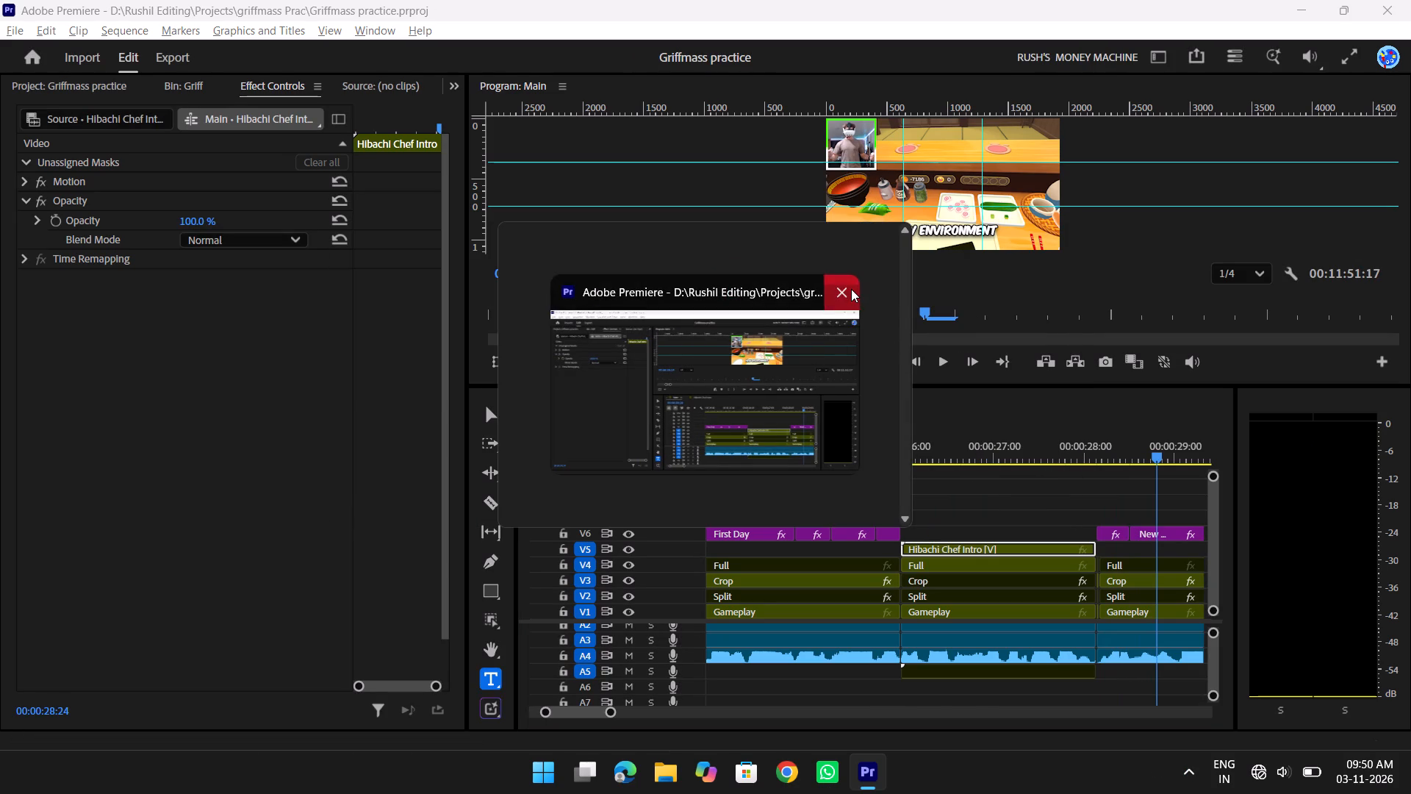